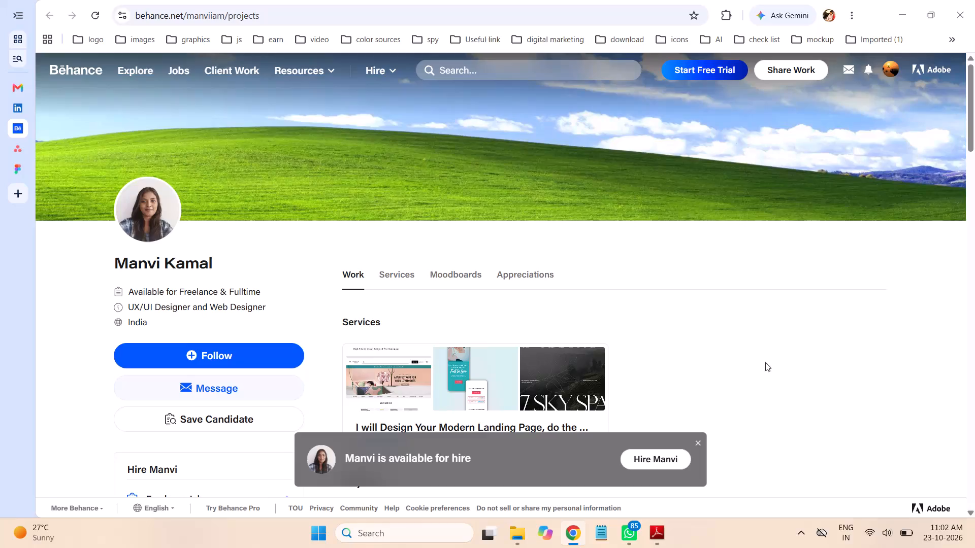
pyautogui.scroll(-1, 742, 335)
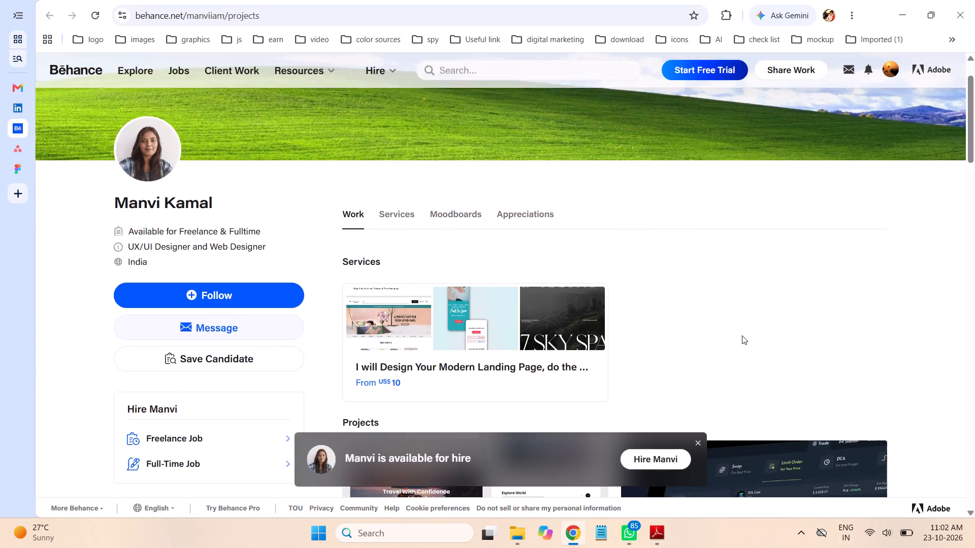
pyautogui.scroll(-4, 742, 335)
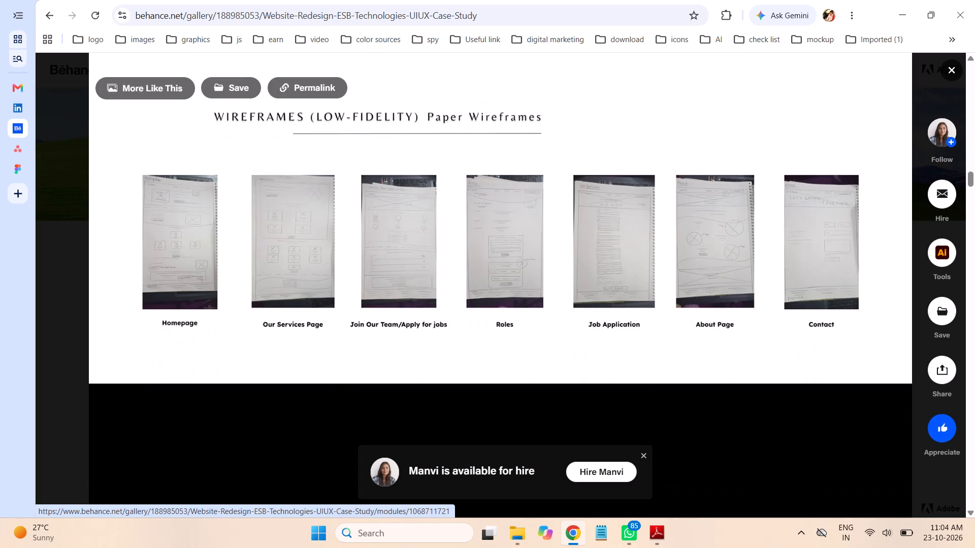
# Examine the high-fidelity homepage design for ESB Technologies from its header and hero section down to the footer.
pyautogui.scroll(-1, 731, 322)
pyautogui.scroll(1, 731, 322)
pyautogui.scroll(-5, 731, 322)
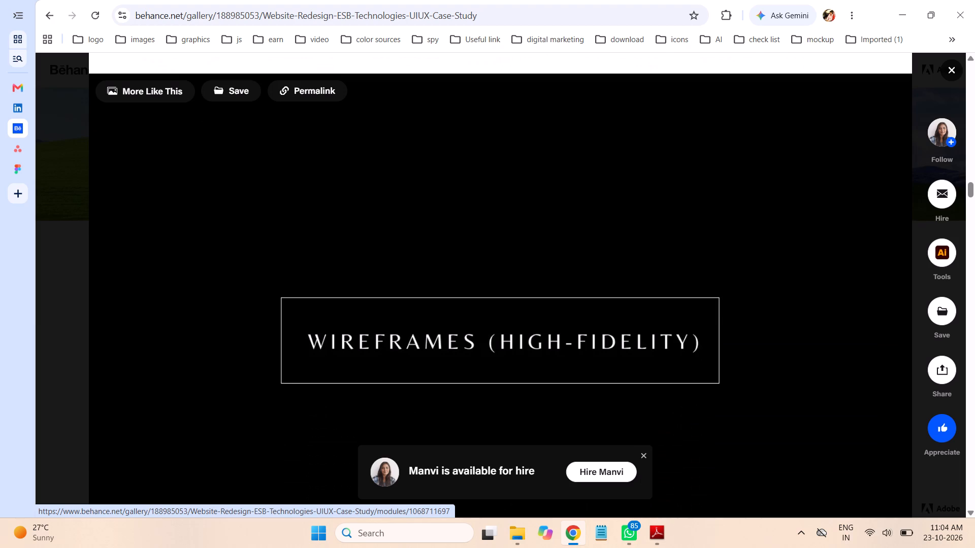
pyautogui.scroll(-6, 681, 318)
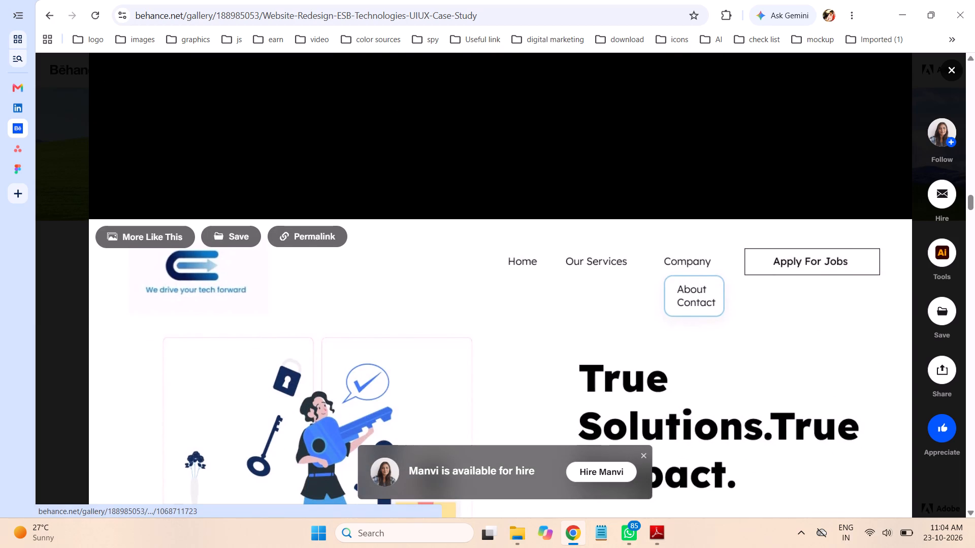
pyautogui.scroll(-3, 739, 330)
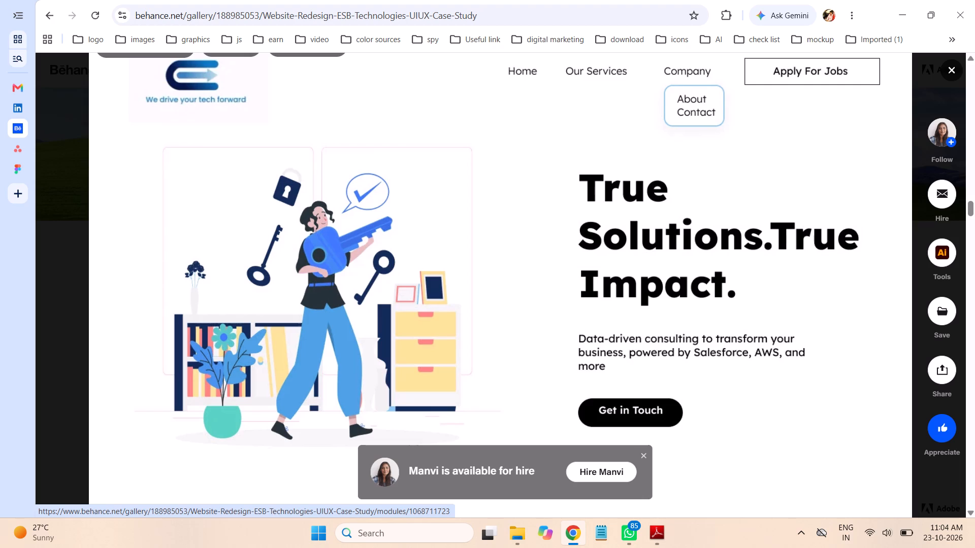
pyautogui.scroll(2, 818, 305)
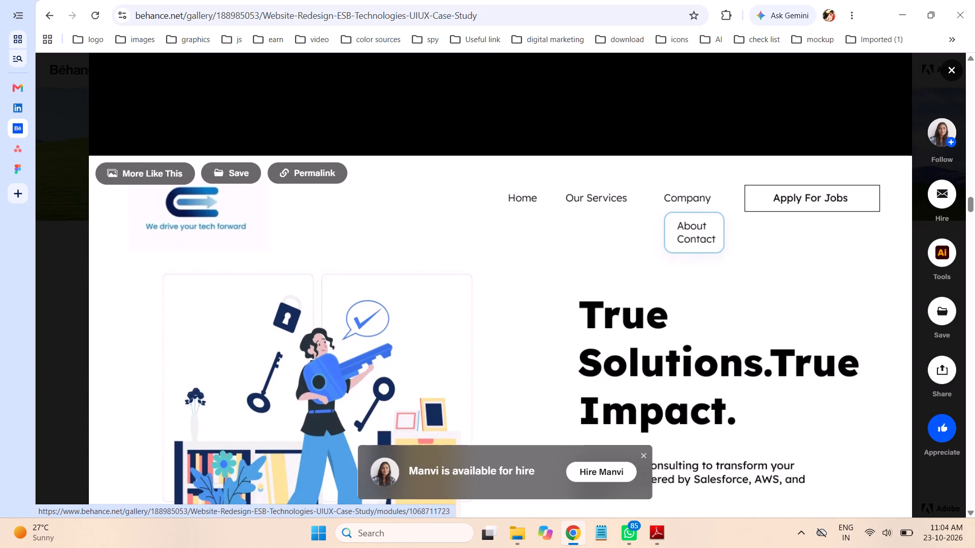
pyautogui.scroll(-9, 743, 304)
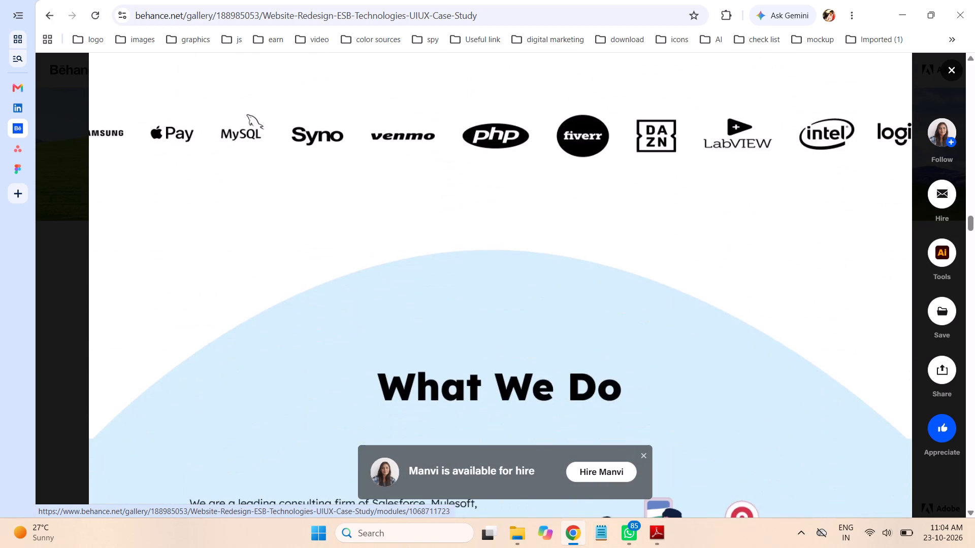
pyautogui.scroll(-1, 739, 304)
pyautogui.scroll(2, 739, 304)
pyautogui.scroll(-4, 739, 304)
pyautogui.scroll(1, 739, 304)
pyautogui.scroll(-4, 739, 304)
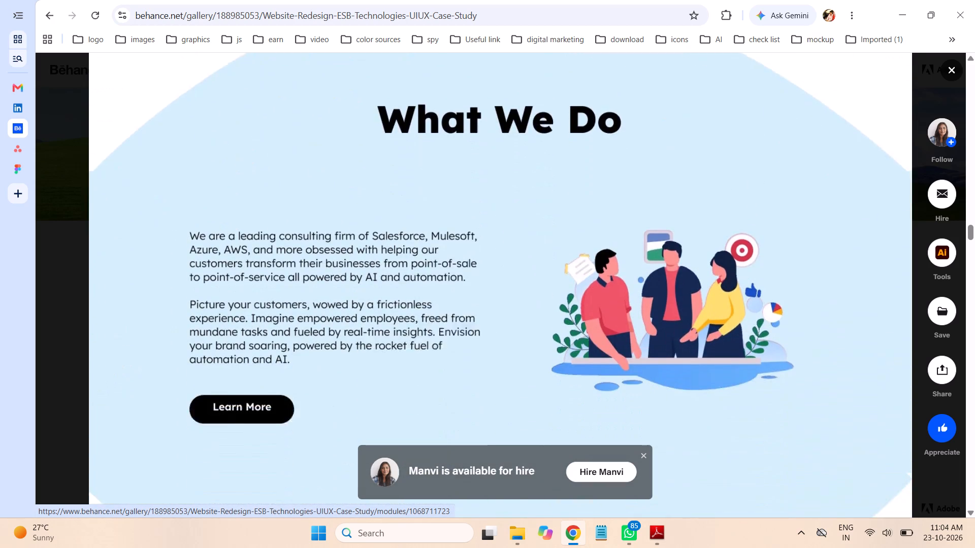
pyautogui.scroll(-6, 739, 304)
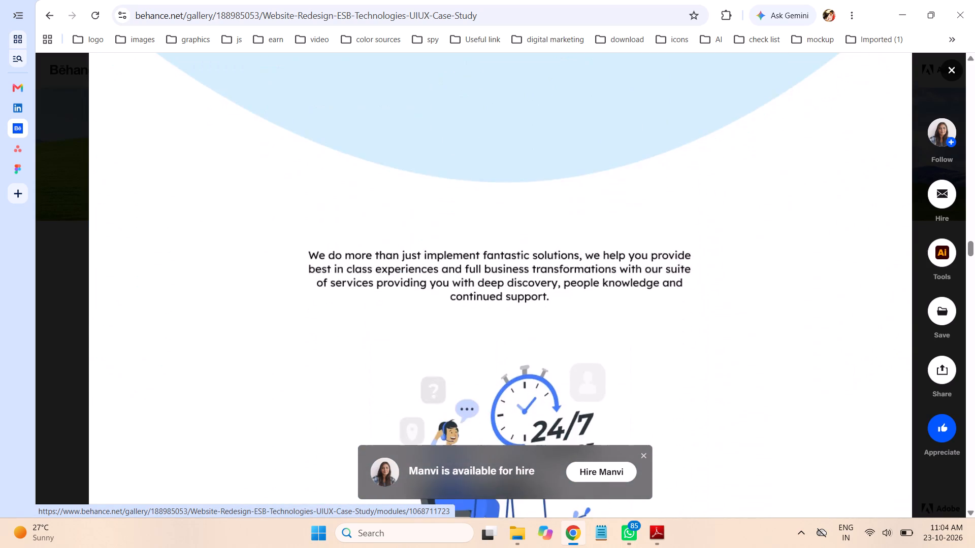
pyautogui.scroll(-11, 739, 304)
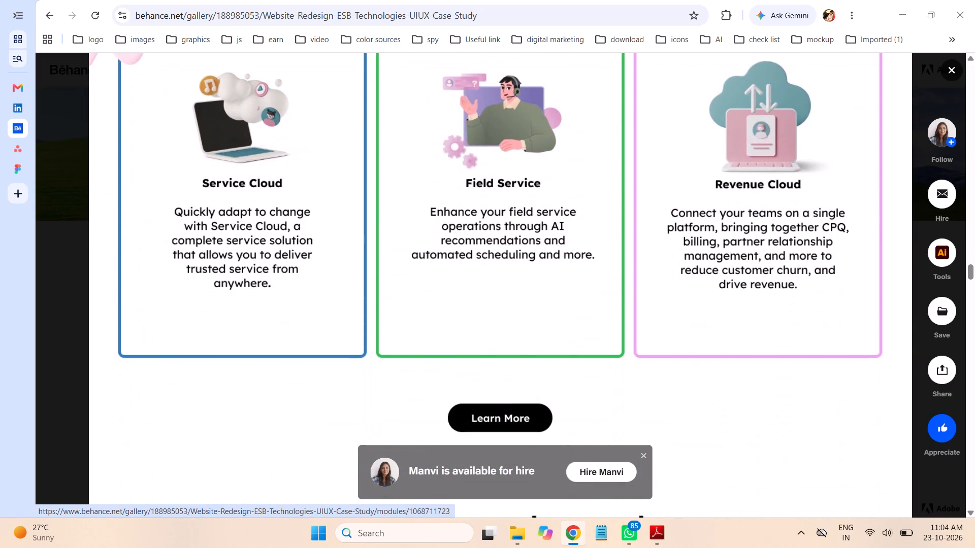
pyautogui.scroll(-14, 739, 304)
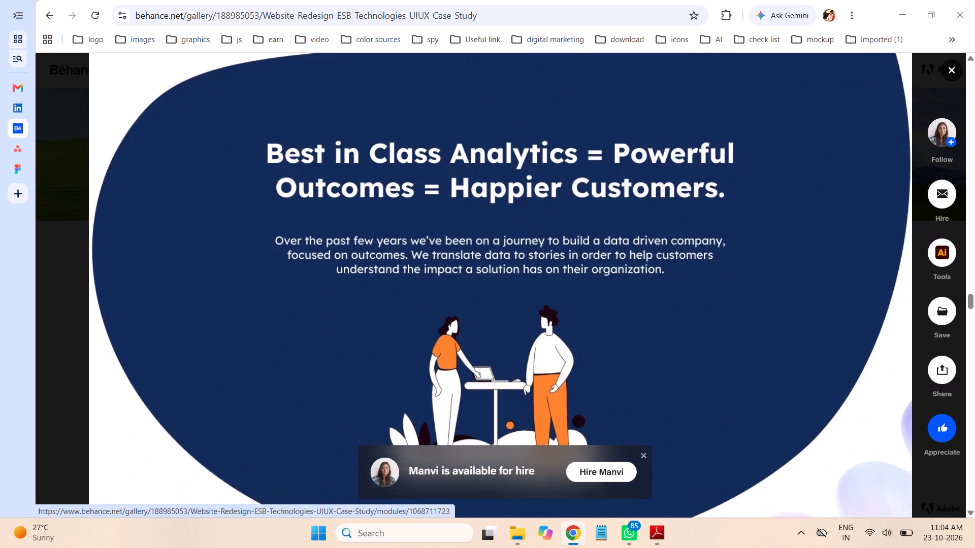
pyautogui.scroll(-8, 739, 304)
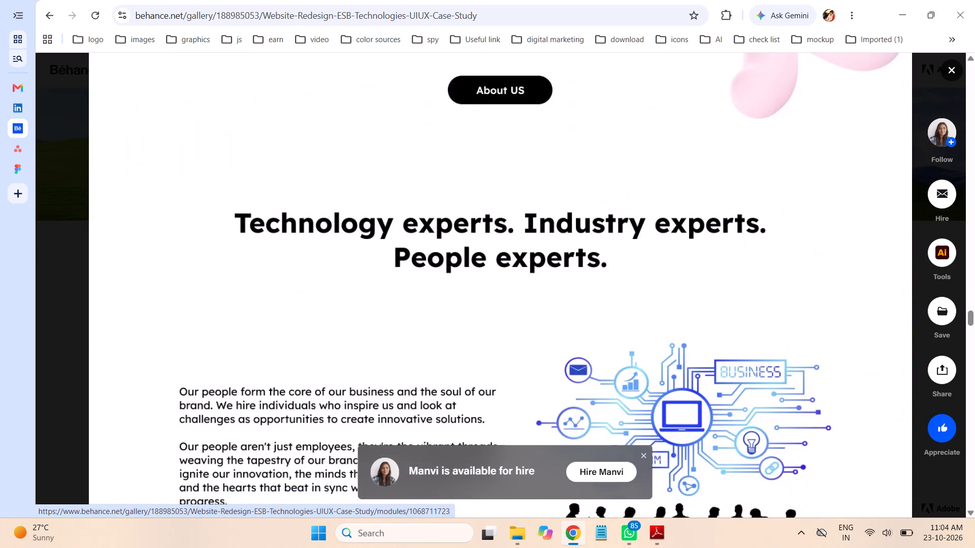
pyautogui.scroll(-16, 739, 304)
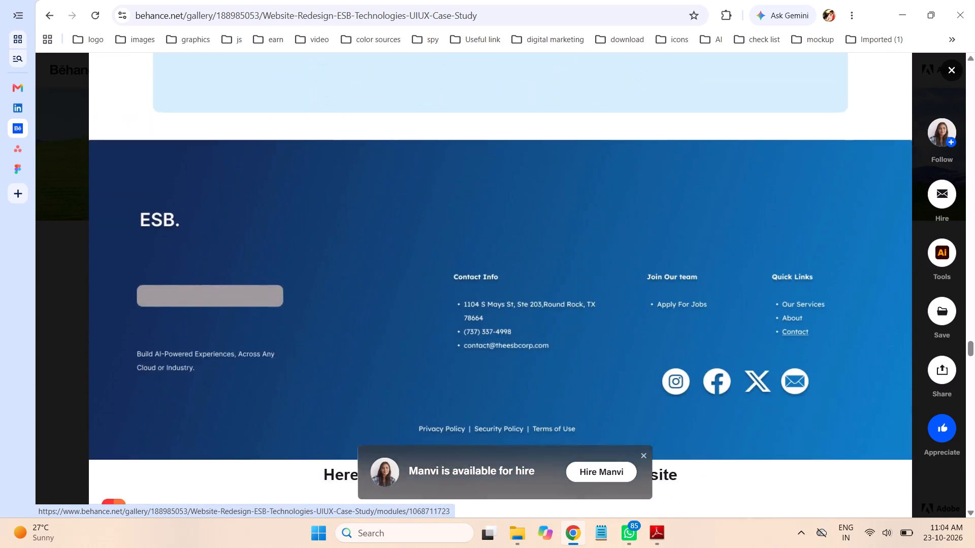
# Review the remaining case study sections on the prototype, Lexend Deca typography, colour palette, mobile responsiveness and closing note.
pyautogui.scroll(-7, 738, 303)
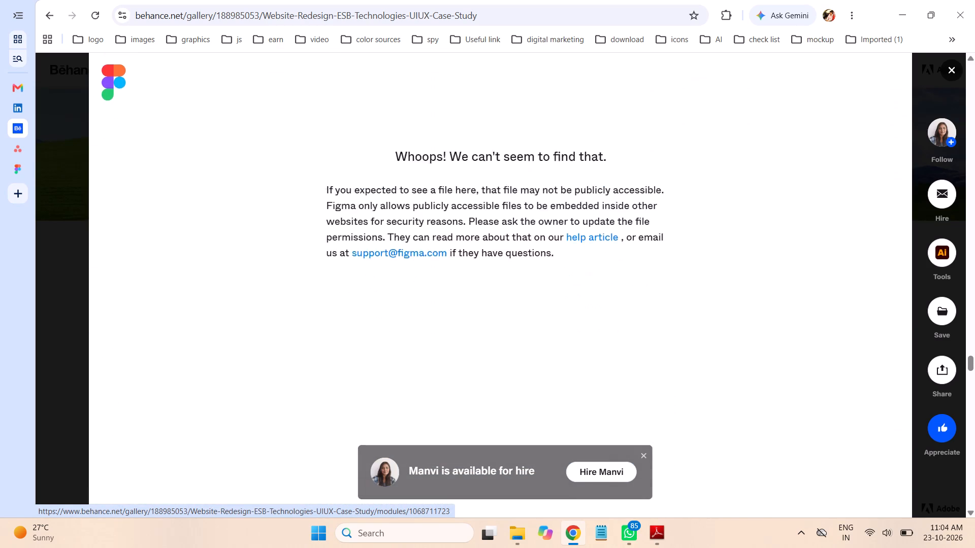
pyautogui.scroll(-7, 738, 303)
pyautogui.scroll(1, 738, 303)
pyautogui.scroll(-4, 738, 303)
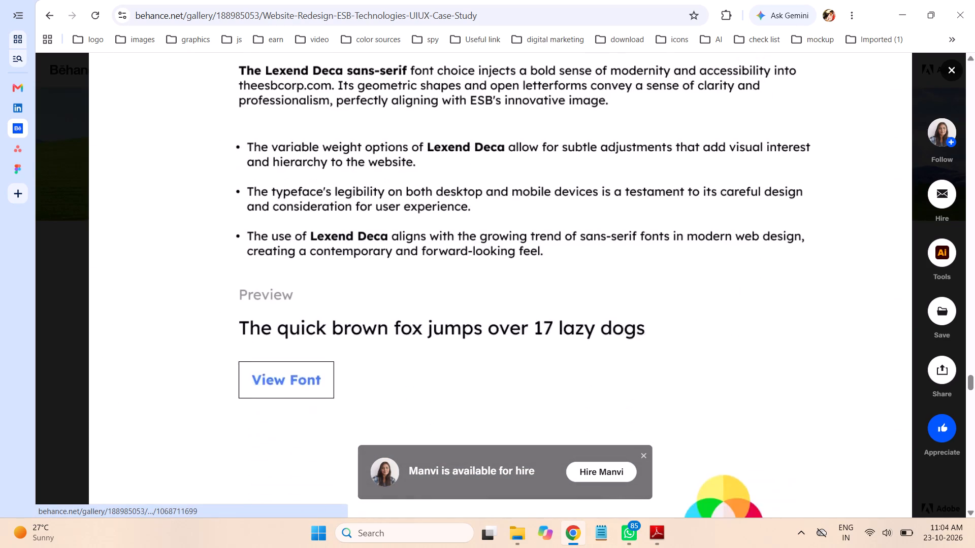
pyautogui.scroll(-10, 738, 303)
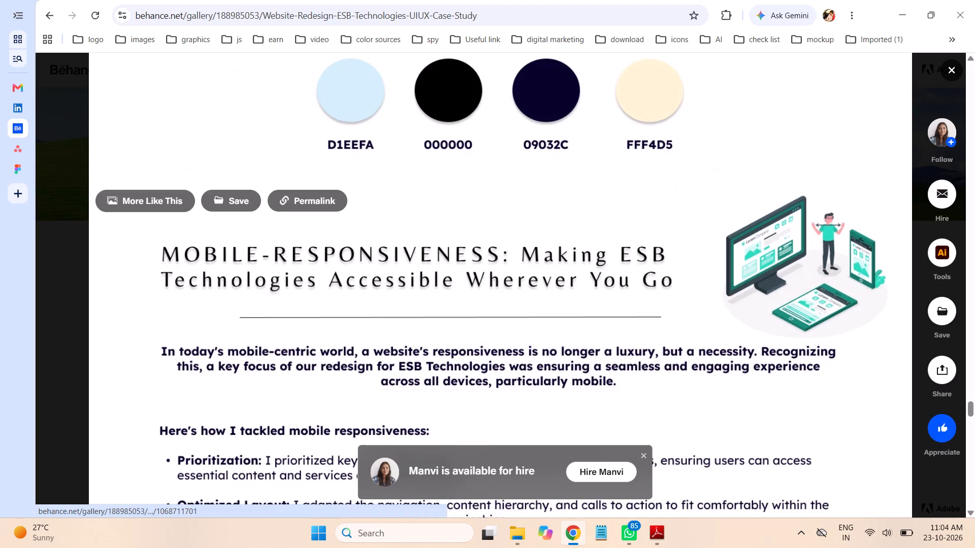
pyautogui.scroll(-12, 738, 303)
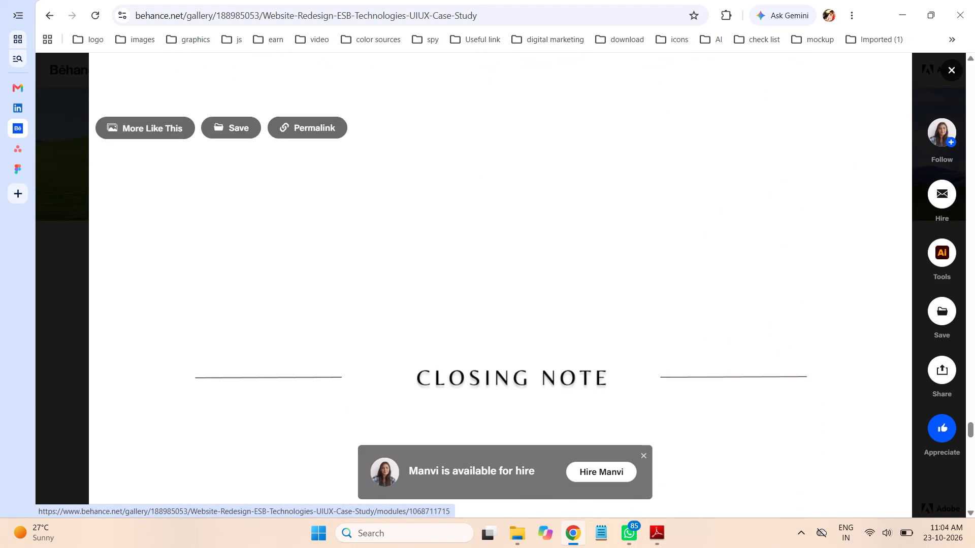
pyautogui.scroll(-8, 737, 303)
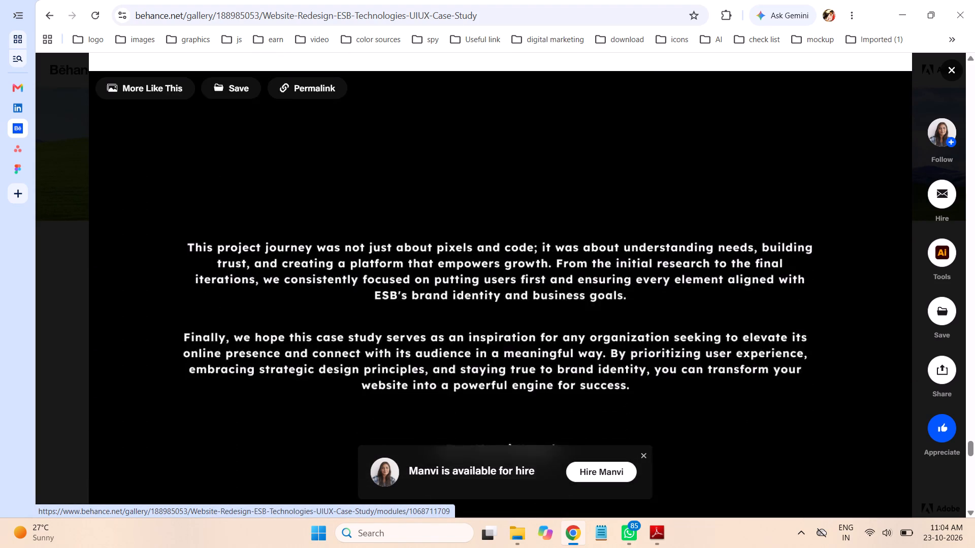
# View the end of the case study with its related projects and comments, and close it to return to the designer's profile.
pyautogui.scroll(-6, 734, 304)
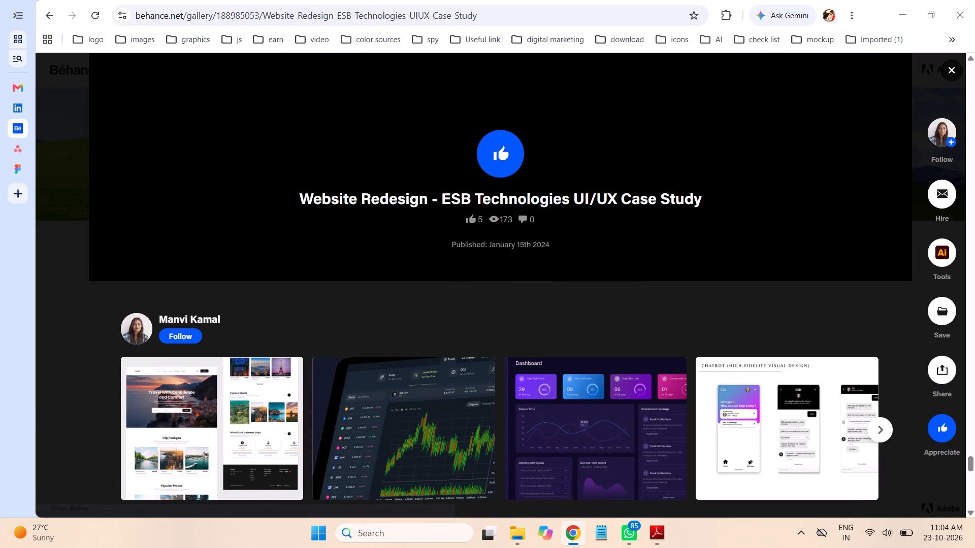
pyautogui.scroll(-6, 734, 304)
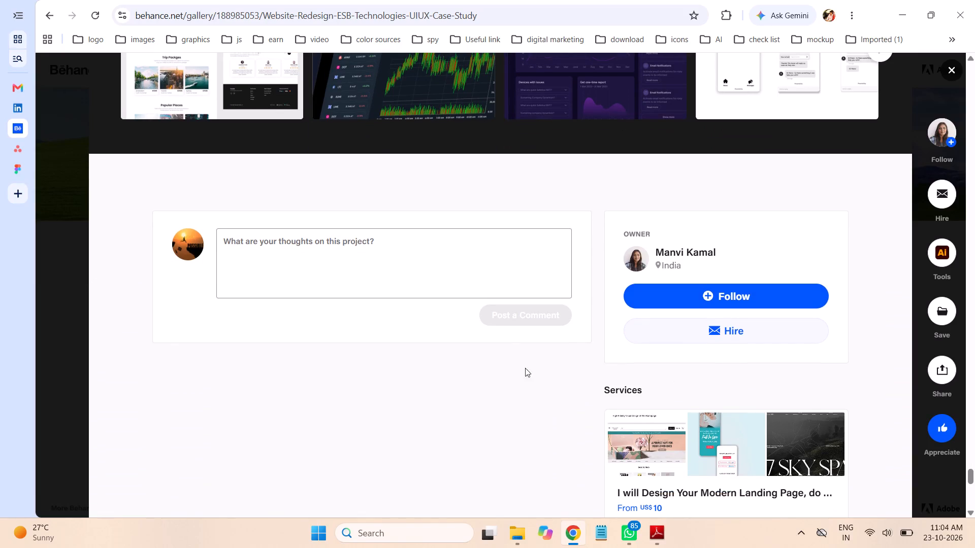
pyautogui.click(954, 70)
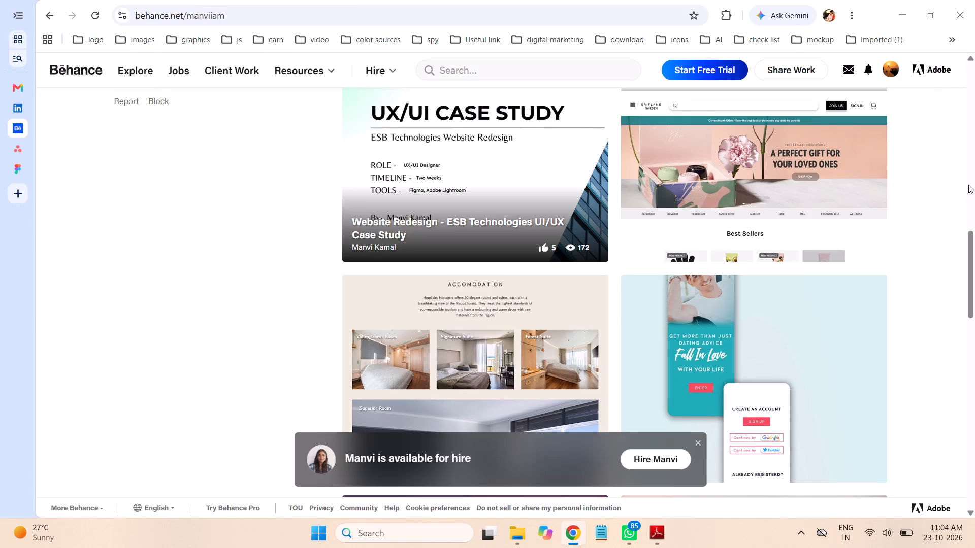
# Open your own Behance profile and look over its project grid, links and About Me section.
pyautogui.moveTo(970, 276); pyautogui.dragTo(974, 111)
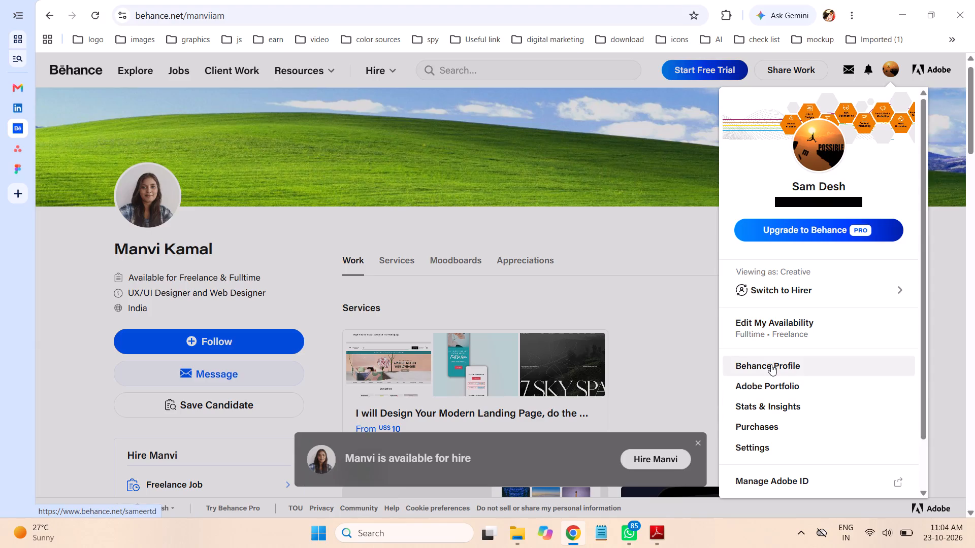
pyautogui.click(771, 364)
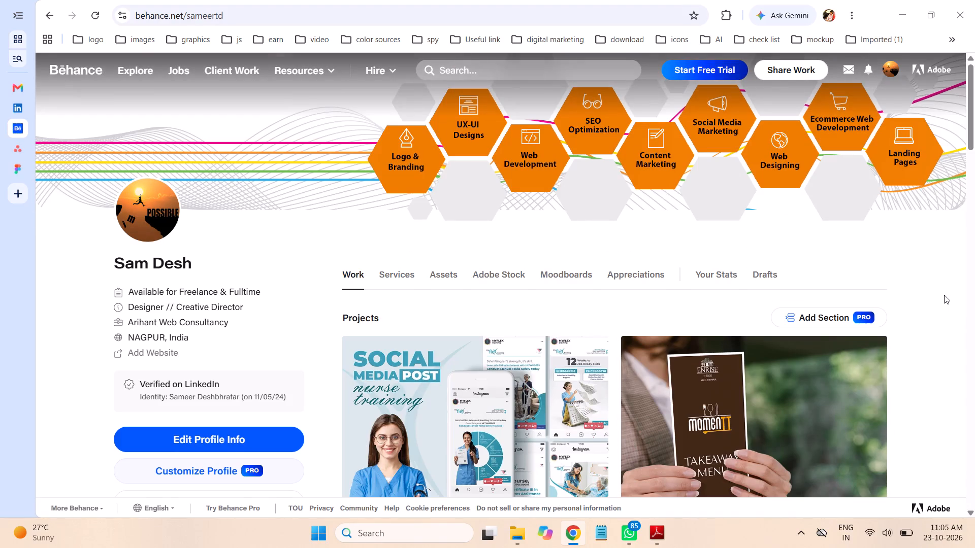
pyautogui.scroll(-6, 944, 295)
pyautogui.scroll(1, 944, 295)
pyautogui.scroll(-1, 944, 295)
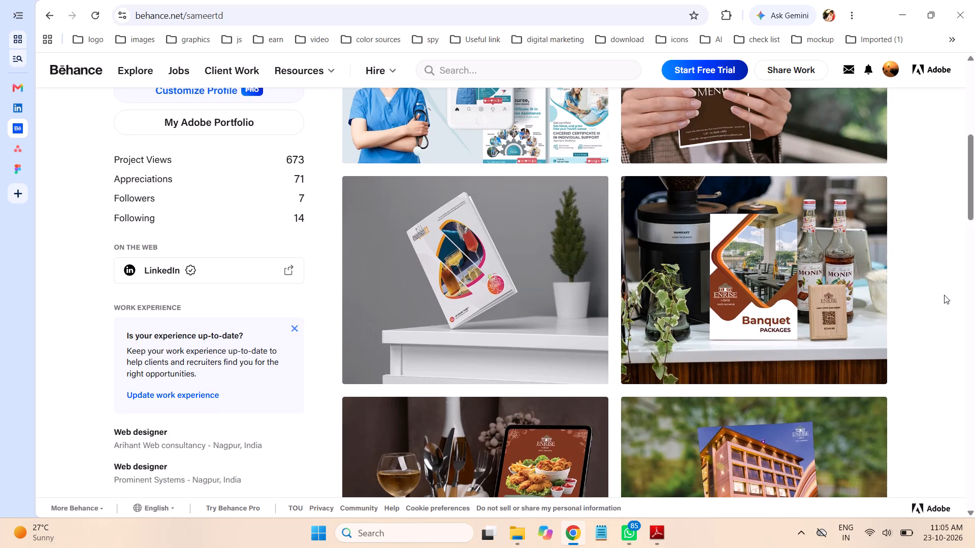
pyautogui.scroll(-7, 944, 295)
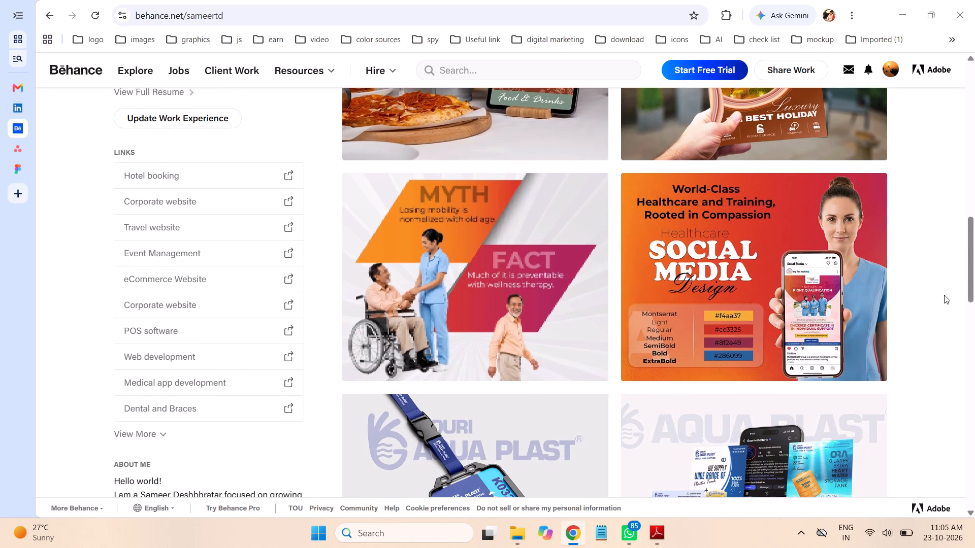
pyautogui.scroll(-1, 942, 295)
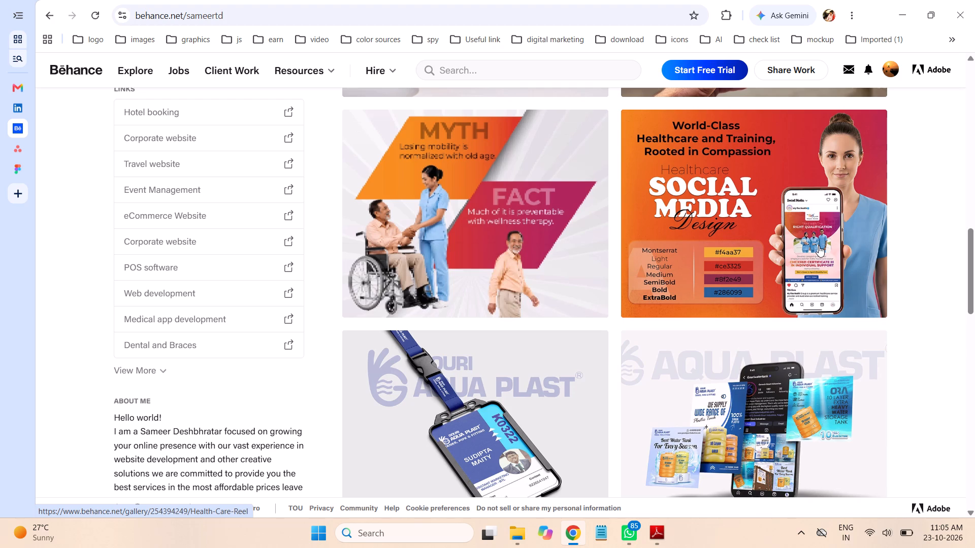
pyautogui.scroll(-6, 819, 246)
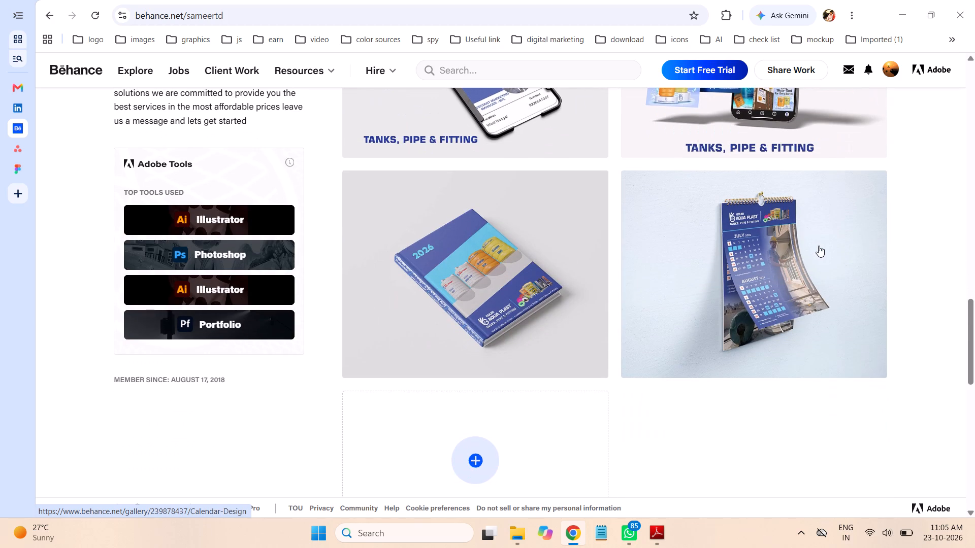
pyautogui.scroll(-2, 819, 246)
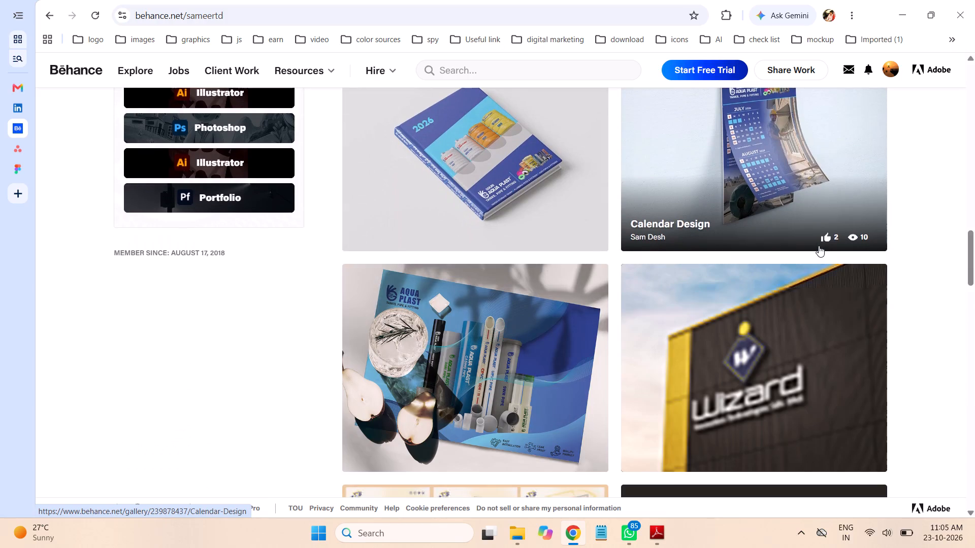
pyautogui.moveTo(970, 222); pyautogui.dragTo(974, 99)
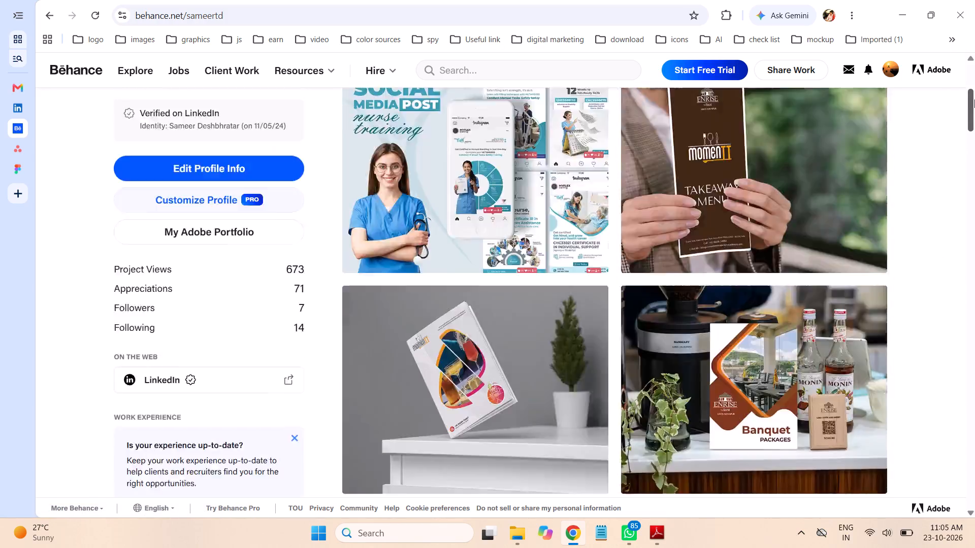
pyautogui.moveTo(974, 99); pyautogui.dragTo(974, 82)
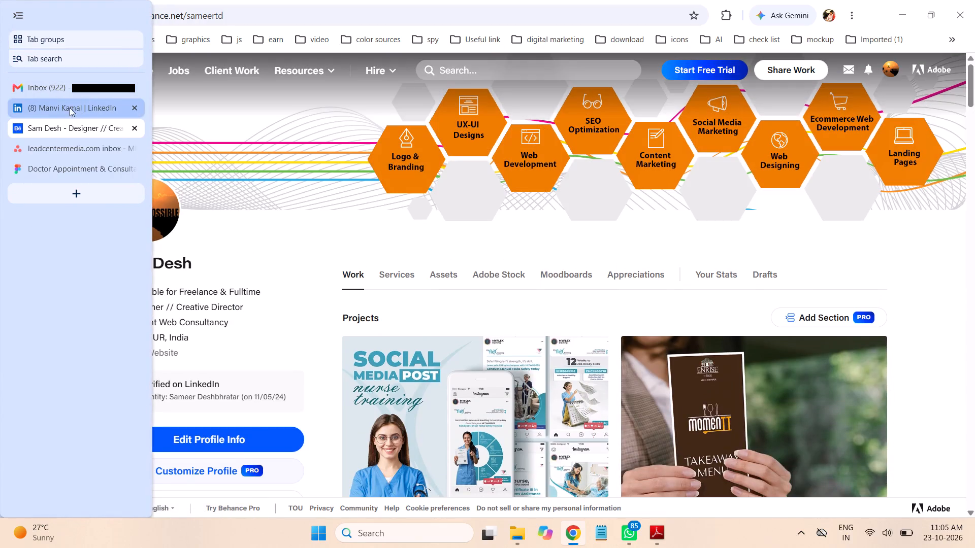
# Switch to the open LinkedIn page and go to the home feed.
pyautogui.click(70, 107)
pyautogui.click(475, 64)
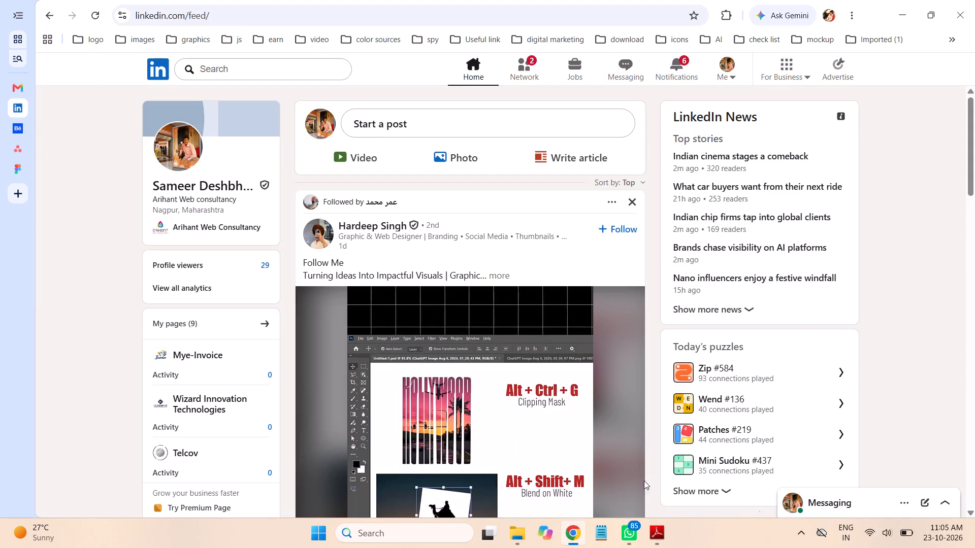
# Switch to the Doctor Appointment & Consultation App file in Figma and survey the mobile screens on its UI page.
pyautogui.click(68, 167)
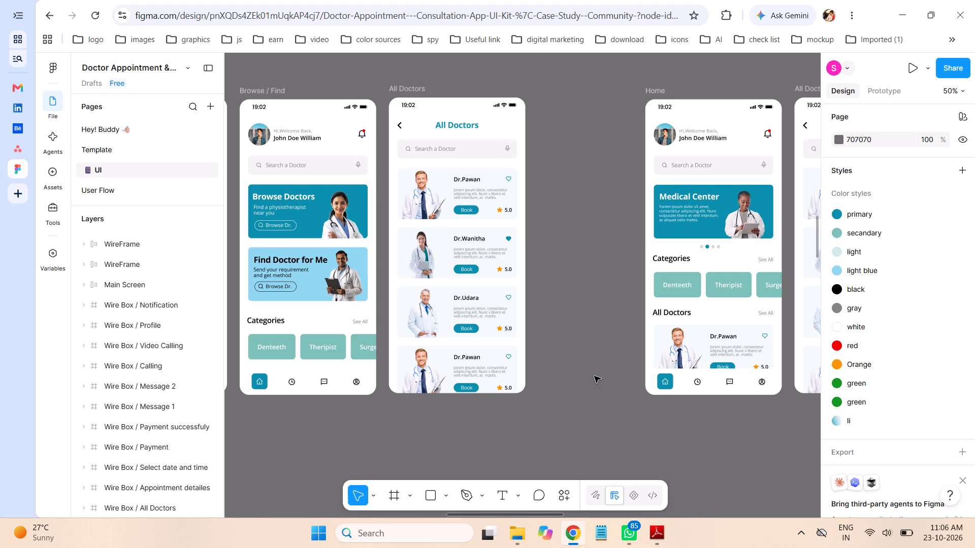
pyautogui.hotkey('ctrl', '-')
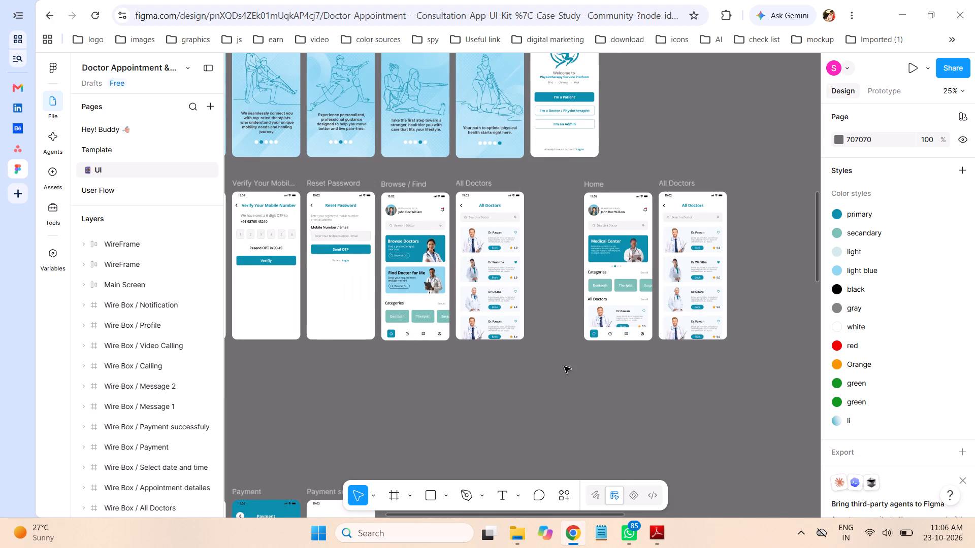
pyautogui.scroll(-11, 577, 369)
pyautogui.scroll(3, 583, 357)
pyautogui.scroll(-5, 582, 354)
pyautogui.scroll(1, 580, 350)
pyautogui.scroll(-4, 580, 350)
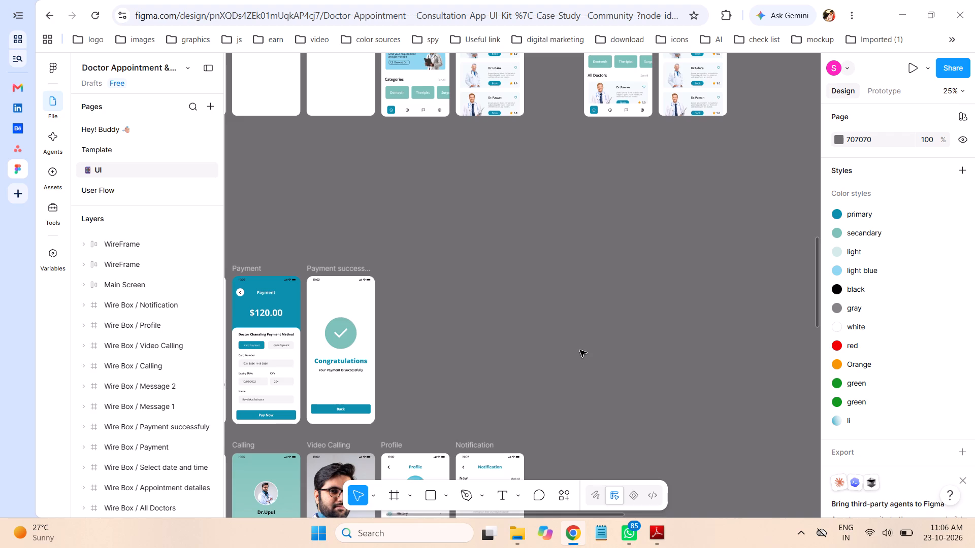
pyautogui.scroll(-6, 580, 350)
pyautogui.scroll(1, 580, 350)
pyautogui.scroll(-2, 567, 324)
pyautogui.scroll(1, 567, 324)
pyautogui.scroll(-3, 567, 324)
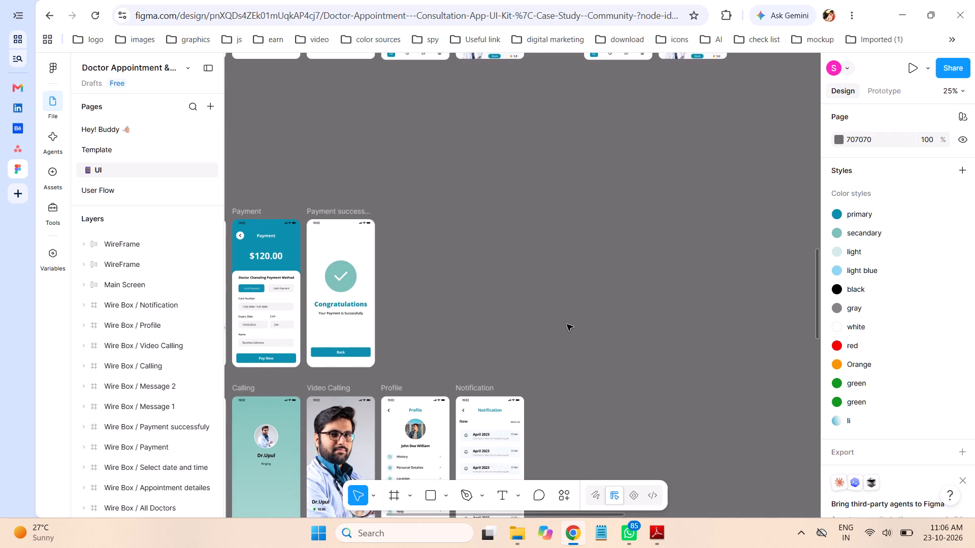
pyautogui.scroll(-3, 567, 324)
pyautogui.press('space')
pyautogui.press('space')
pyautogui.press('space')
pyautogui.press('space')
pyautogui.press('space')
pyautogui.press('space')
pyautogui.press('space')
pyautogui.press('space')
pyautogui.press('space')
pyautogui.press('space')
pyautogui.press('space')
pyautogui.press('space')
pyautogui.press('space')
pyautogui.press('space')
pyautogui.press('space')
pyautogui.press('space')
pyautogui.press('space')
pyautogui.press('space')
pyautogui.press('space')
pyautogui.press('space')
pyautogui.moveTo(451, 281); pyautogui.dragTo(574, 279)
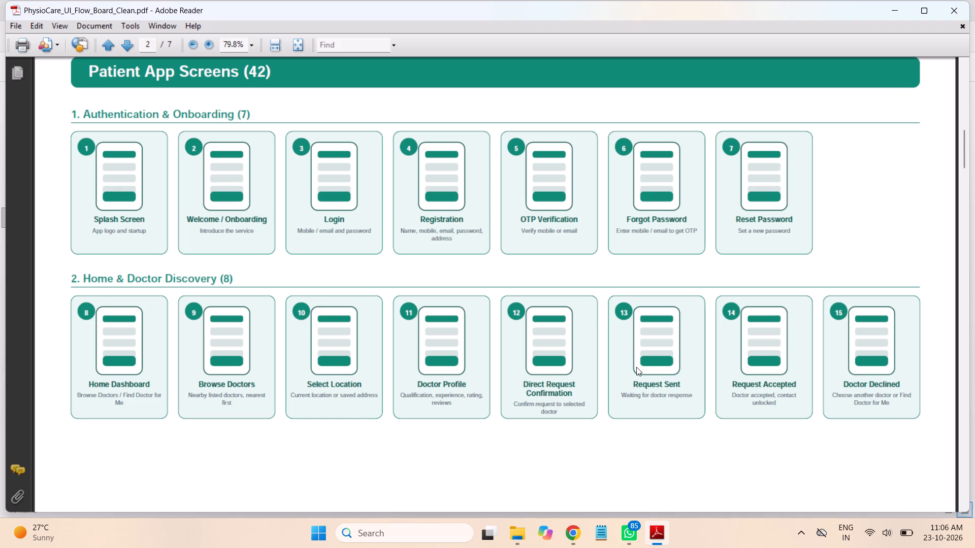
# Review the Patient App Screens in PhysioCare_UI_Flow_Board_Clean.pdf in Adobe Reader, from Authentication & Onboarding on page 2 through page 4.
pyautogui.scroll(-2, 636, 367)
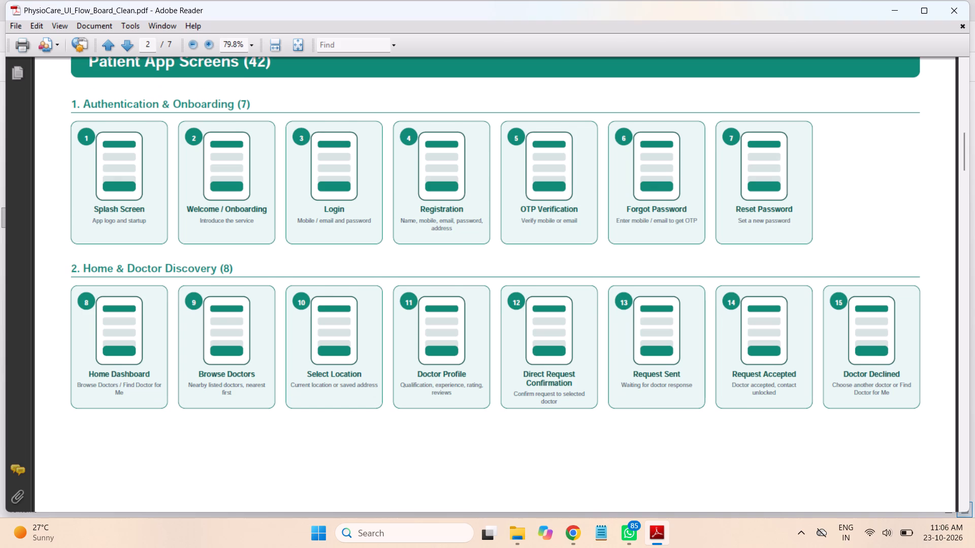
pyautogui.scroll(-12, 636, 367)
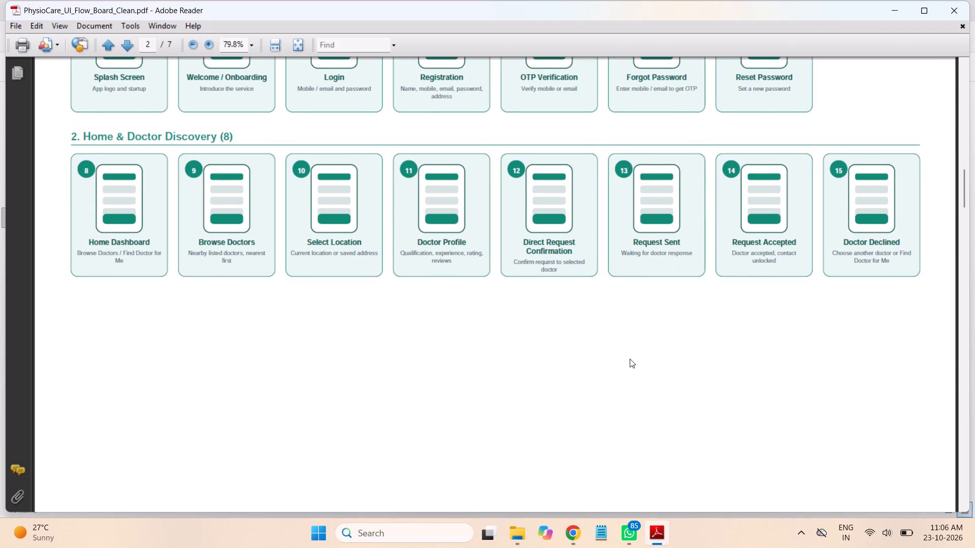
pyautogui.scroll(-3, 630, 359)
pyautogui.scroll(1, 630, 359)
pyautogui.scroll(-10, 630, 359)
pyautogui.scroll(1, 627, 363)
pyautogui.scroll(-1, 627, 363)
pyautogui.scroll(1, 627, 363)
pyautogui.scroll(-5, 627, 363)
pyautogui.scroll(1, 627, 363)
pyautogui.scroll(-4, 627, 363)
pyautogui.scroll(1, 627, 363)
pyautogui.scroll(-3, 627, 363)
pyautogui.scroll(1, 627, 363)
pyautogui.scroll(-7, 627, 363)
pyautogui.scroll(1, 627, 363)
pyautogui.scroll(-3, 626, 363)
pyautogui.scroll(1, 626, 363)
pyautogui.scroll(-1, 626, 363)
pyautogui.scroll(1, 626, 363)
pyautogui.scroll(-2, 626, 363)
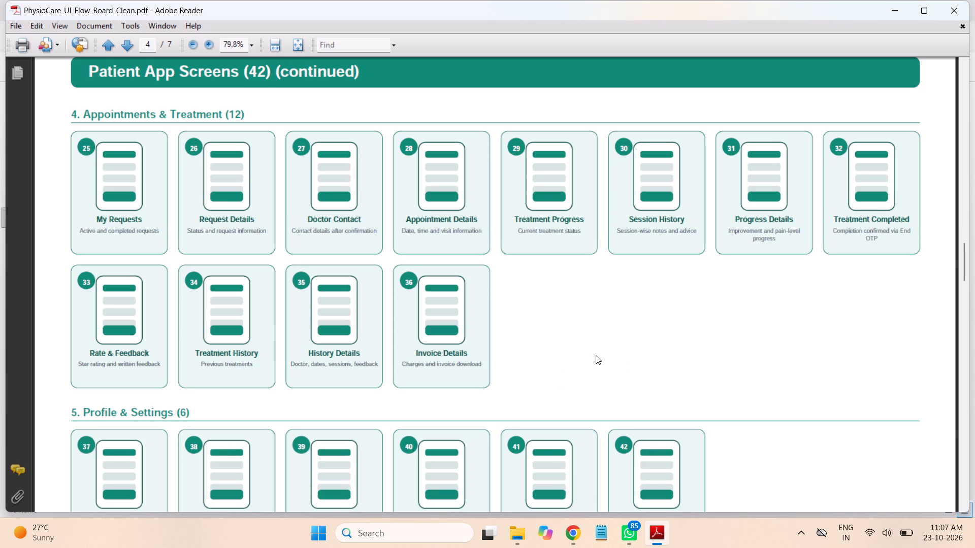
# Examine the Appointments & Treatment screens in the flow board, highlighting words in that heading, and close the PDF.
pyautogui.scroll(1, 597, 355)
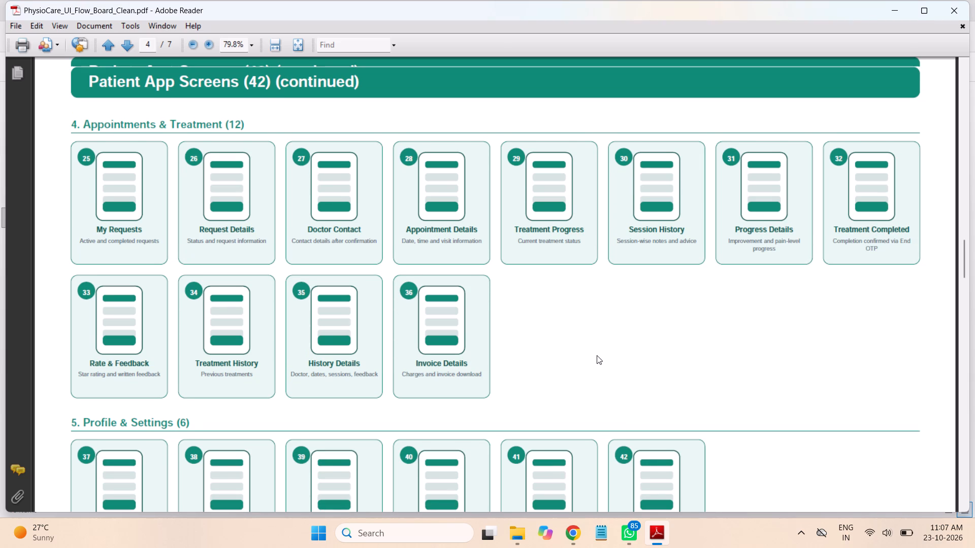
pyautogui.scroll(2, 597, 355)
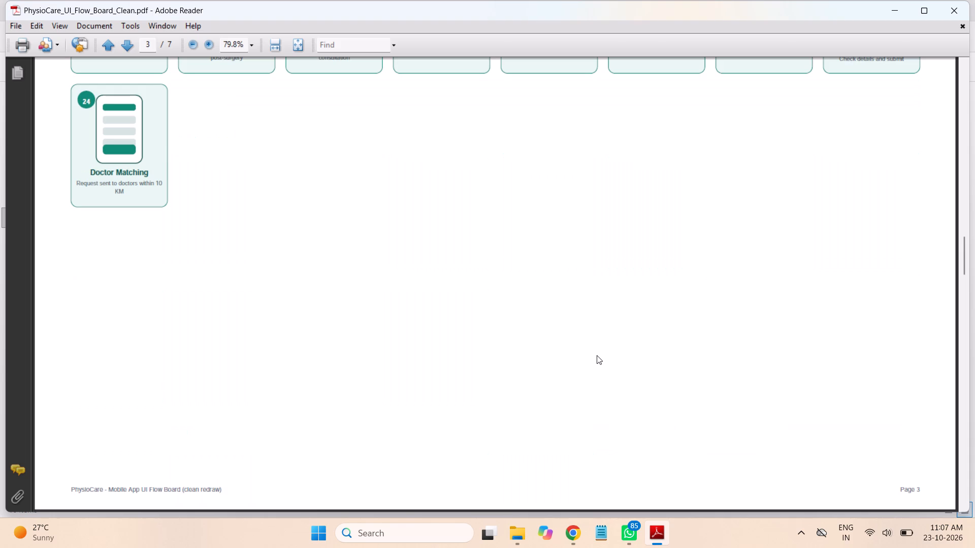
pyautogui.scroll(-1, 597, 355)
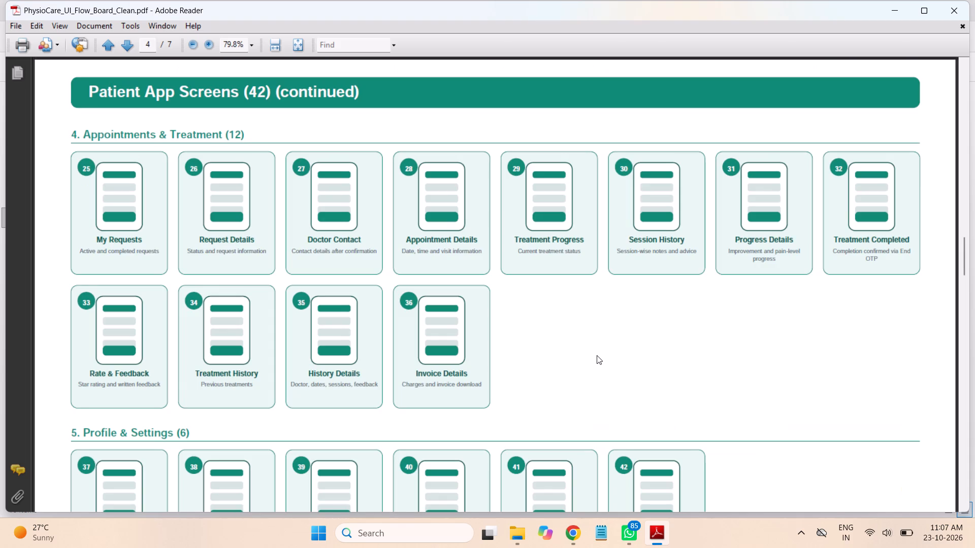
pyautogui.scroll(-1, 597, 355)
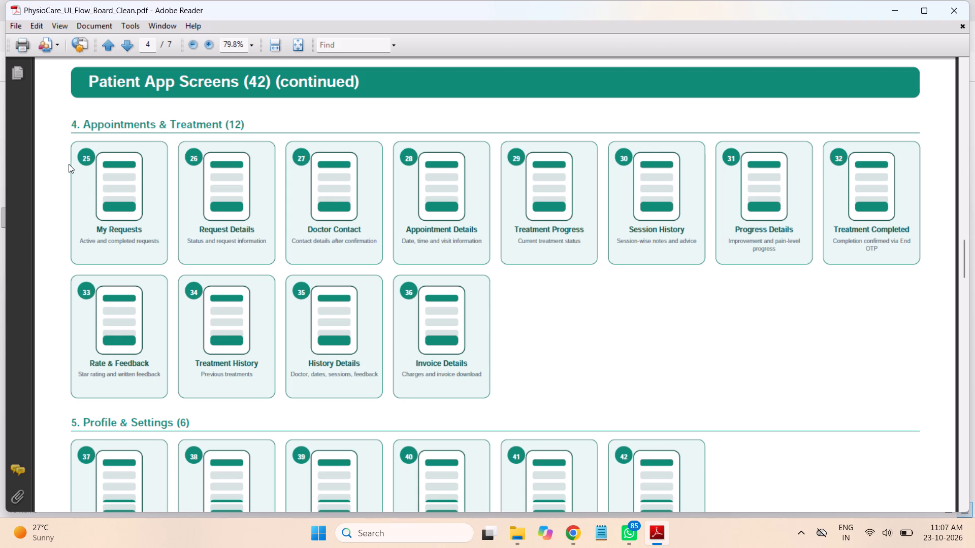
pyautogui.doubleClick(103, 126)
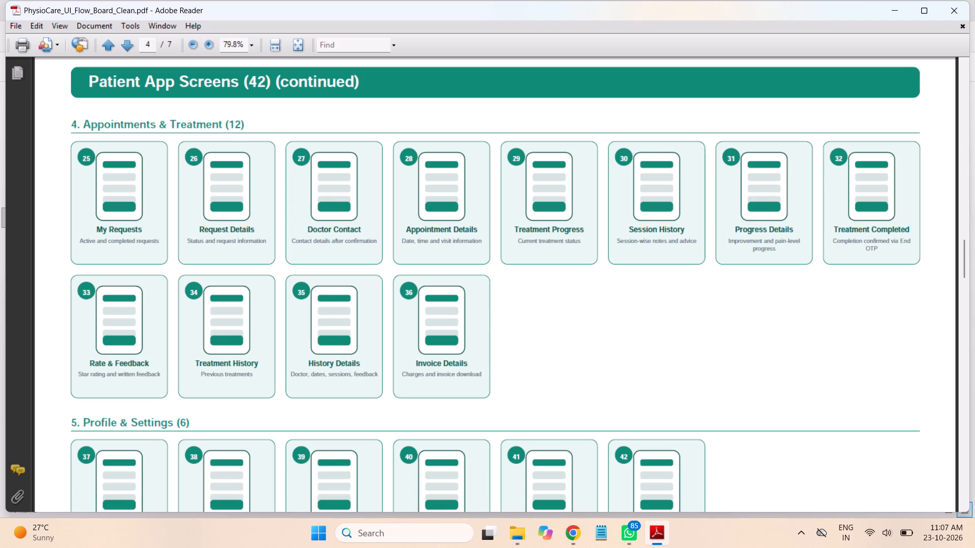
pyautogui.doubleClick(195, 127)
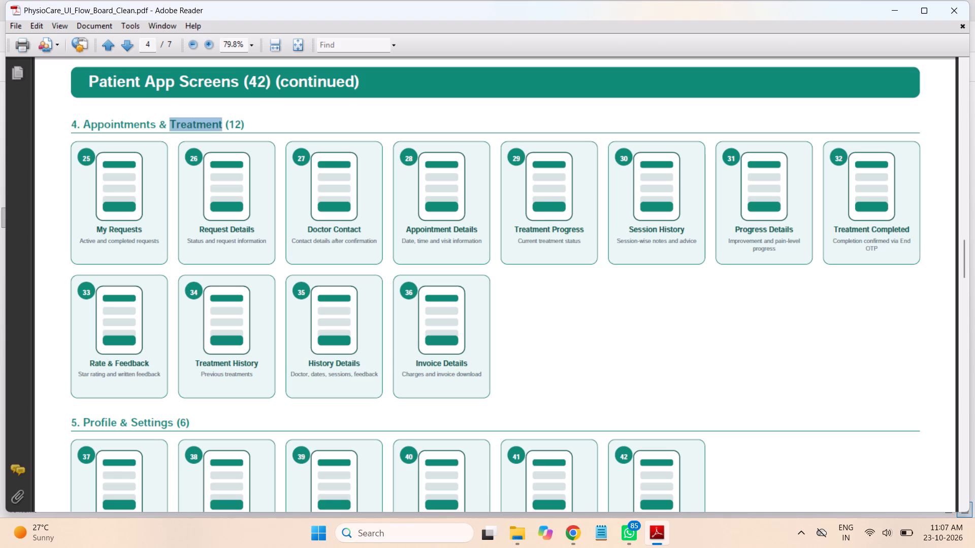
pyautogui.click(195, 127)
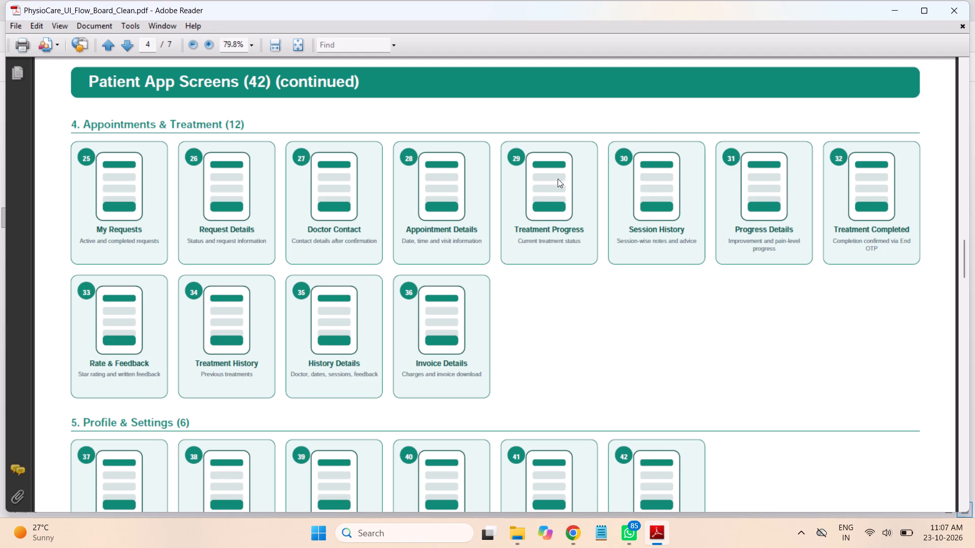
pyautogui.click(951, 11)
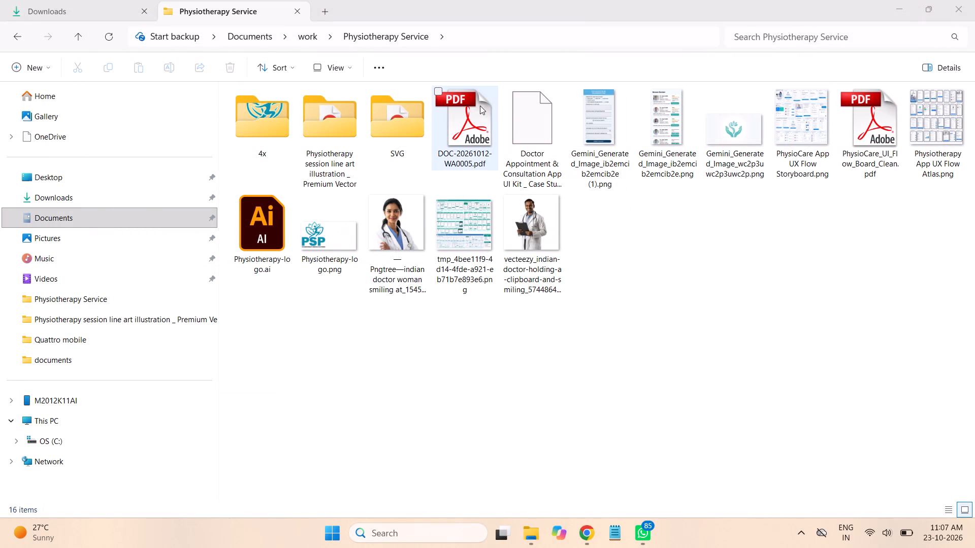
# Open DOC-20261012-WA0005.pdf from the Physiotherapy Service folder and highlight its title "Physiotherapy Service Platform" while reading.
pyautogui.doubleClick(473, 121)
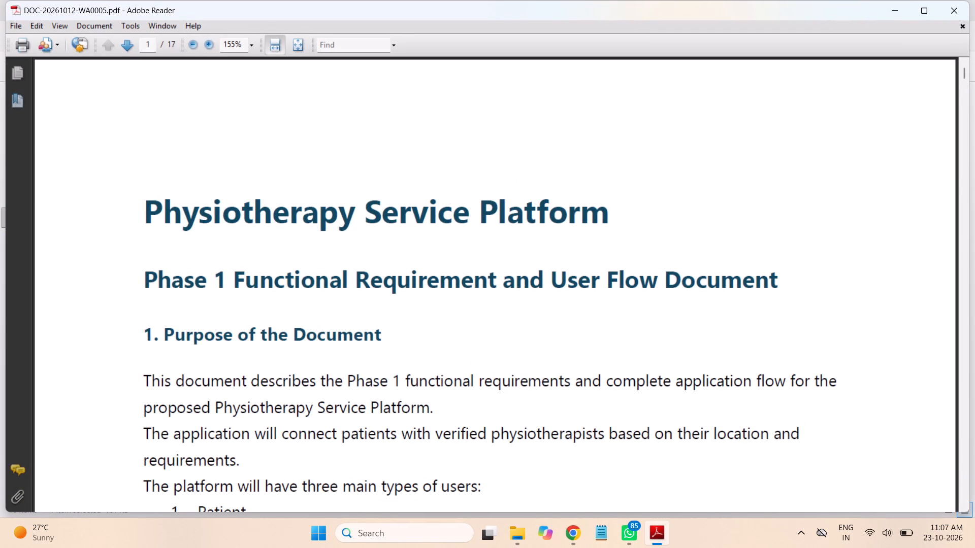
pyautogui.moveTo(148, 210); pyautogui.dragTo(285, 205)
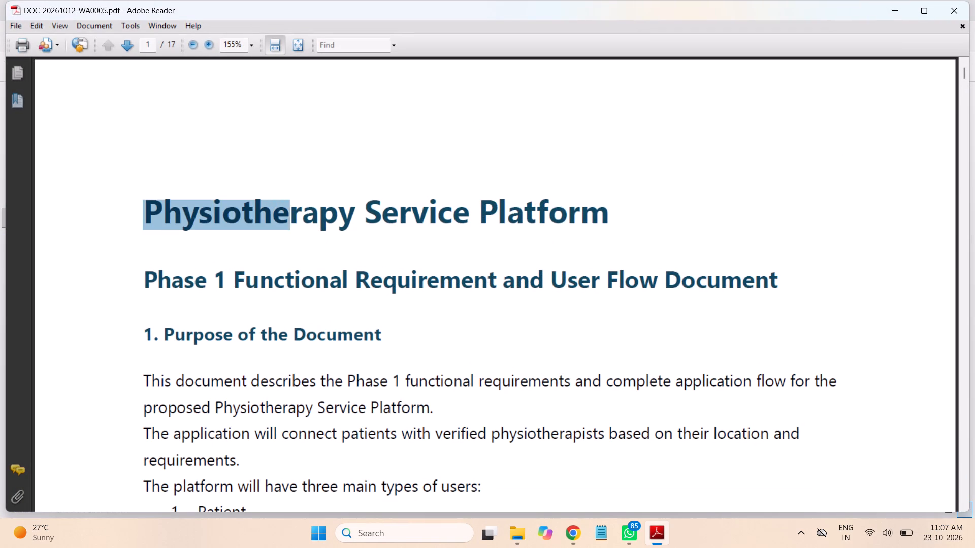
pyautogui.moveTo(285, 205); pyautogui.dragTo(352, 208)
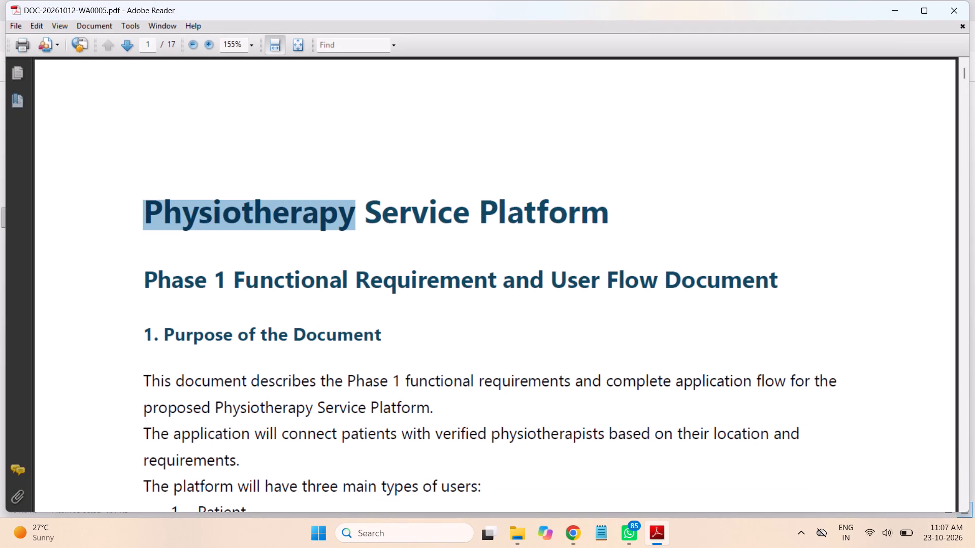
pyautogui.moveTo(352, 208); pyautogui.dragTo(554, 206)
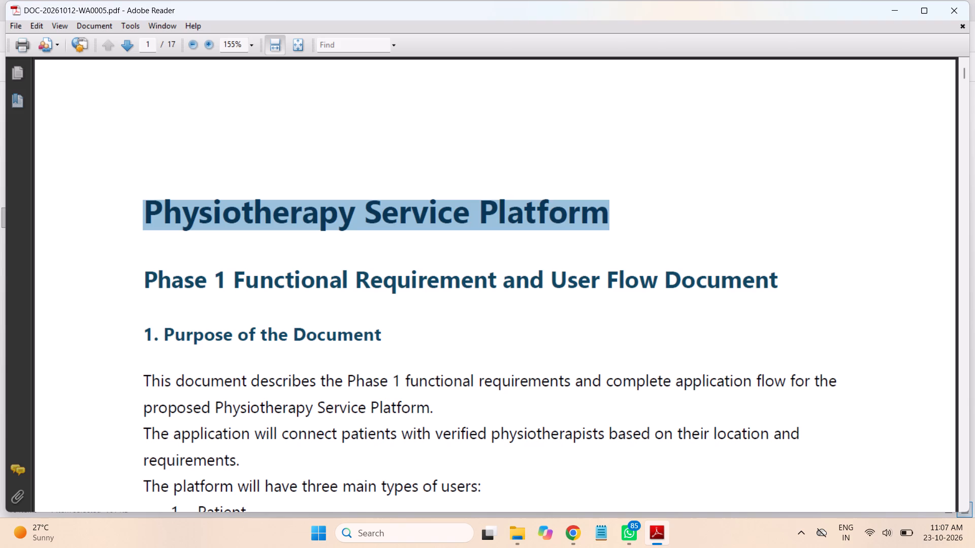
pyautogui.moveTo(554, 206); pyautogui.dragTo(554, 206)
pyautogui.click(524, 215)
pyautogui.doubleClick(572, 210)
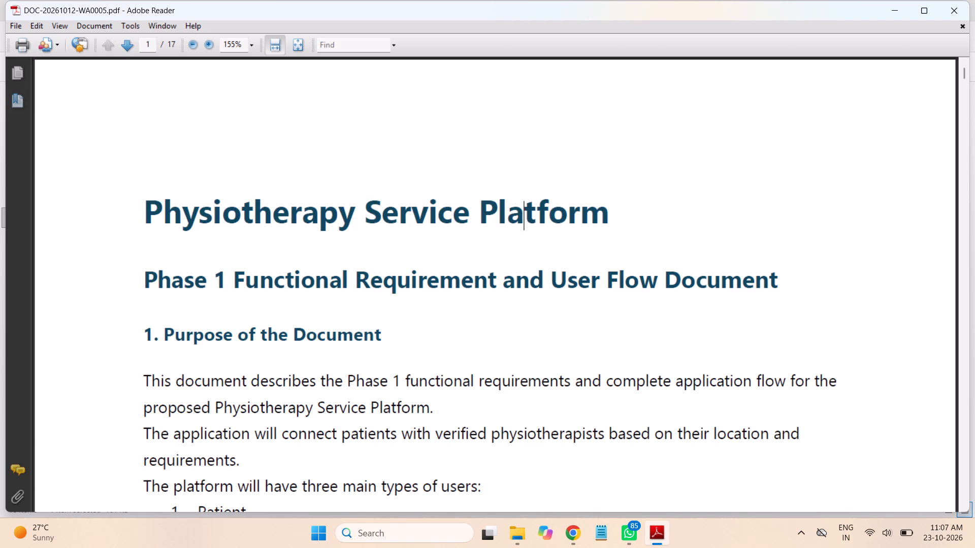
pyautogui.click(630, 214)
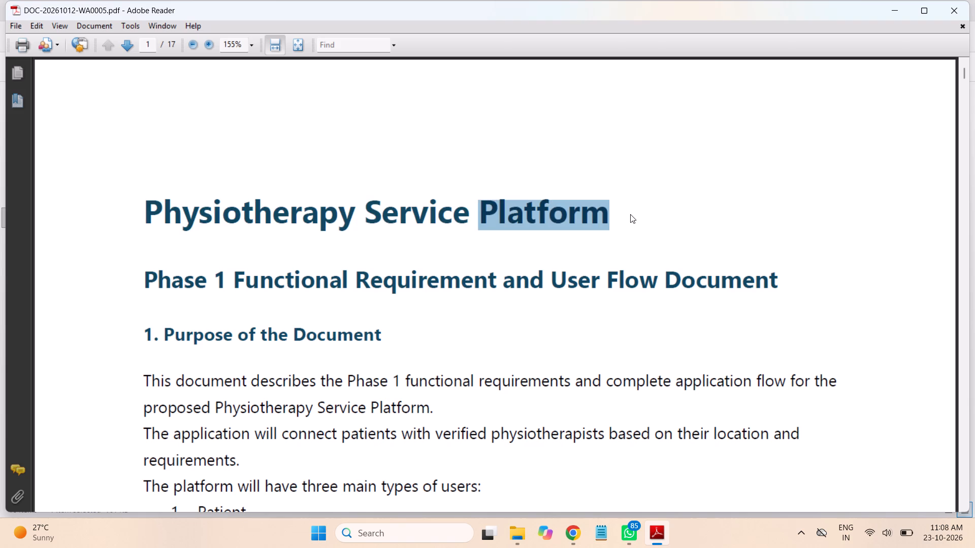
# Read the Purpose of the Document and User Types sections of the requirements PDF, covering Patient, Doctor / Physiotherapist and Admin.
pyautogui.scroll(-7, 621, 232)
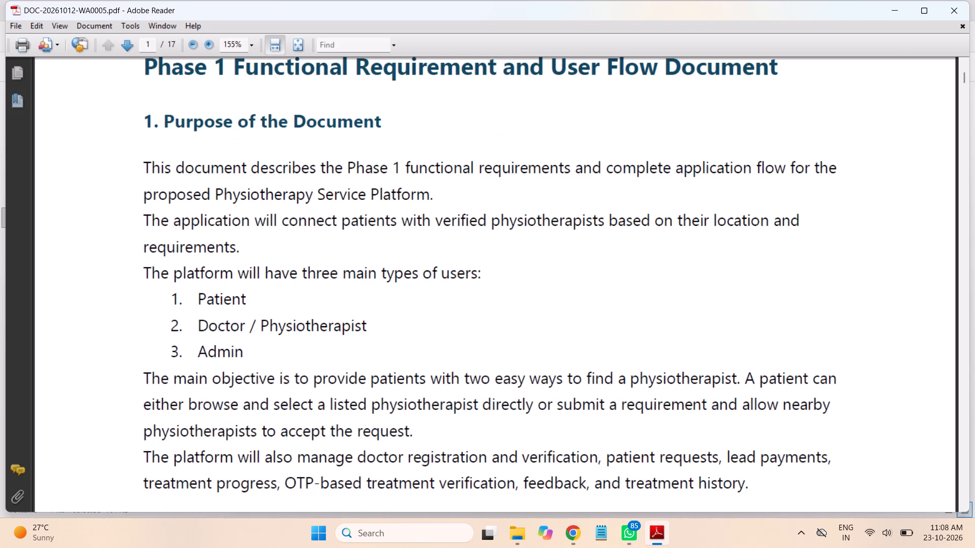
pyautogui.scroll(-11, 621, 232)
pyautogui.scroll(1, 621, 232)
pyautogui.scroll(-3, 621, 232)
pyautogui.scroll(1, 621, 232)
pyautogui.scroll(-3, 621, 232)
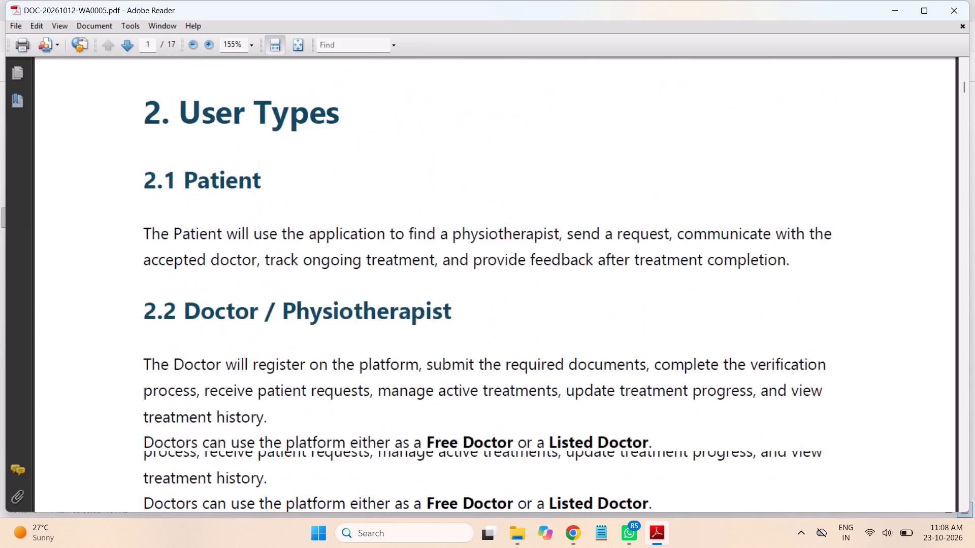
pyautogui.scroll(-20, 621, 232)
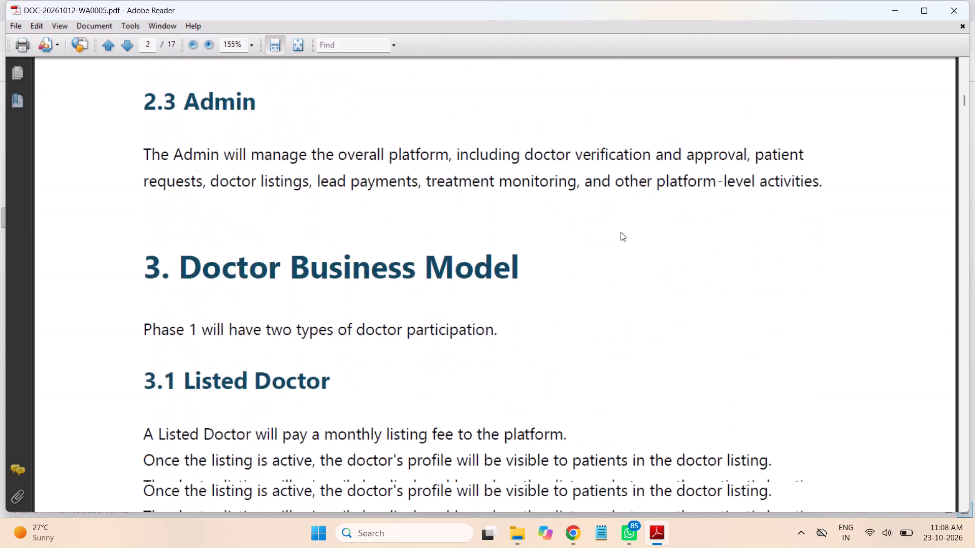
# Read the Doctor Business Model section on Listed Doctors and the Free Doctor section, through the top of page 3.
pyautogui.scroll(-2, 621, 232)
pyautogui.scroll(3, 621, 232)
pyautogui.scroll(-10, 621, 232)
pyautogui.scroll(1, 621, 232)
pyautogui.scroll(-4, 621, 232)
pyautogui.scroll(1, 621, 232)
pyautogui.scroll(-4, 621, 232)
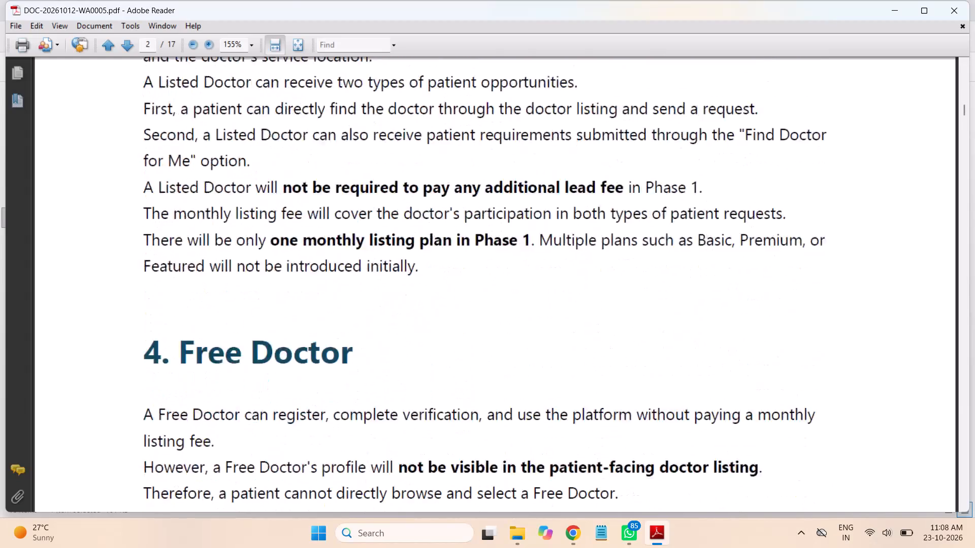
pyautogui.scroll(-17, 621, 232)
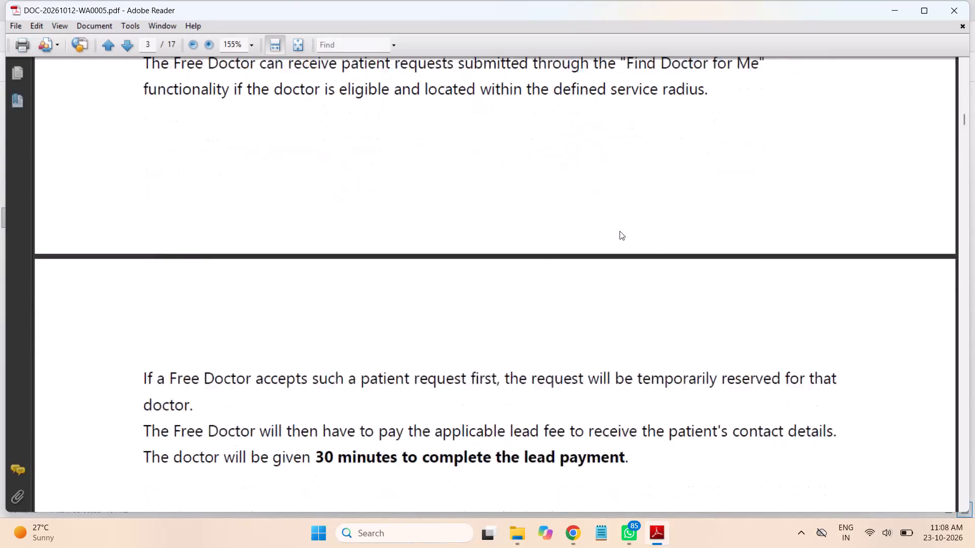
# Read the patient registration details and the Patient Home Screen section with its Browse Doctors and Find Doctor for Me options.
pyautogui.scroll(-18, 620, 231)
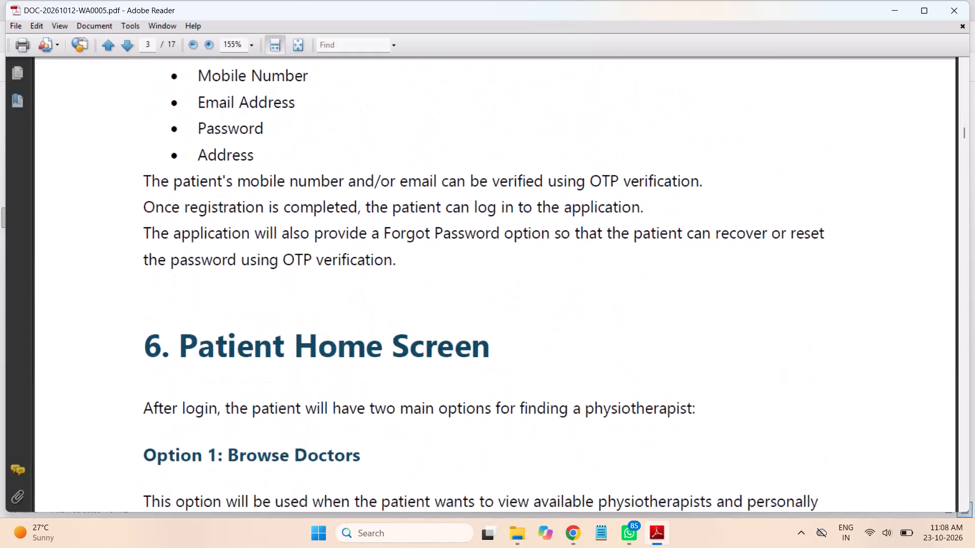
pyautogui.scroll(-2, 620, 231)
pyautogui.scroll(1, 620, 231)
pyautogui.scroll(-12, 620, 231)
pyautogui.scroll(2, 620, 231)
pyautogui.scroll(-2, 620, 231)
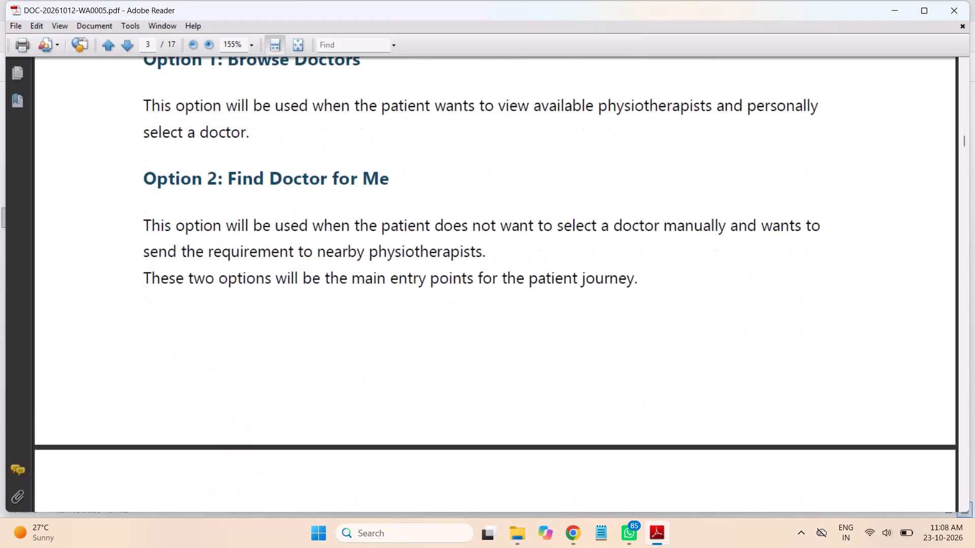
# Read the page 4 section on listed doctors, focusing on the list of information a doctor's profile must show.
pyautogui.scroll(-9, 620, 231)
pyautogui.scroll(1, 620, 231)
pyautogui.scroll(-2, 620, 231)
pyautogui.scroll(1, 620, 231)
pyautogui.scroll(-11, 620, 231)
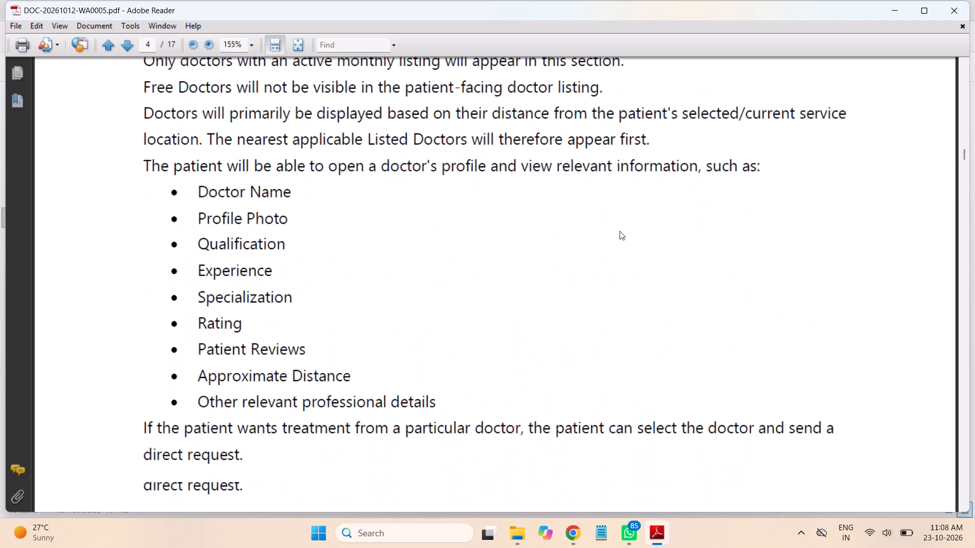
pyautogui.doubleClick(242, 243)
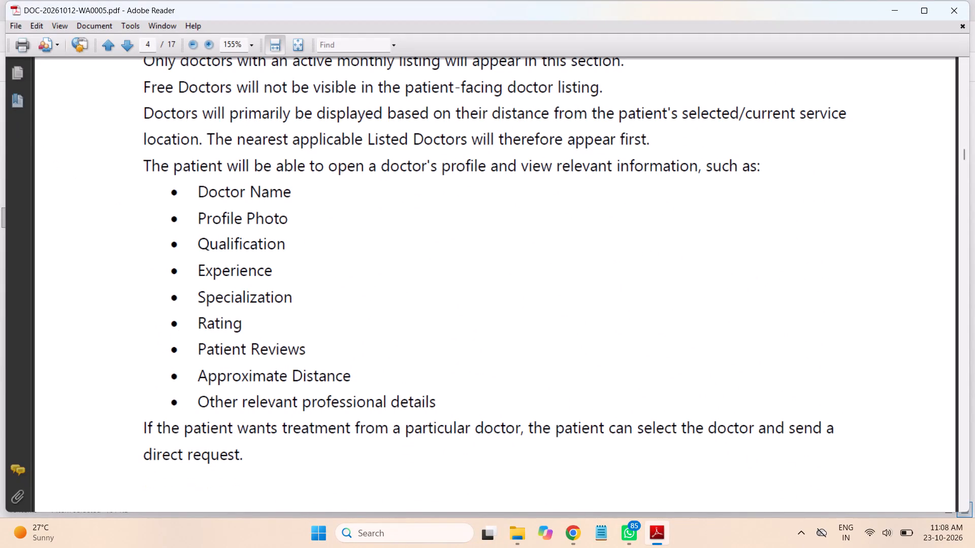
# Switch to the Doctor Appointment file in Figma and examine the All Doctors screen's search field and doctor cards up close.
pyautogui.click(569, 535)
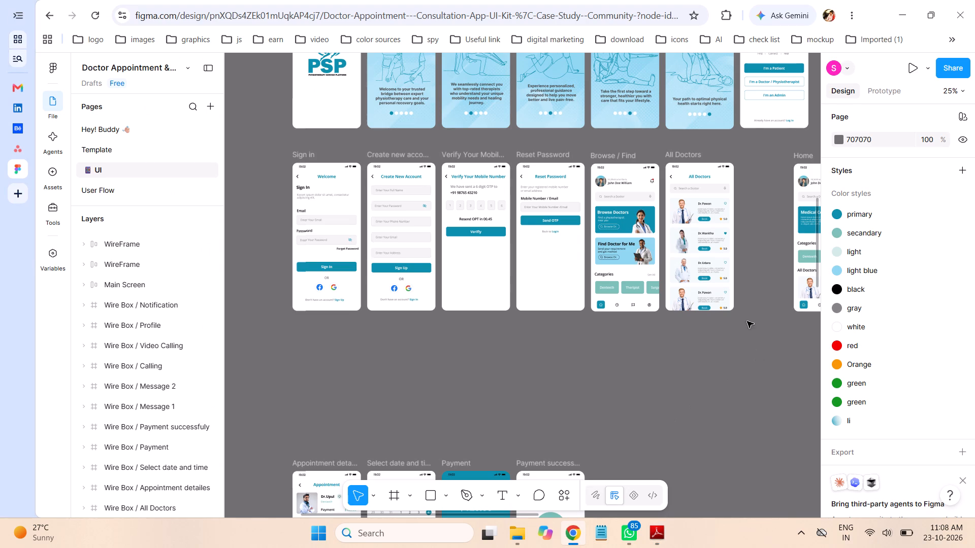
pyautogui.press('z')
pyautogui.press('z')
pyautogui.press('z')
pyautogui.press('z')
pyautogui.press('z')
pyautogui.press('z')
pyautogui.press('z')
pyautogui.press('z')
pyautogui.press('z')
pyautogui.press('z')
pyautogui.press('z')
pyautogui.press('z')
pyautogui.press('z')
pyautogui.press('z')
pyautogui.press('z')
pyautogui.press('z')
pyautogui.press('z')
pyautogui.press('z')
pyautogui.press('z')
pyautogui.press('z')
pyautogui.press('z')
pyautogui.click(712, 244)
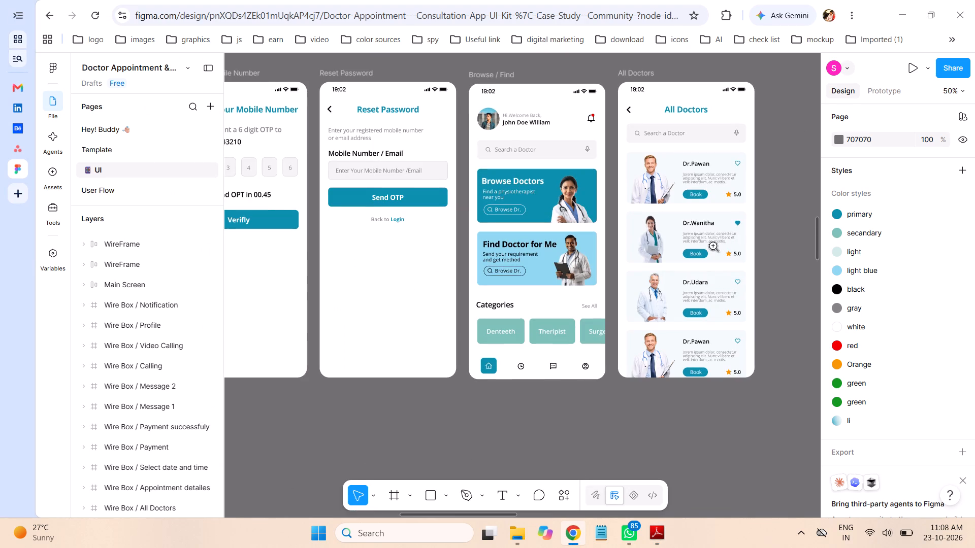
pyautogui.click(740, 230)
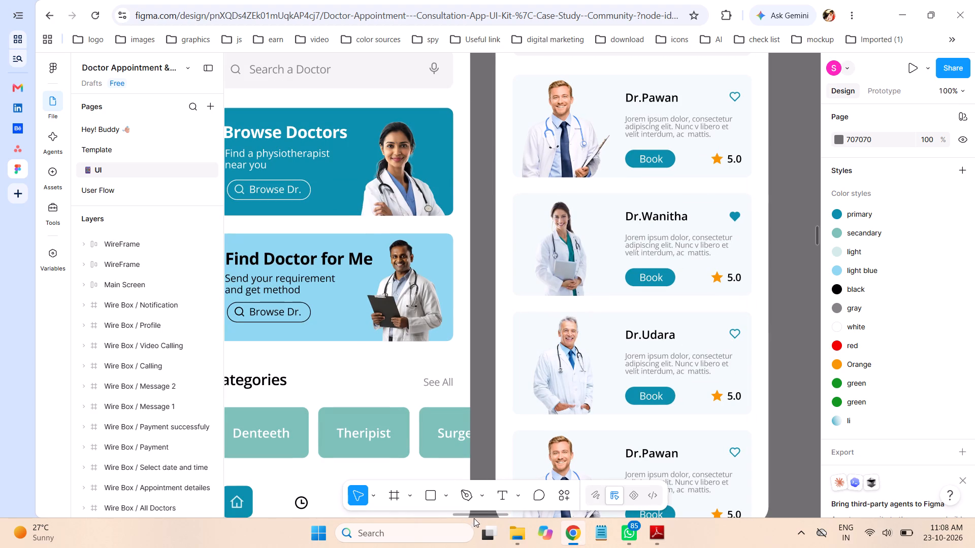
pyautogui.moveTo(474, 515); pyautogui.dragTo(497, 516)
pyautogui.scroll(8, 628, 211)
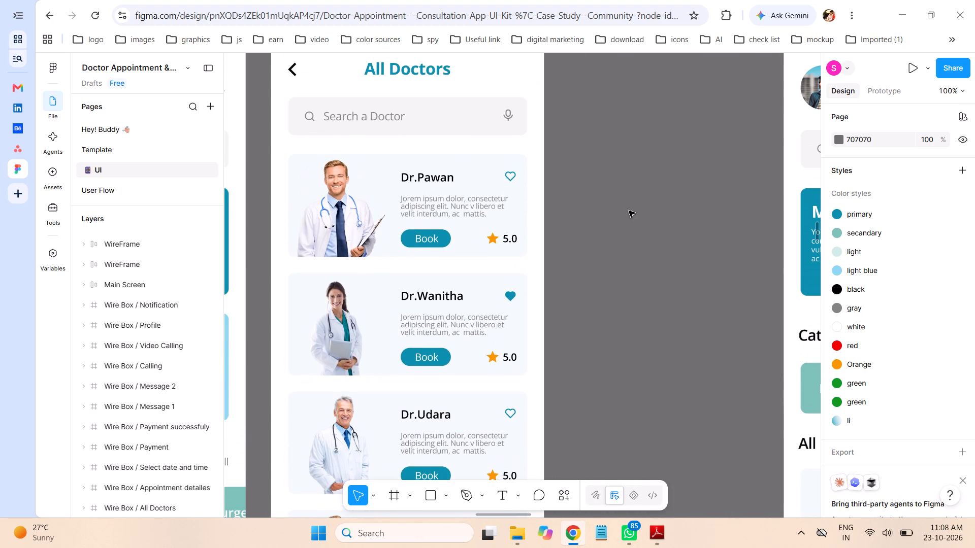
pyautogui.scroll(6, 629, 211)
pyautogui.scroll(-1, 629, 211)
pyautogui.scroll(3, 629, 211)
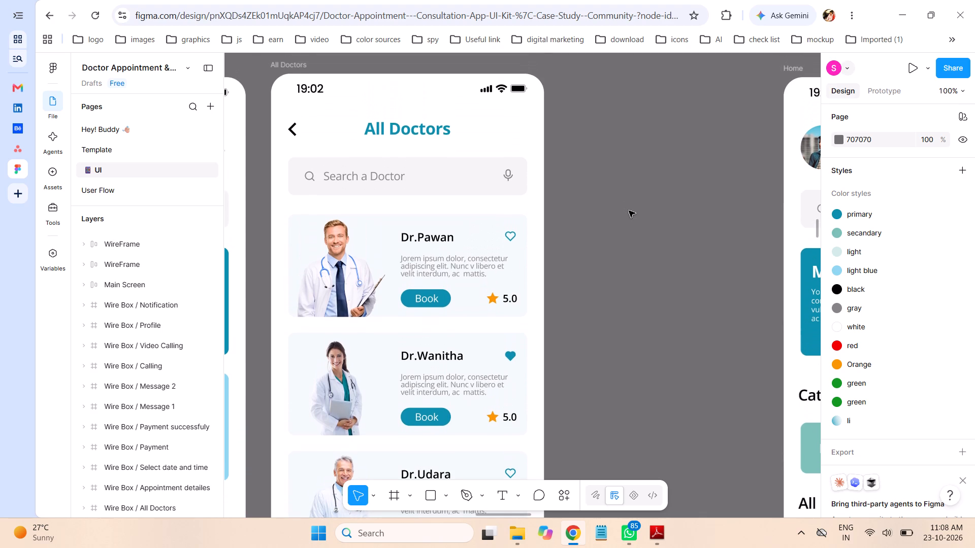
pyautogui.scroll(1, 629, 211)
pyautogui.scroll(-4, 626, 211)
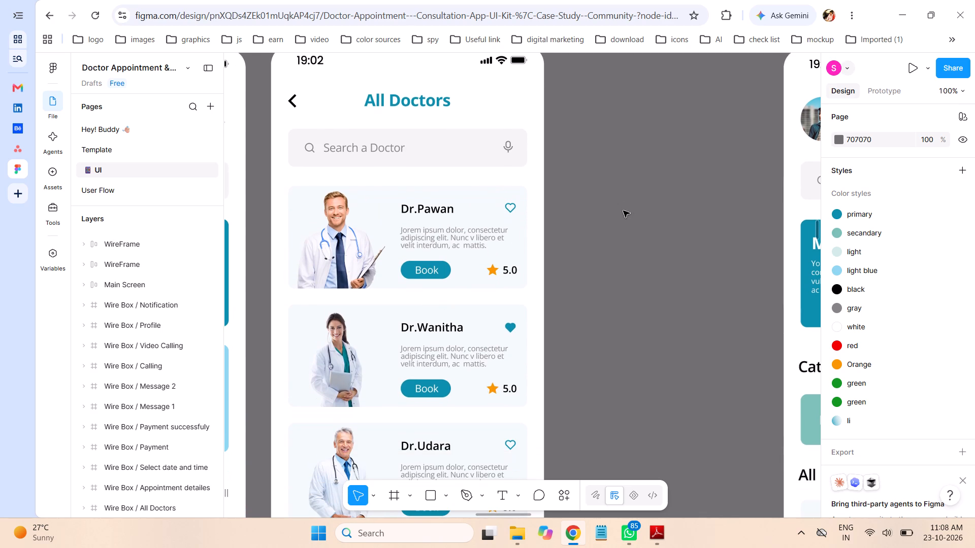
pyautogui.scroll(2, 623, 211)
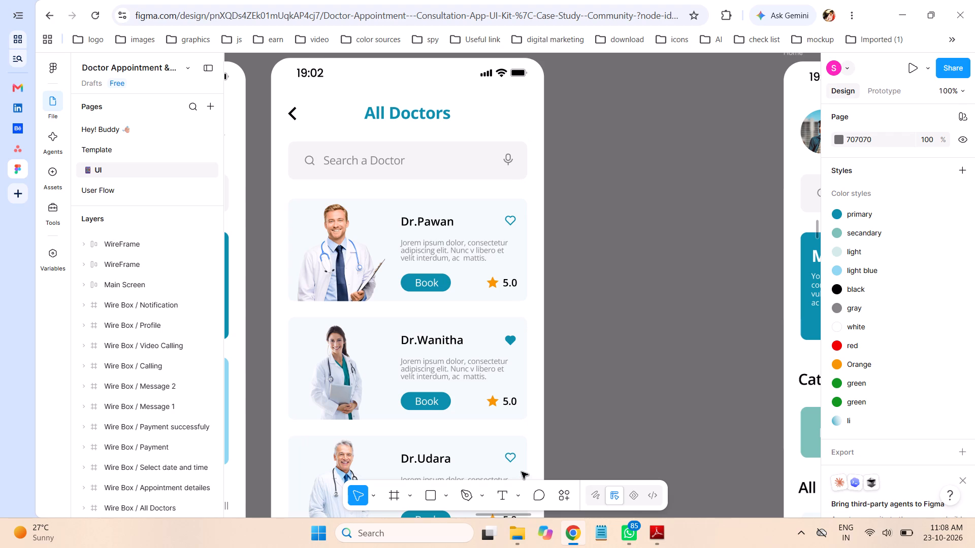
pyautogui.scroll(-4, 490, 249)
pyautogui.scroll(1, 492, 250)
pyautogui.scroll(-9, 492, 250)
pyautogui.scroll(1, 474, 259)
pyautogui.scroll(-5, 474, 259)
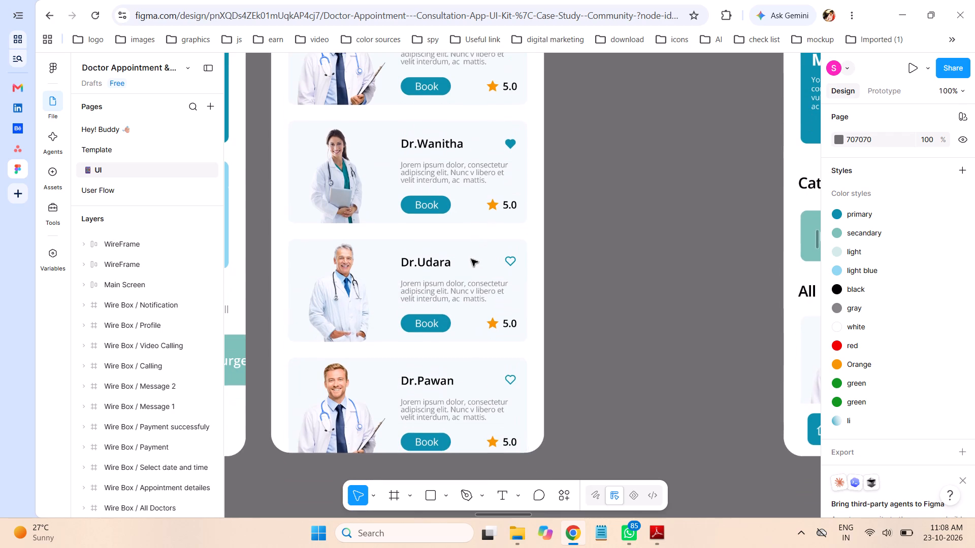
pyautogui.scroll(3, 436, 307)
pyautogui.scroll(-1, 436, 307)
pyautogui.scroll(6, 436, 307)
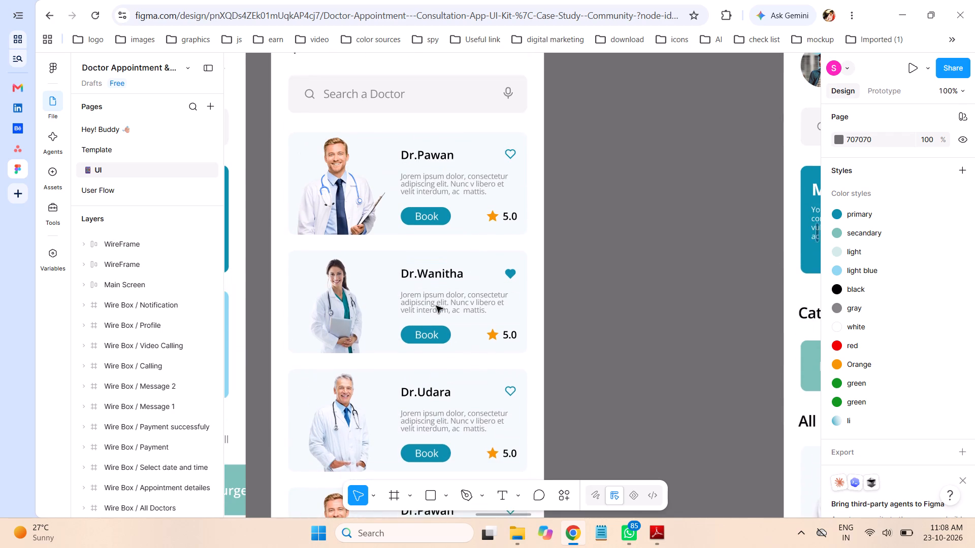
pyautogui.scroll(7, 436, 302)
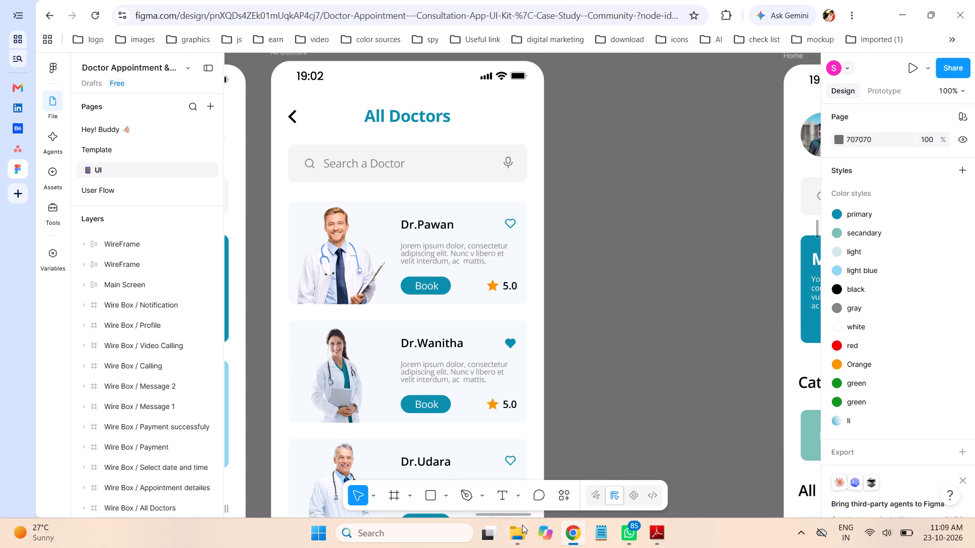
# Open tmp_4bee11f9-4d14-4fde-a921-eb71b7e893e6.png from the Physiotherapy Service folder, examine its Home & Doctor Discovery screens, and close the image.
pyautogui.click(526, 539)
pyautogui.click(771, 293)
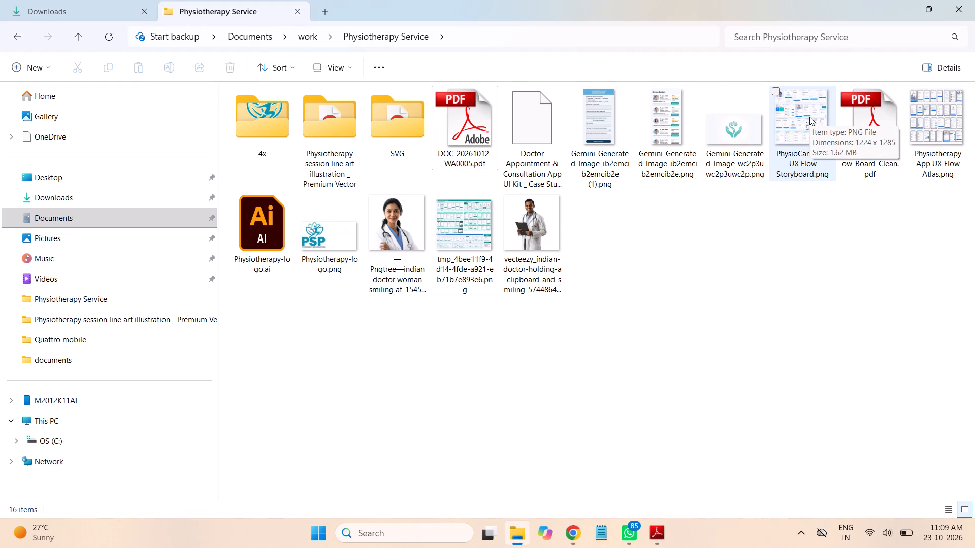
pyautogui.doubleClick(456, 228)
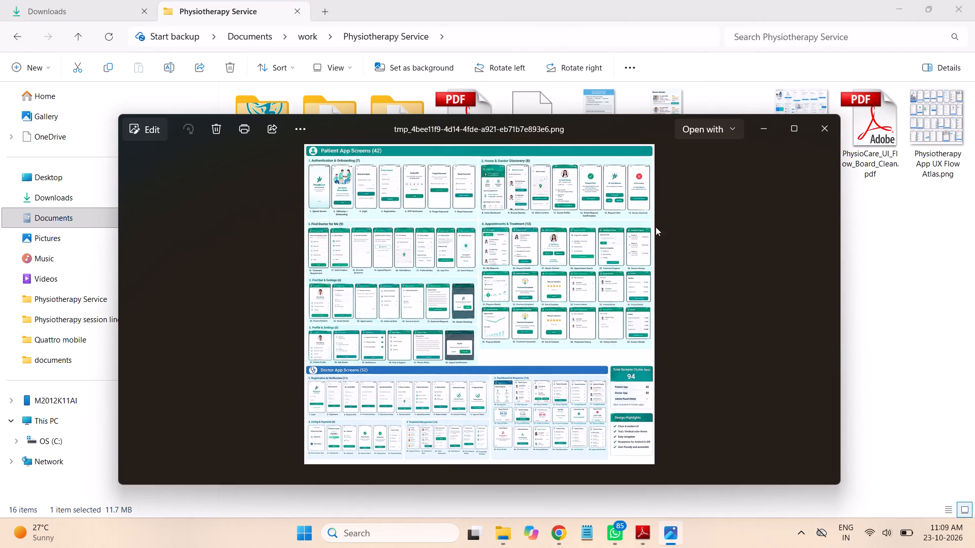
pyautogui.click(796, 129)
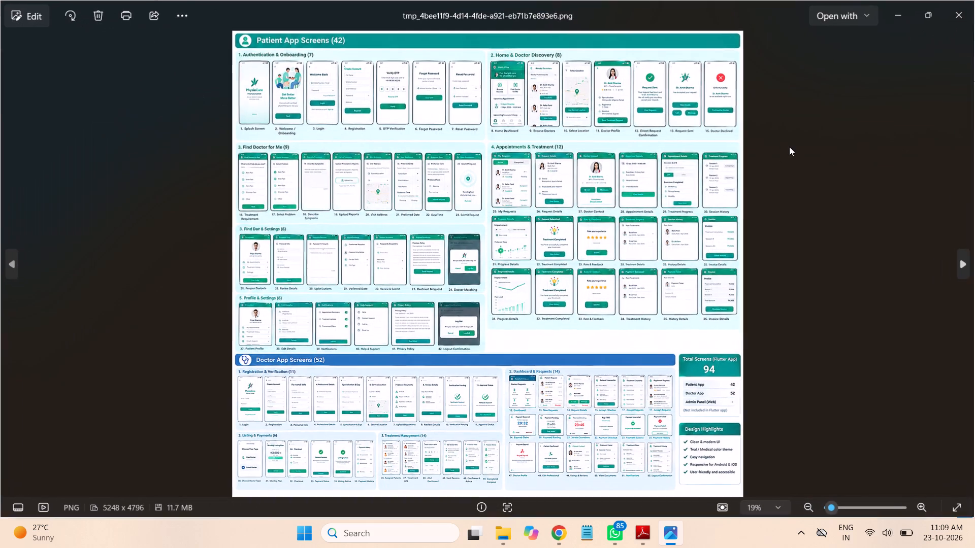
pyautogui.scroll(6, 304, 62)
pyautogui.scroll(-2, 304, 62)
pyautogui.scroll(2, 304, 62)
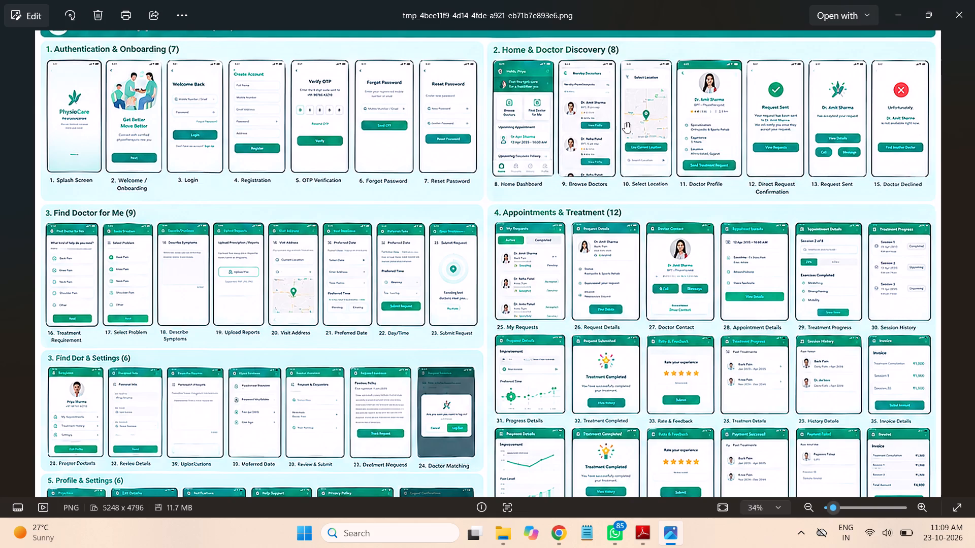
pyautogui.scroll(7, 603, 87)
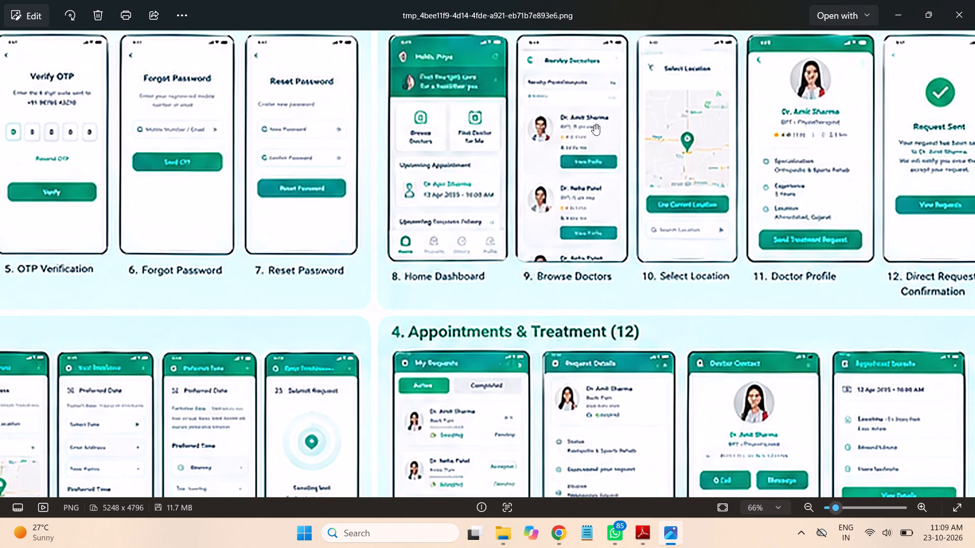
pyautogui.scroll(-8, 590, 122)
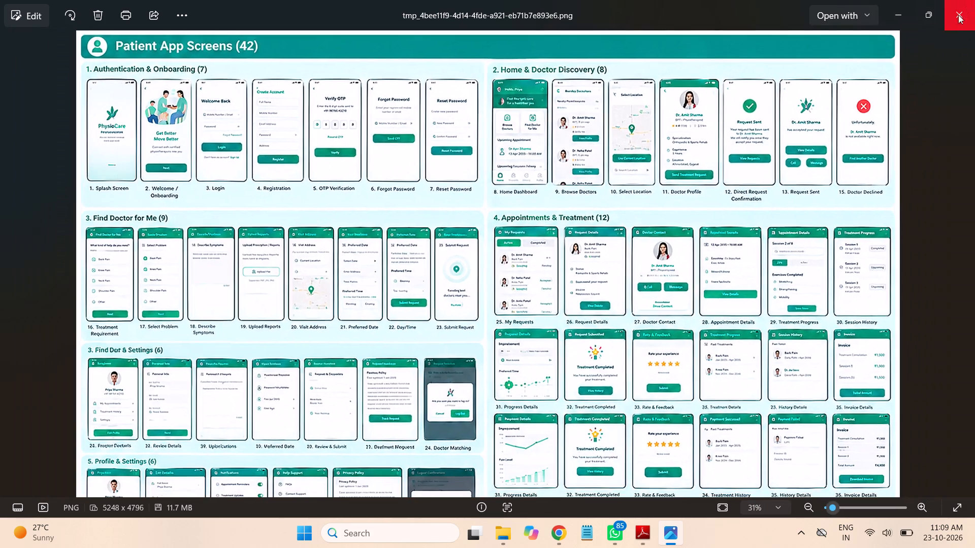
pyautogui.click(970, 17)
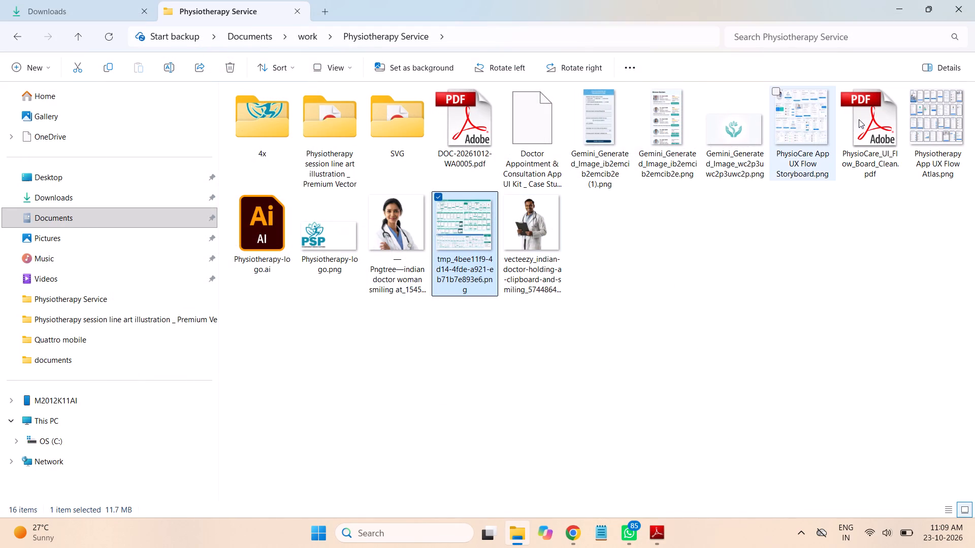
# Open PhysioCare App UX Flow Storyboard.png and examine the Browse Doctors, Doctor Profile and Find Doctor for Me screens up close.
pyautogui.doubleClick(805, 119)
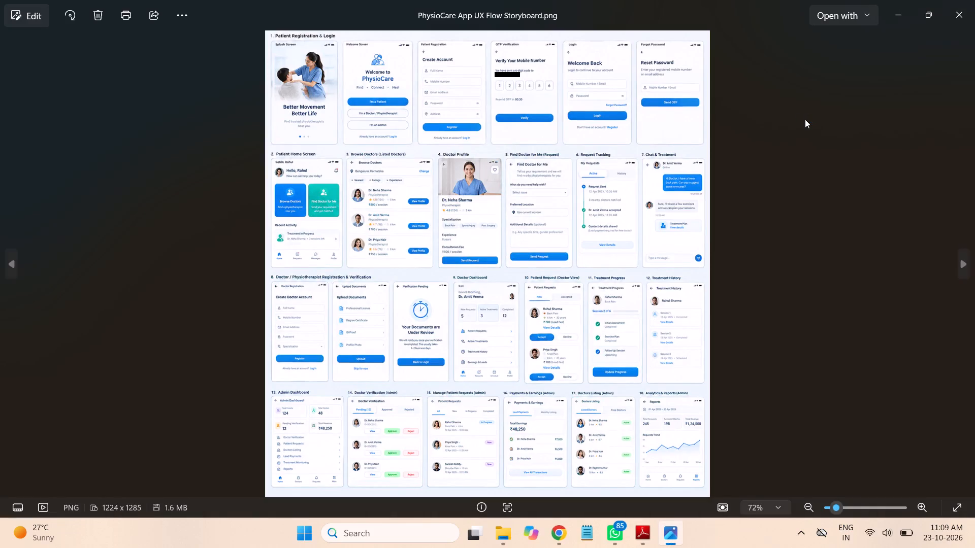
pyautogui.scroll(6, 420, 102)
pyautogui.scroll(6, 389, 298)
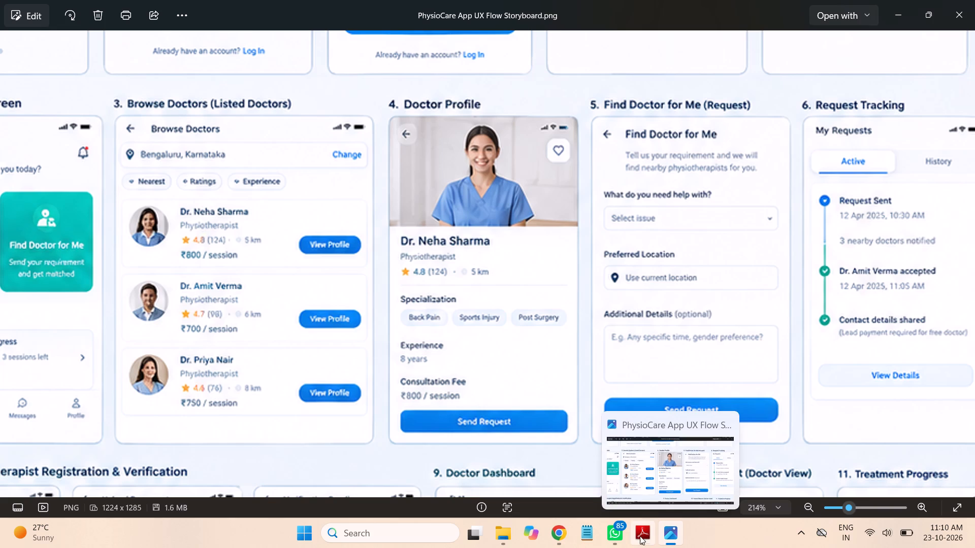
# Return to the Figma file and review the Browse / Find screen alongside the All Doctors screen.
pyautogui.click(560, 535)
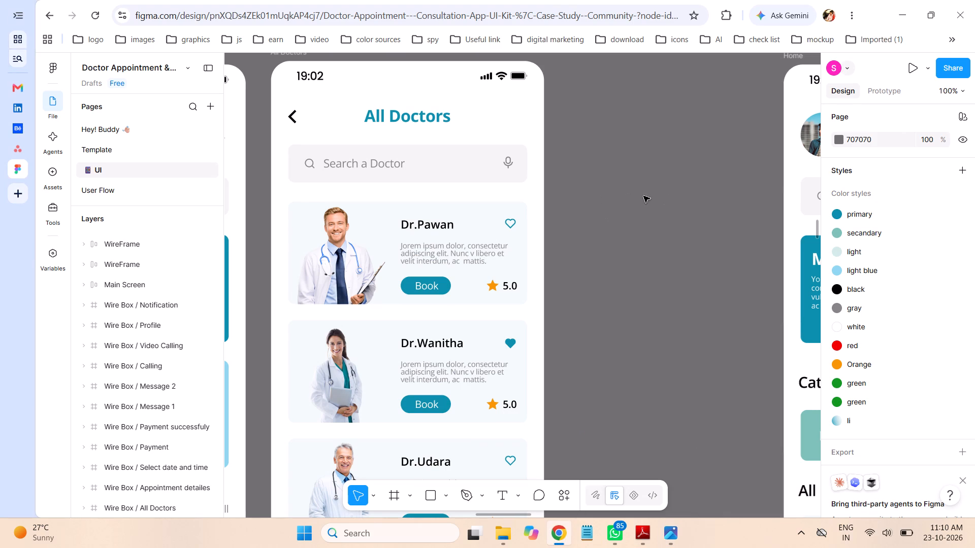
pyautogui.moveTo(505, 516); pyautogui.dragTo(474, 515)
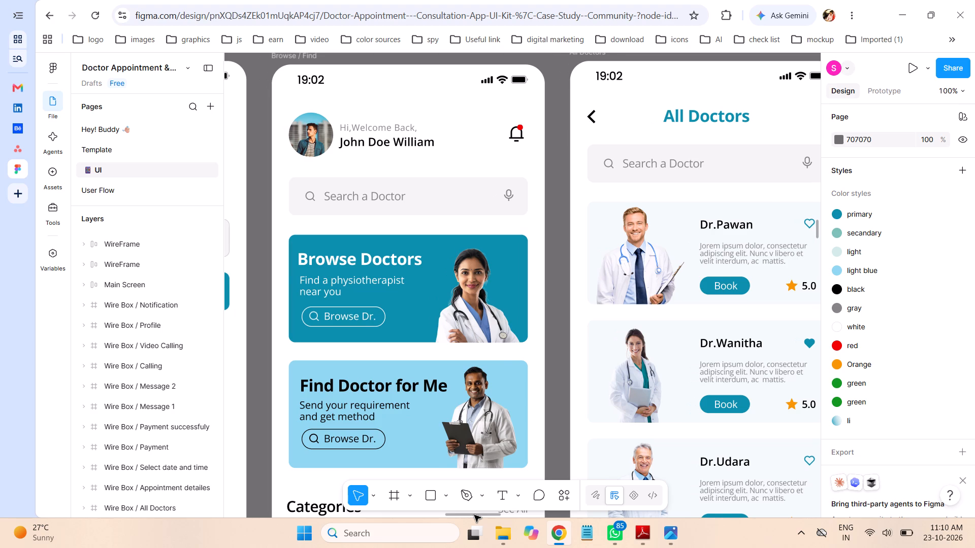
pyautogui.moveTo(474, 515); pyautogui.dragTo(495, 523)
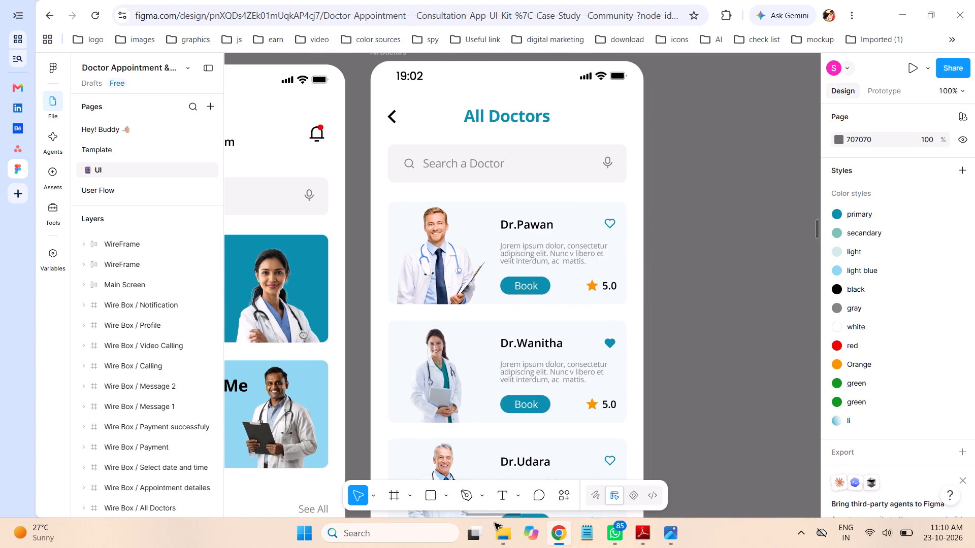
pyautogui.moveTo(495, 523); pyautogui.dragTo(498, 525)
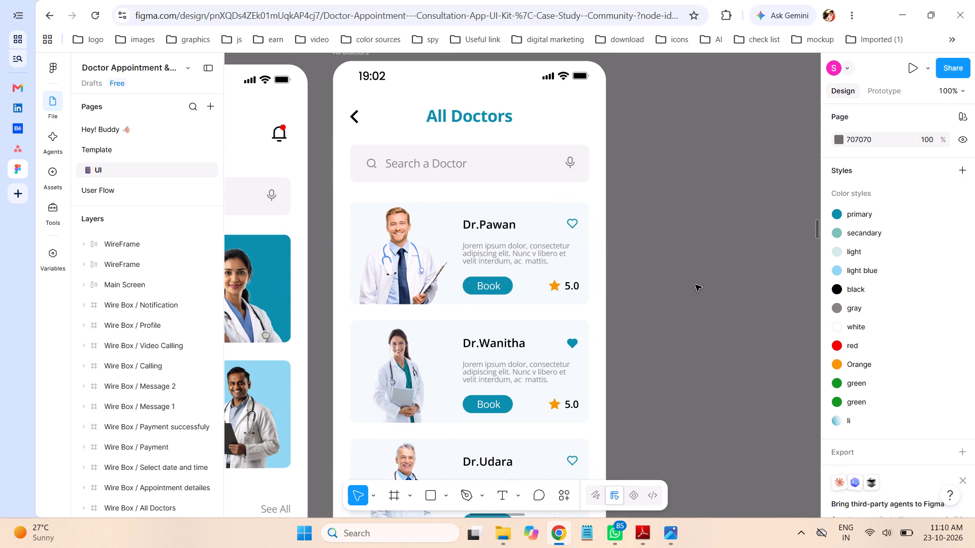
pyautogui.click(695, 285)
# Open Gemini_Generated_Image_ib2emcib2emcib2e.png from the Physiotherapy Service folder and study its Browse Doctors card layout.
pyautogui.click(503, 538)
pyautogui.click(726, 281)
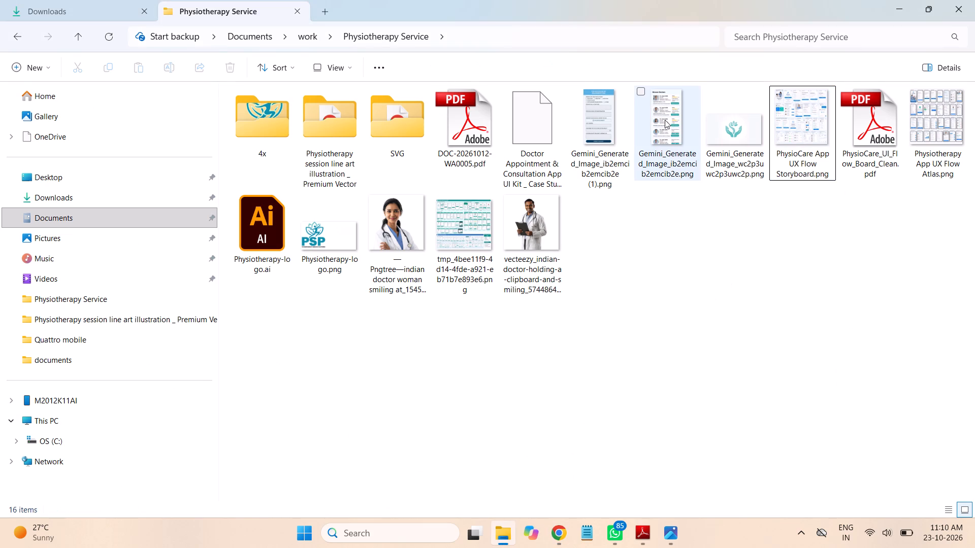
pyautogui.doubleClick(665, 120)
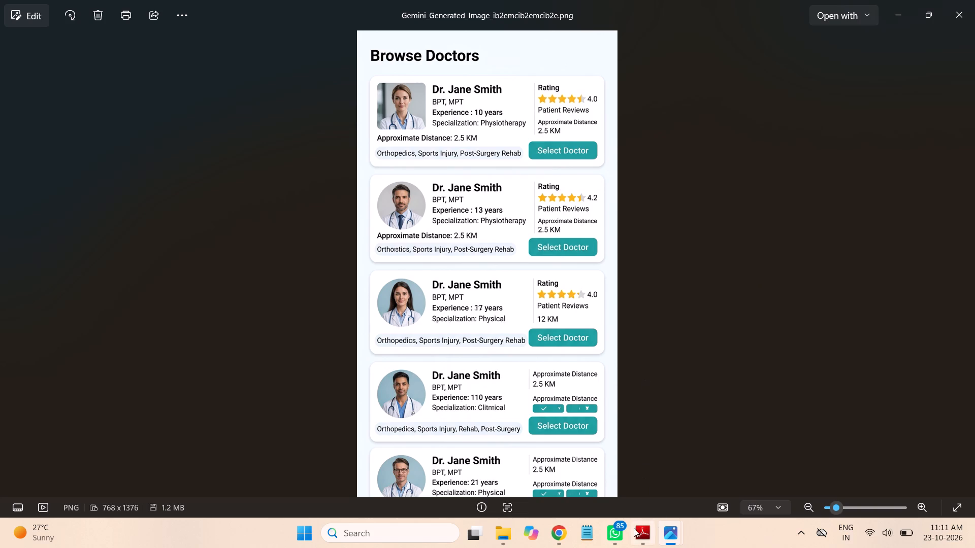
# Switch back to the All Doctors screen in the Figma file.
pyautogui.click(558, 533)
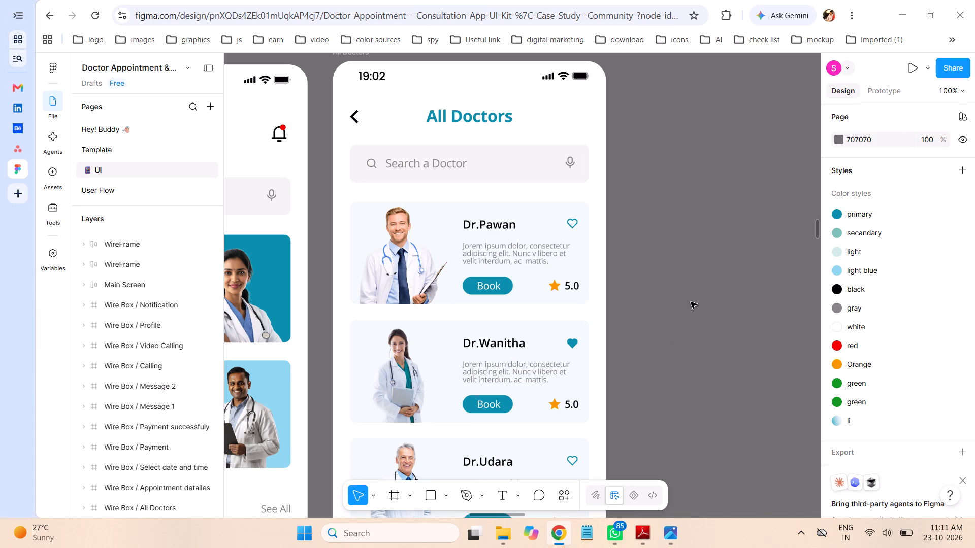
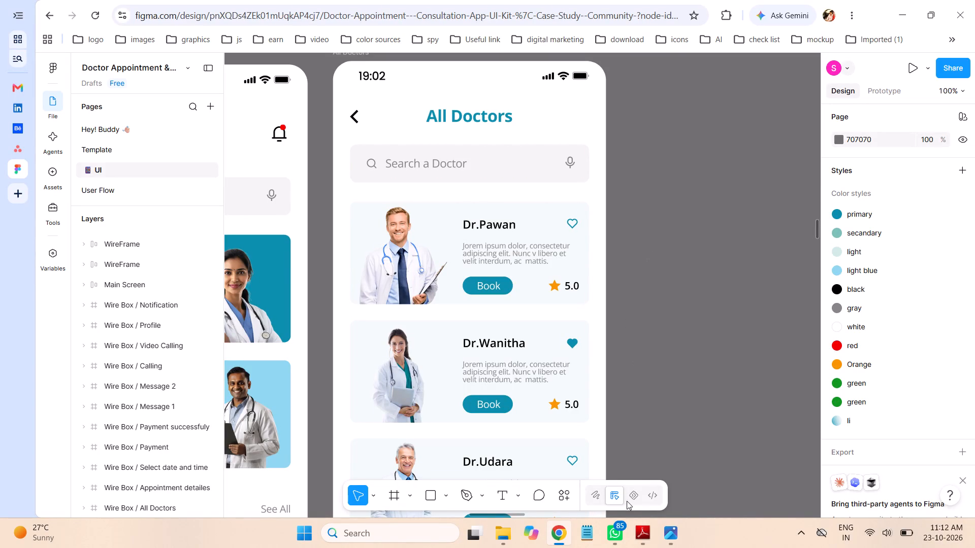
# Compare the Browse Doctors reference image with the requirements PDF's list of doctor profile details, ending back in the Figma file.
pyautogui.click(669, 536)
pyautogui.click(738, 466)
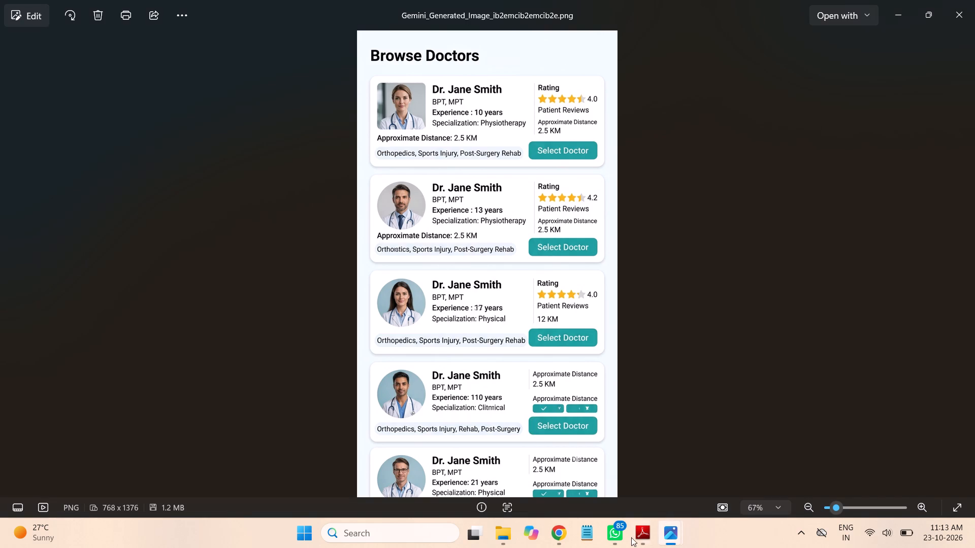
pyautogui.click(652, 535)
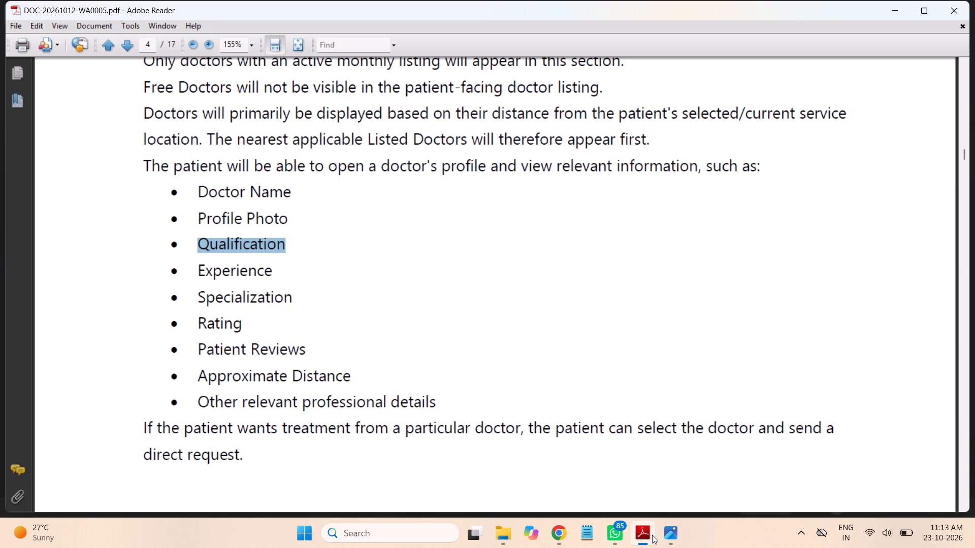
pyautogui.click(652, 535)
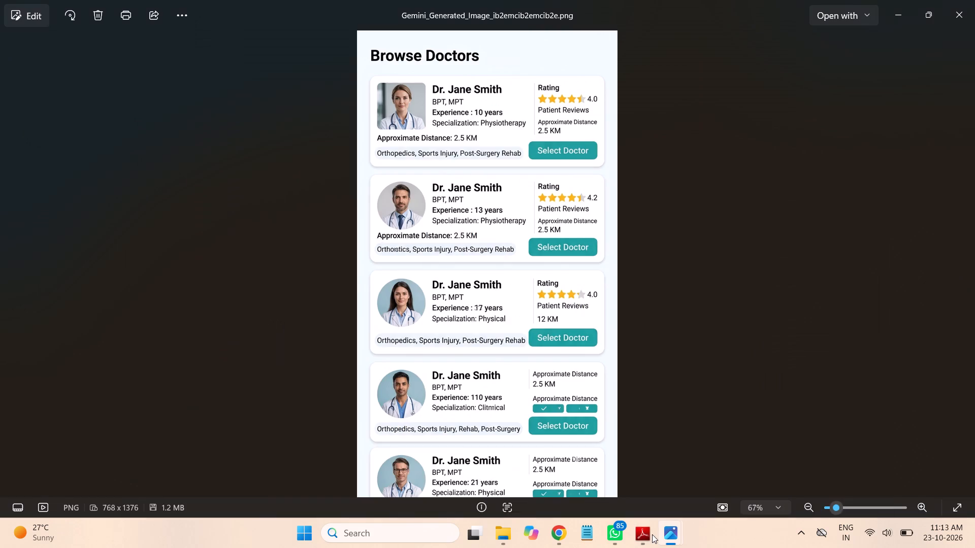
pyautogui.click(560, 532)
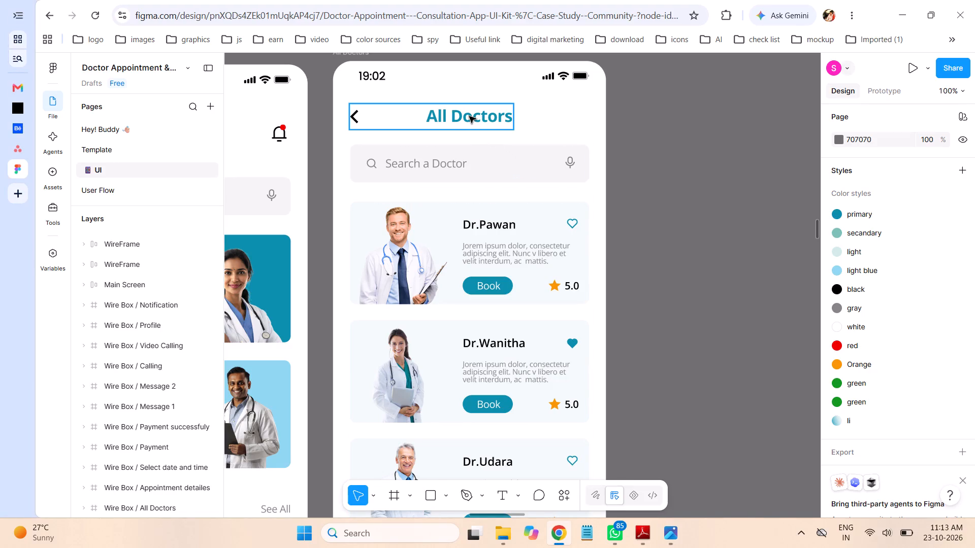
# Inspect the layer structure of the All Doctors frame, including Frame 149, Group 153 and the iPhone Status bar.
pyautogui.scroll(4, 704, 139)
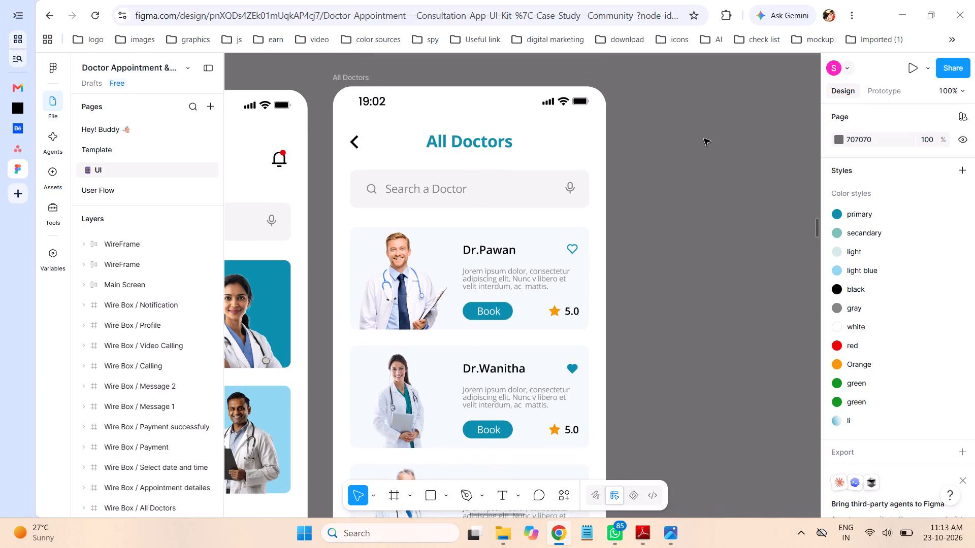
pyautogui.scroll(1, 704, 139)
pyautogui.click(346, 81)
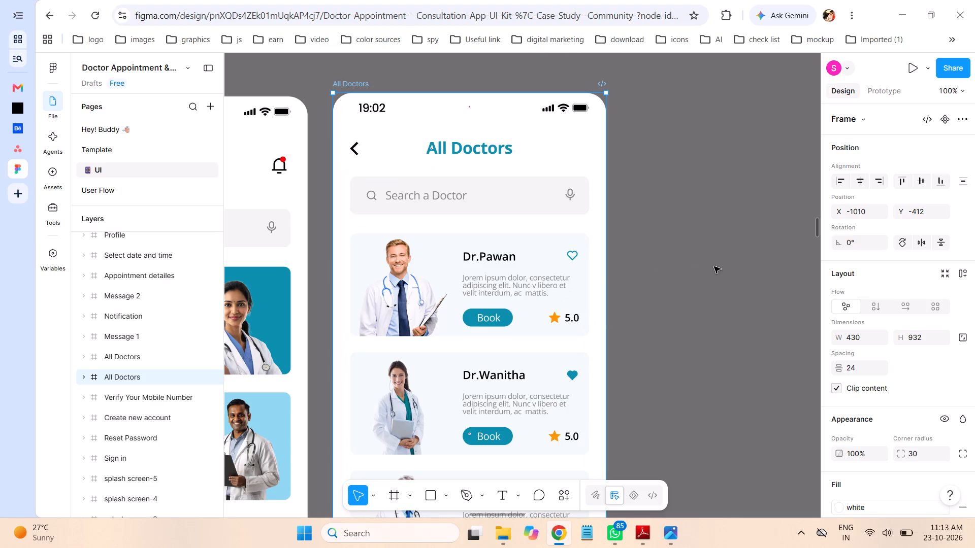
pyautogui.scroll(-2, 693, 266)
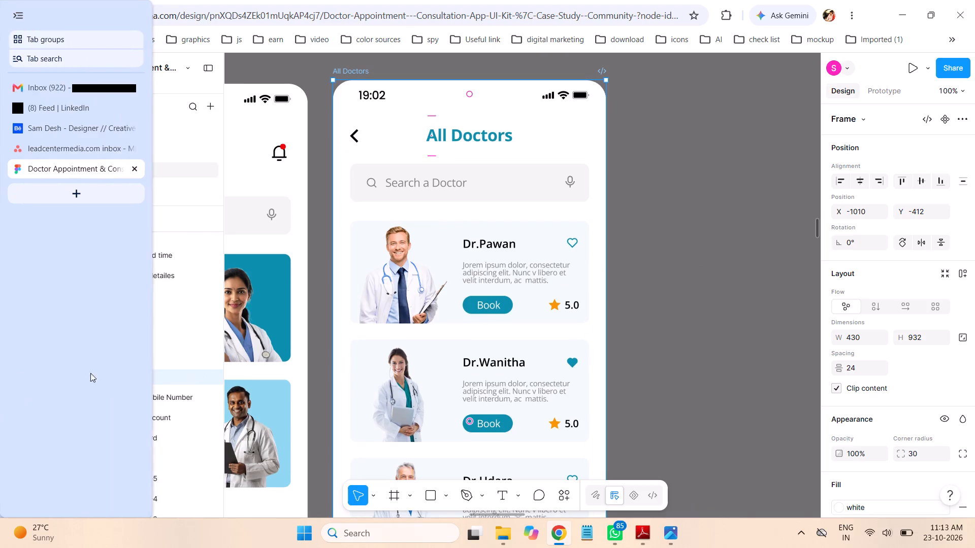
pyautogui.scroll(-1, 732, 322)
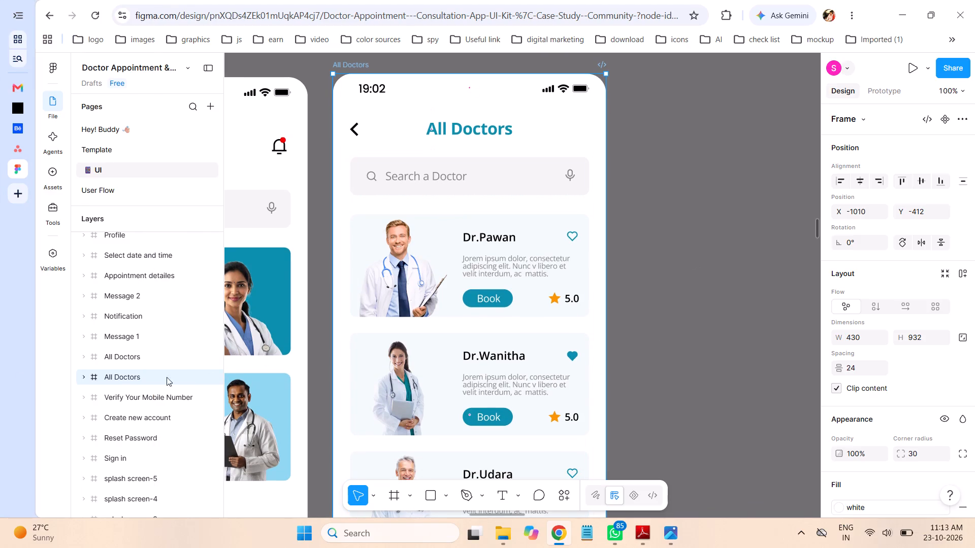
pyautogui.click(83, 379)
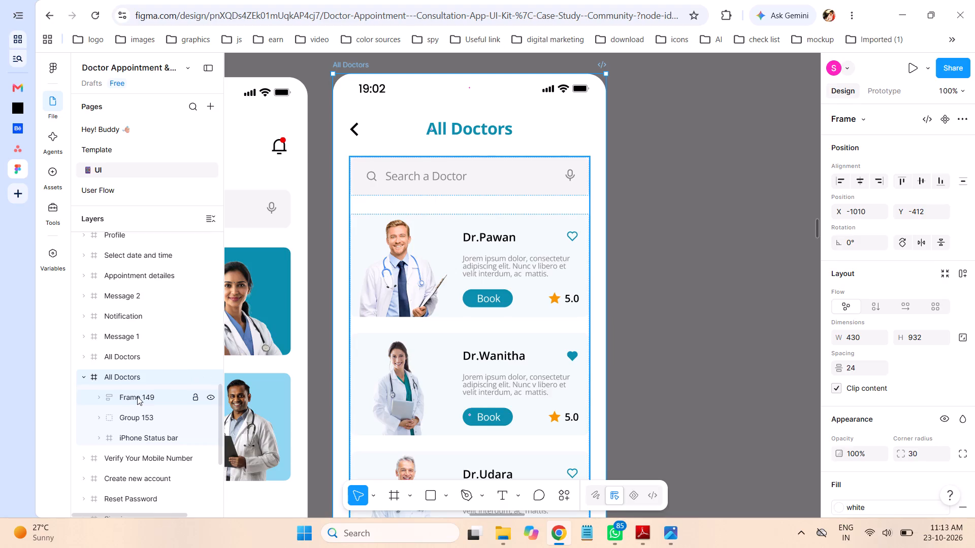
pyautogui.click(137, 396)
pyautogui.click(131, 414)
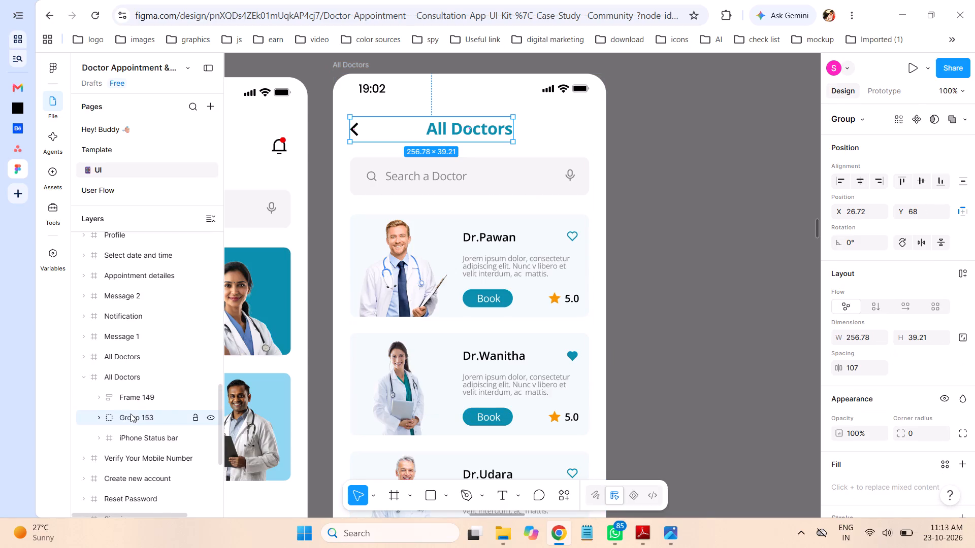
pyautogui.click(129, 439)
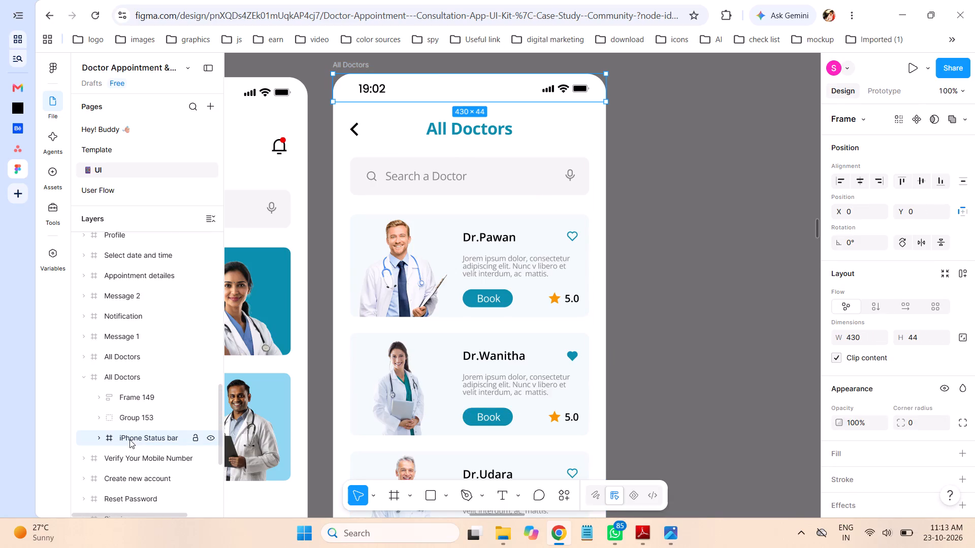
pyautogui.click(134, 419)
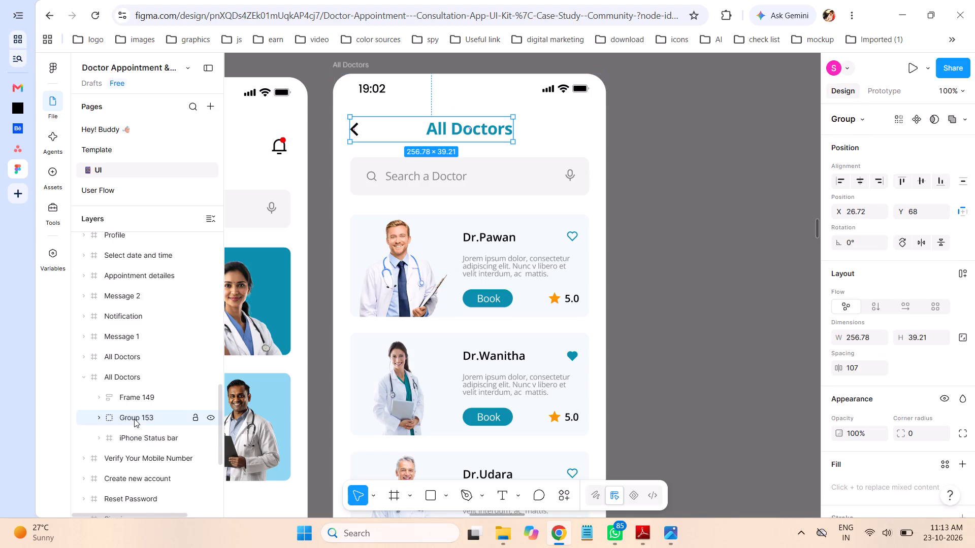
pyautogui.click(134, 396)
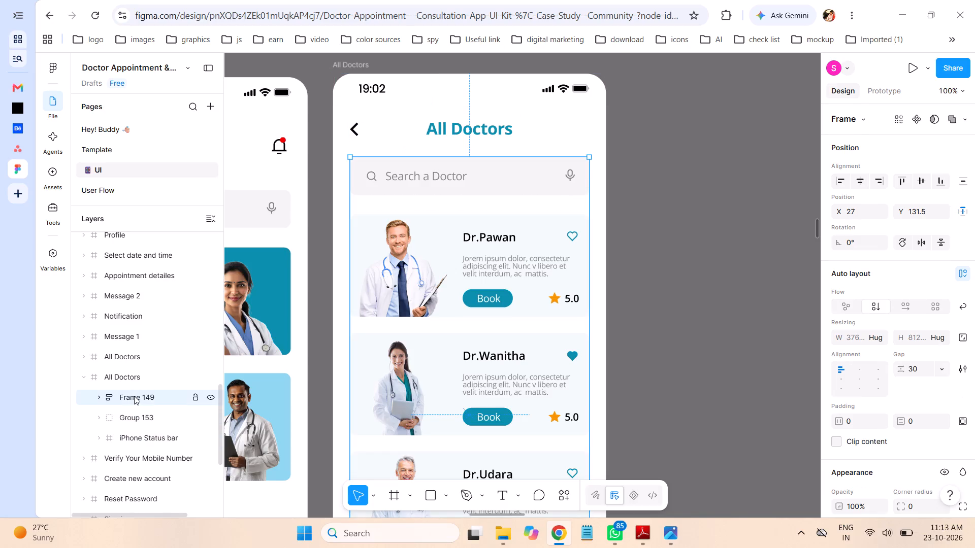
pyautogui.click(99, 395)
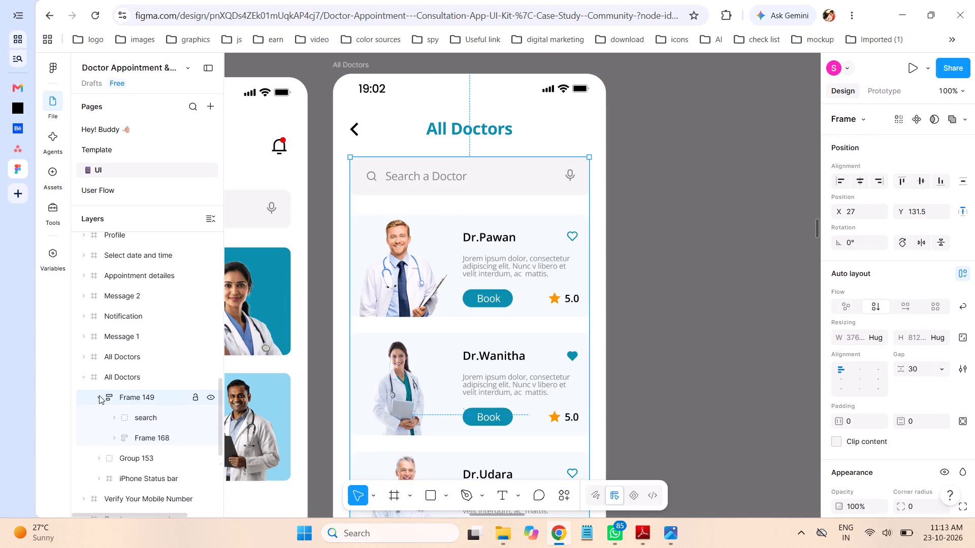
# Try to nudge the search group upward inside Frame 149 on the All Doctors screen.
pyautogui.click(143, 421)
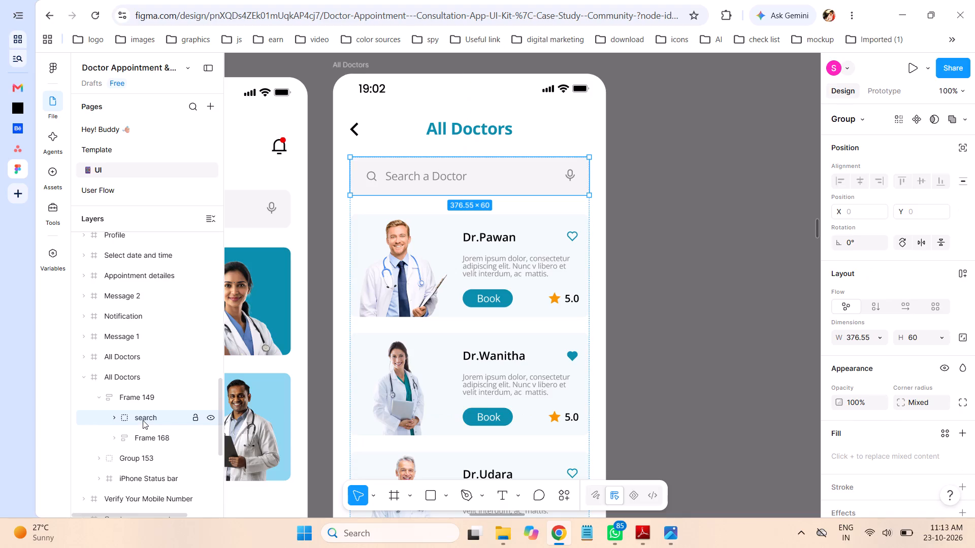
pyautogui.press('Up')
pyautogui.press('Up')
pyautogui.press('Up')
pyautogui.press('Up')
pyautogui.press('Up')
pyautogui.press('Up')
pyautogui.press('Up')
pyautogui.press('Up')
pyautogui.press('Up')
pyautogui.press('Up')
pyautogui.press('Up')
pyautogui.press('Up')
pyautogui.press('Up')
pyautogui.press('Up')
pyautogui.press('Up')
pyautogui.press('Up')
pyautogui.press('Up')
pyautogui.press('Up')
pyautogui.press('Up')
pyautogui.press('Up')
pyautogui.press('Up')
# Nudge Frame 149, containing the search bar and doctor cards, up to Y 114.5 beneath the All Doctors title.
pyautogui.click(134, 396)
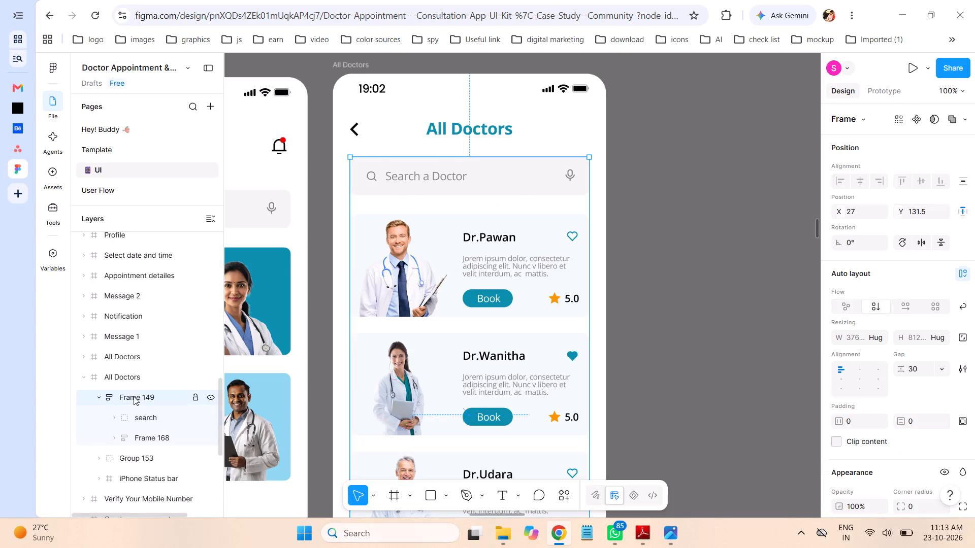
pyautogui.press('Up')
pyautogui.press('Up')
pyautogui.press('Up')
pyautogui.press('Up')
pyautogui.press('Up')
pyautogui.press('Up')
pyautogui.press('Up')
pyautogui.press('Up')
pyautogui.press('Up')
pyautogui.press('Up')
pyautogui.press('Up')
pyautogui.press('Up')
pyautogui.press('Up')
pyautogui.press('Up')
pyautogui.press('Up')
pyautogui.press('Up')
pyautogui.press('Up')
pyautogui.press('Up')
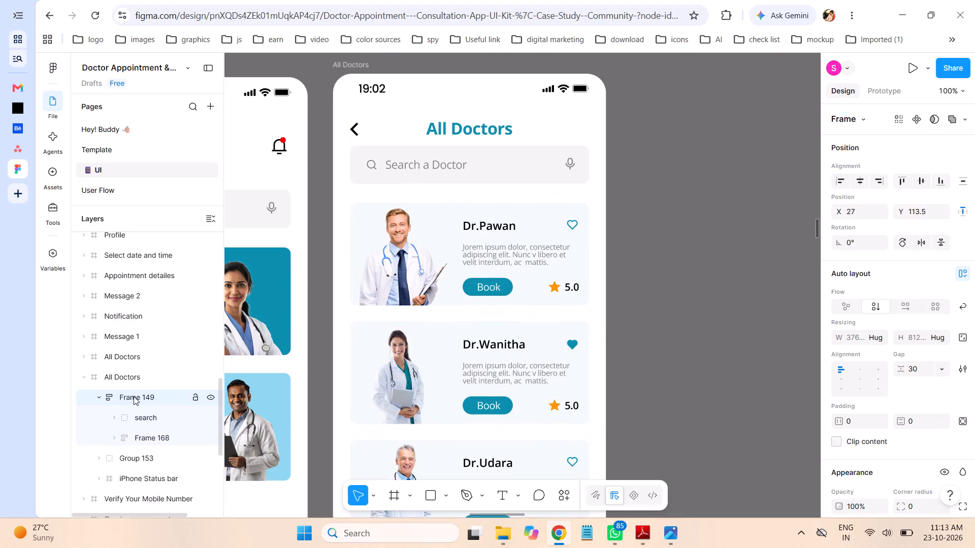
pyautogui.press('Down')
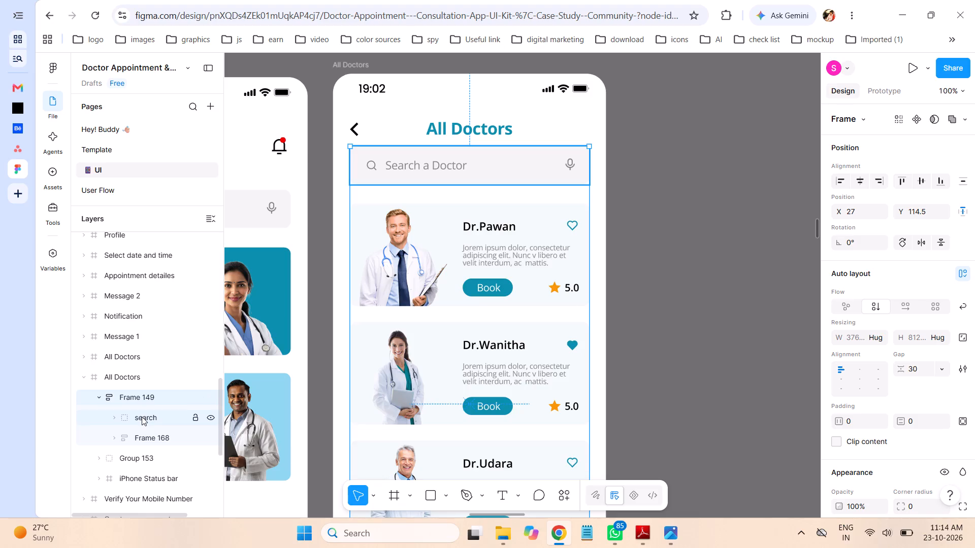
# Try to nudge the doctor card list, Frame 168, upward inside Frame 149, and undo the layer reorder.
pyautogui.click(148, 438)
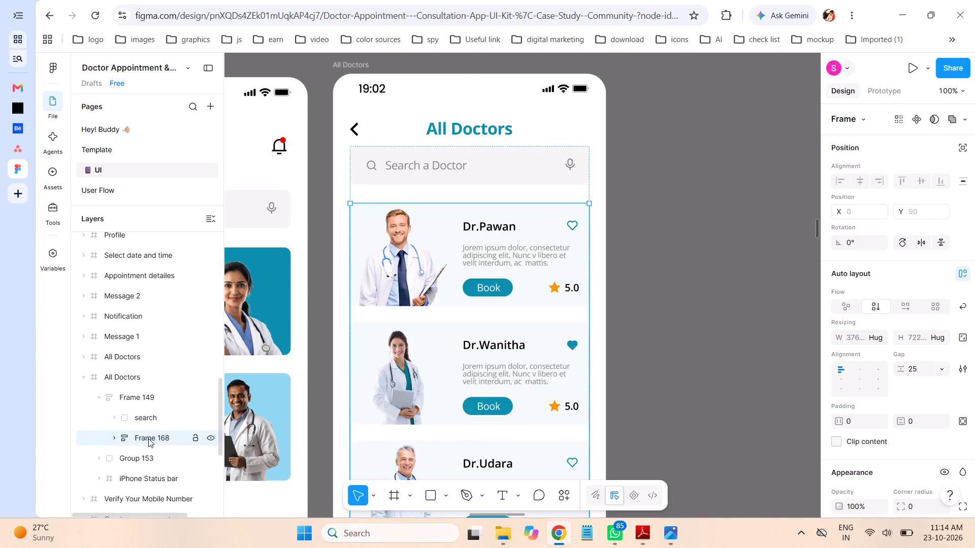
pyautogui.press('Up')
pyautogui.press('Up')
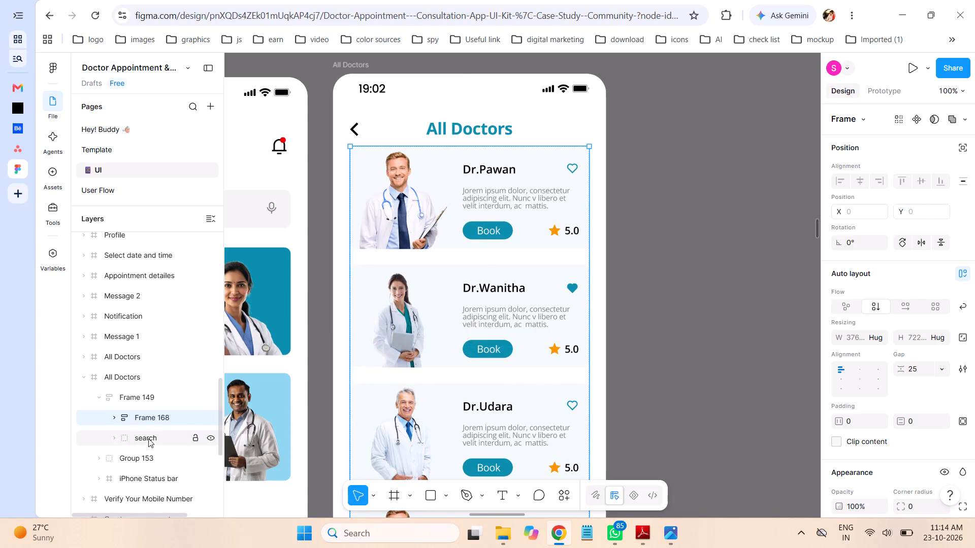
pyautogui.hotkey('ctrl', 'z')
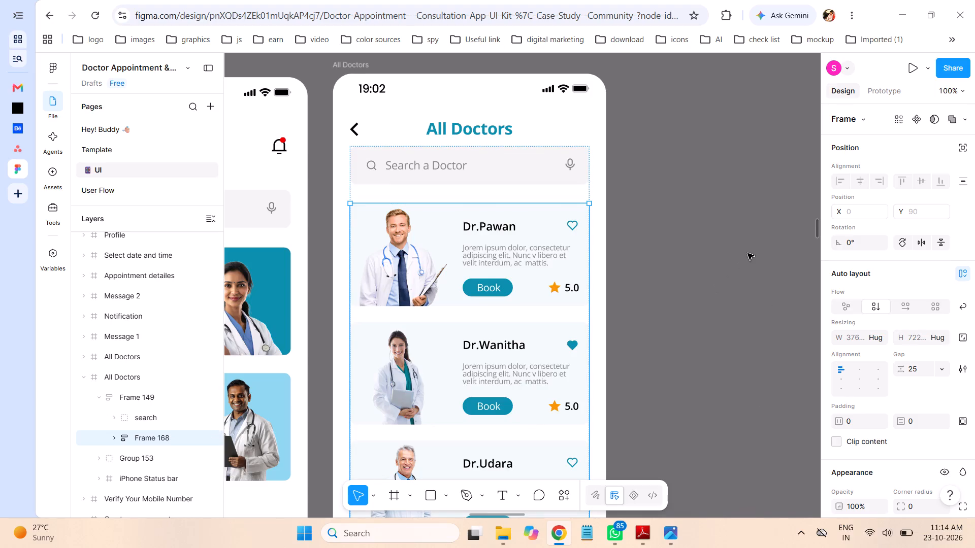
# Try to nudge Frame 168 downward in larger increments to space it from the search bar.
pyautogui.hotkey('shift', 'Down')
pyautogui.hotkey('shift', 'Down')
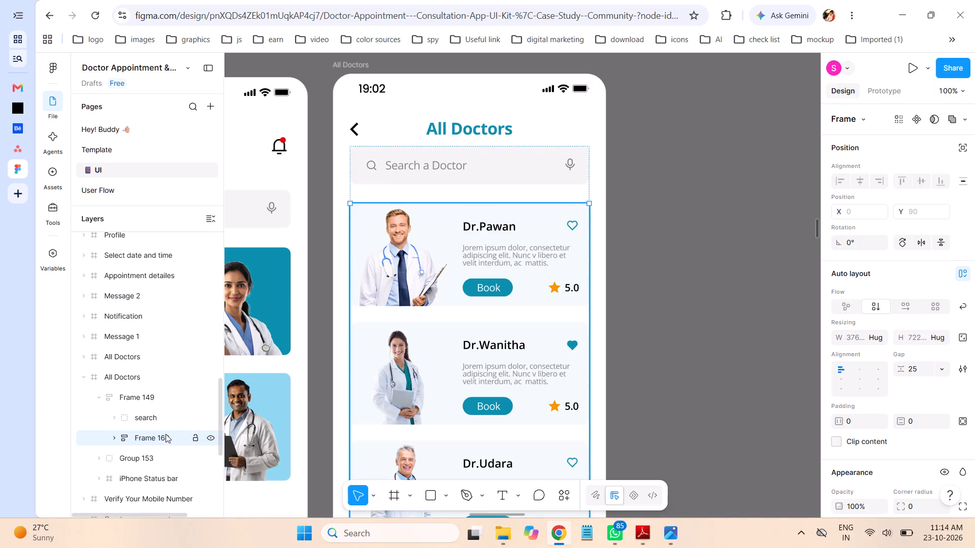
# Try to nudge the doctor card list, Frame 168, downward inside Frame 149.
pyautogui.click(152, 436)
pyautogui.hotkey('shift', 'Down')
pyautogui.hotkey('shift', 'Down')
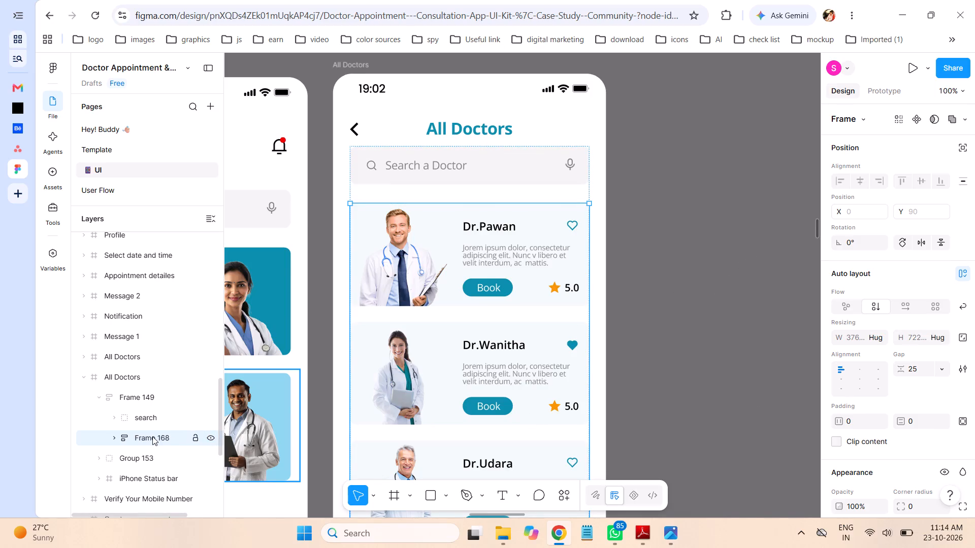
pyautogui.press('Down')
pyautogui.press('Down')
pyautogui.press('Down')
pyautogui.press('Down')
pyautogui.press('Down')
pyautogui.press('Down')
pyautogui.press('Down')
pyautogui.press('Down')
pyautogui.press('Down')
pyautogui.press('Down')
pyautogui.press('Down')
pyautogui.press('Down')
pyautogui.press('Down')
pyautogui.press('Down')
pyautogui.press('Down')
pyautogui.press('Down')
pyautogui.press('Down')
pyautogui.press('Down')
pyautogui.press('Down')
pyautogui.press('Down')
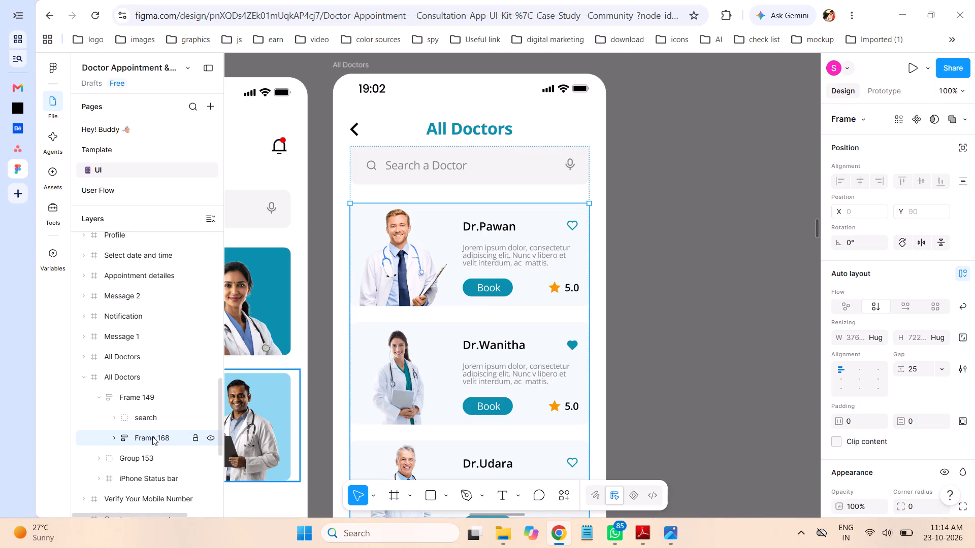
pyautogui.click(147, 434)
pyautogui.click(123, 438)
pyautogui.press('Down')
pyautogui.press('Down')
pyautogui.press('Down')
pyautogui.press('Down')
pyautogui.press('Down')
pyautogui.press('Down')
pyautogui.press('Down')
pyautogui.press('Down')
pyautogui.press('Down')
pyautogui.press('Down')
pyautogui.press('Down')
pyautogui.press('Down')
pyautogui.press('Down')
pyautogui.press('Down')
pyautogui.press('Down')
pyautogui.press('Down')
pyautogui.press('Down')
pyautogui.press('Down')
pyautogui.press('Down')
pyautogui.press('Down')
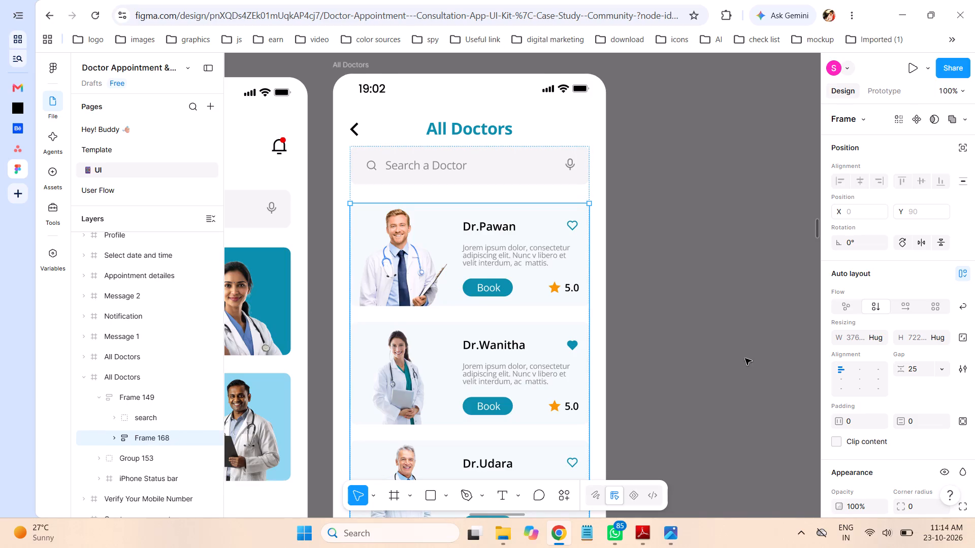
# Examine the lower doctor cards and the bottom edge of the All Doctors screen, checking the extent of Frame 149.
pyautogui.scroll(-2, 733, 325)
pyautogui.scroll(1, 729, 324)
pyautogui.scroll(-6, 727, 324)
pyautogui.scroll(-2, 670, 329)
pyautogui.scroll(1, 670, 329)
pyautogui.scroll(-14, 670, 329)
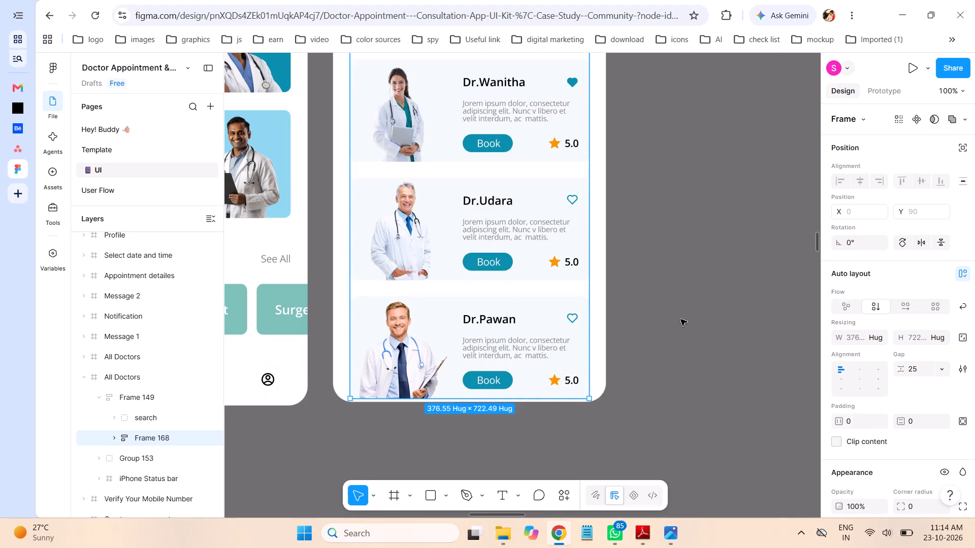
pyautogui.click(681, 319)
pyautogui.click(108, 378)
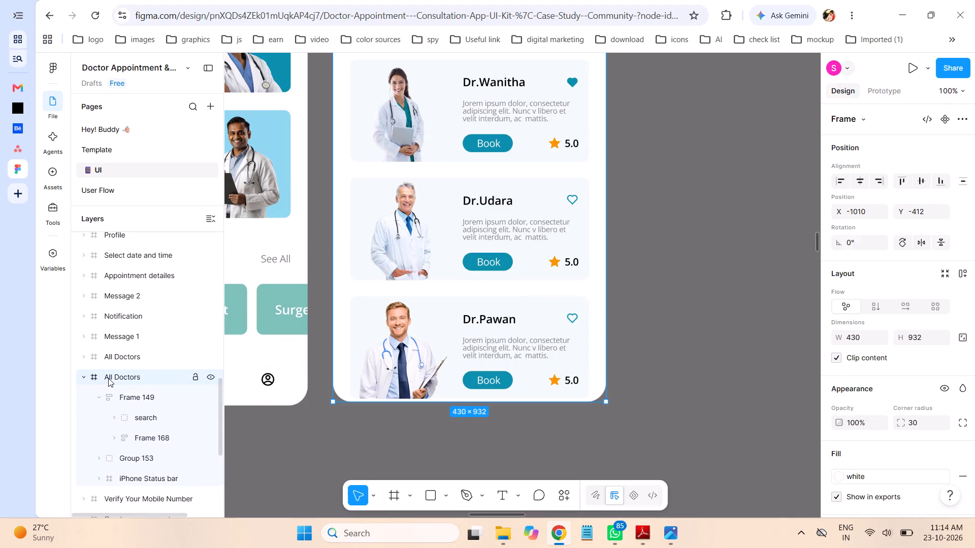
pyautogui.click(131, 398)
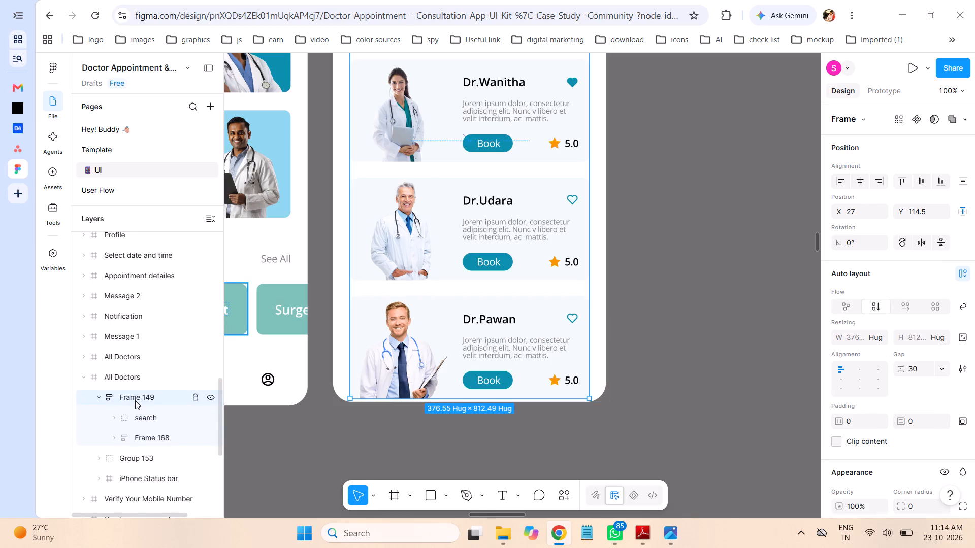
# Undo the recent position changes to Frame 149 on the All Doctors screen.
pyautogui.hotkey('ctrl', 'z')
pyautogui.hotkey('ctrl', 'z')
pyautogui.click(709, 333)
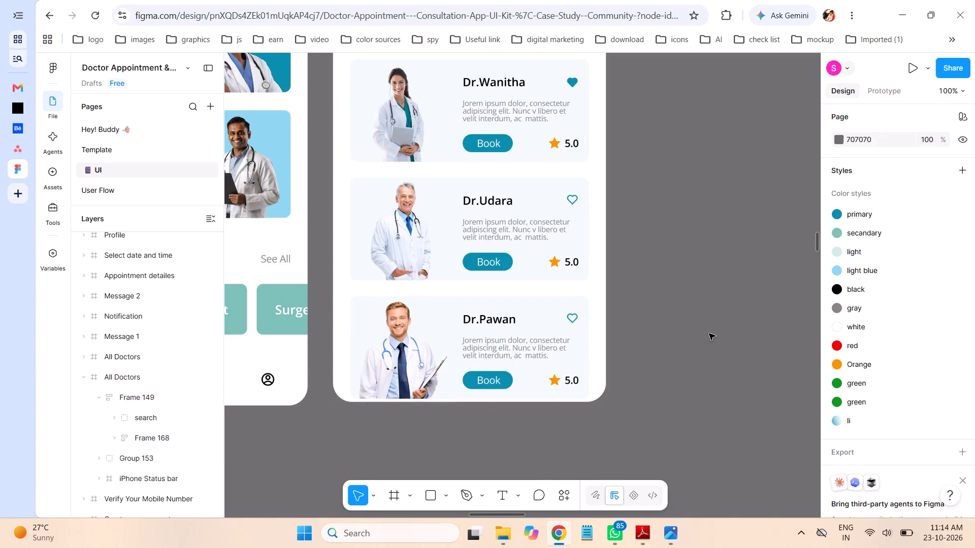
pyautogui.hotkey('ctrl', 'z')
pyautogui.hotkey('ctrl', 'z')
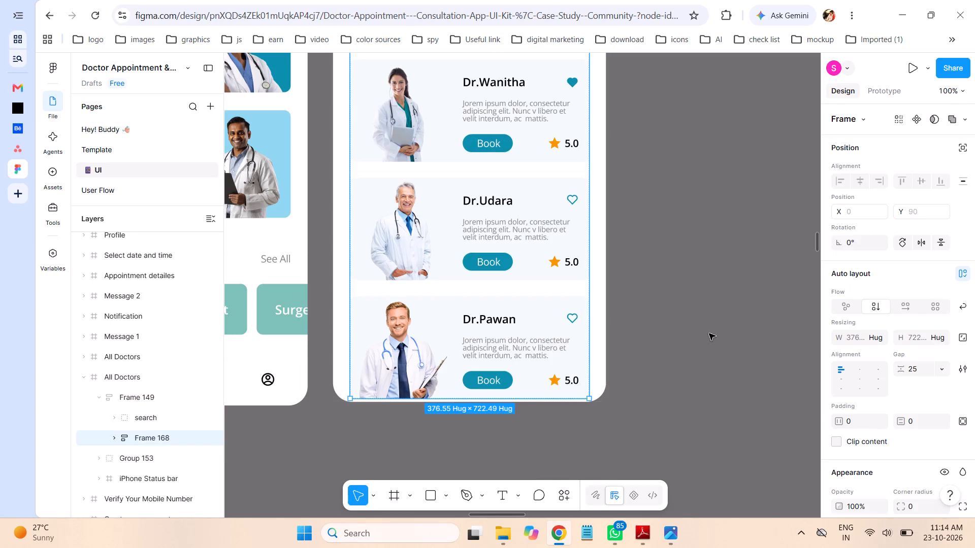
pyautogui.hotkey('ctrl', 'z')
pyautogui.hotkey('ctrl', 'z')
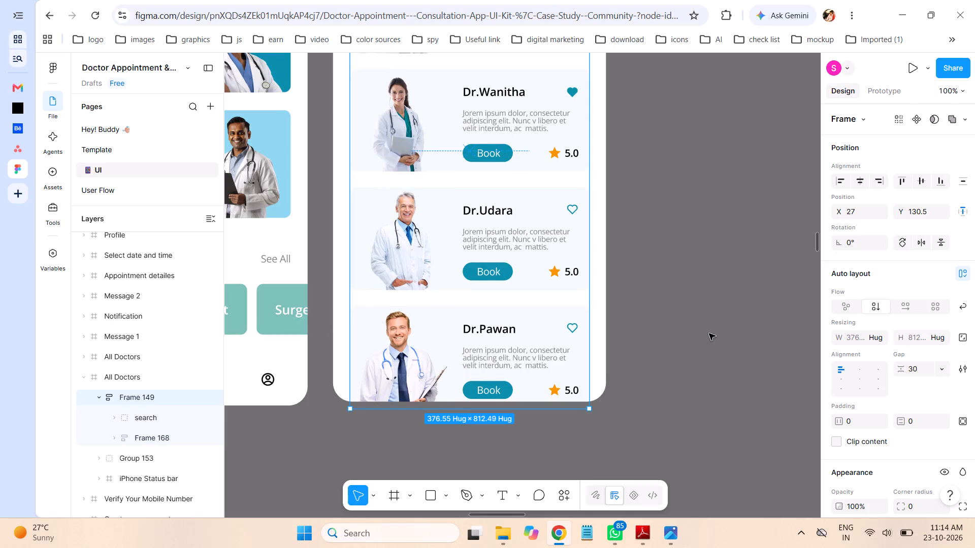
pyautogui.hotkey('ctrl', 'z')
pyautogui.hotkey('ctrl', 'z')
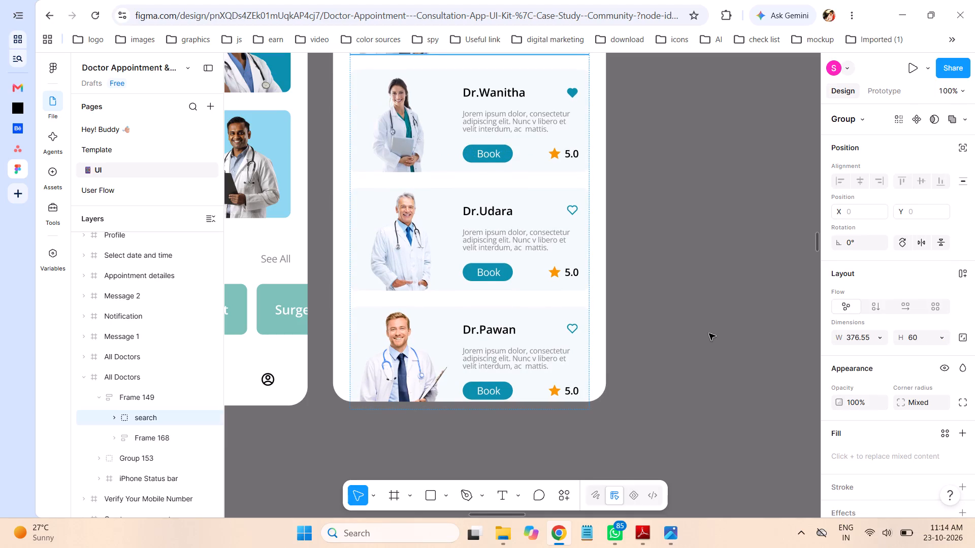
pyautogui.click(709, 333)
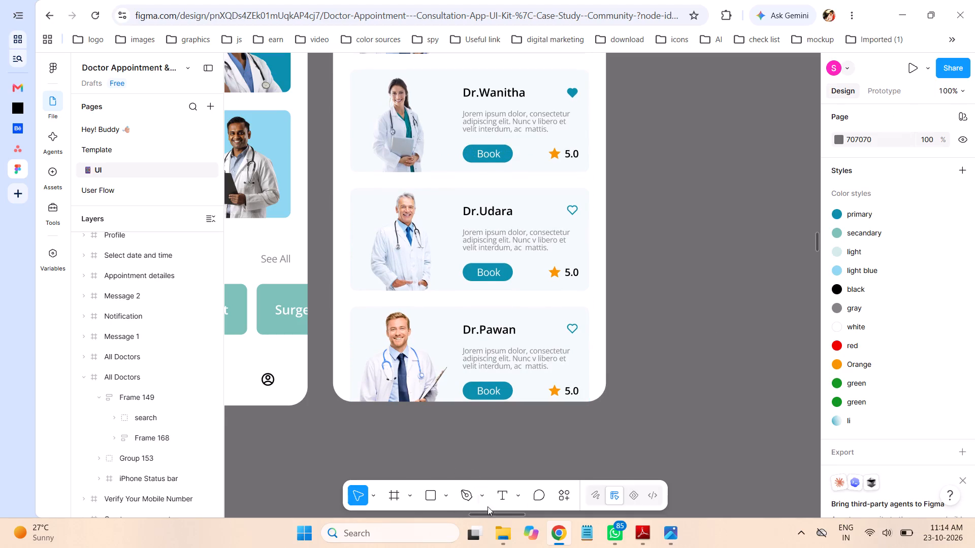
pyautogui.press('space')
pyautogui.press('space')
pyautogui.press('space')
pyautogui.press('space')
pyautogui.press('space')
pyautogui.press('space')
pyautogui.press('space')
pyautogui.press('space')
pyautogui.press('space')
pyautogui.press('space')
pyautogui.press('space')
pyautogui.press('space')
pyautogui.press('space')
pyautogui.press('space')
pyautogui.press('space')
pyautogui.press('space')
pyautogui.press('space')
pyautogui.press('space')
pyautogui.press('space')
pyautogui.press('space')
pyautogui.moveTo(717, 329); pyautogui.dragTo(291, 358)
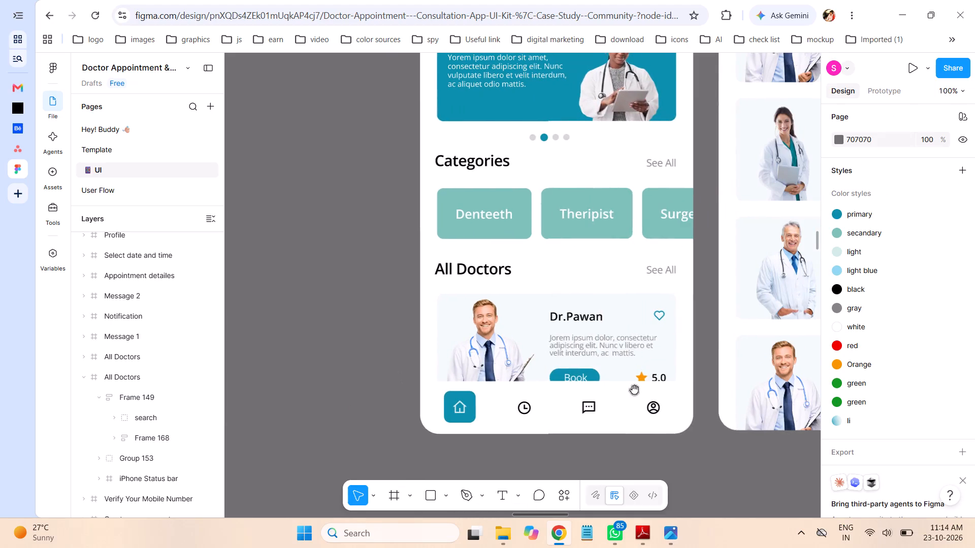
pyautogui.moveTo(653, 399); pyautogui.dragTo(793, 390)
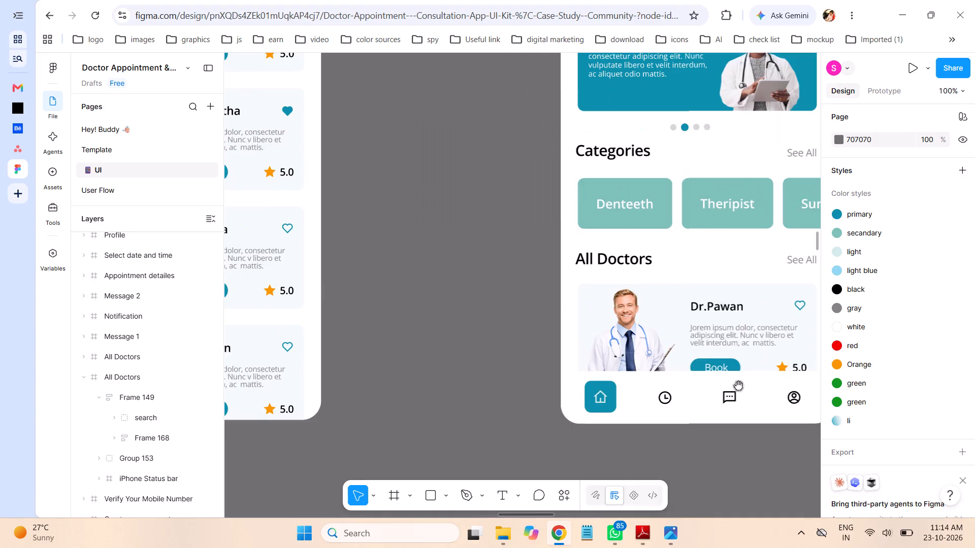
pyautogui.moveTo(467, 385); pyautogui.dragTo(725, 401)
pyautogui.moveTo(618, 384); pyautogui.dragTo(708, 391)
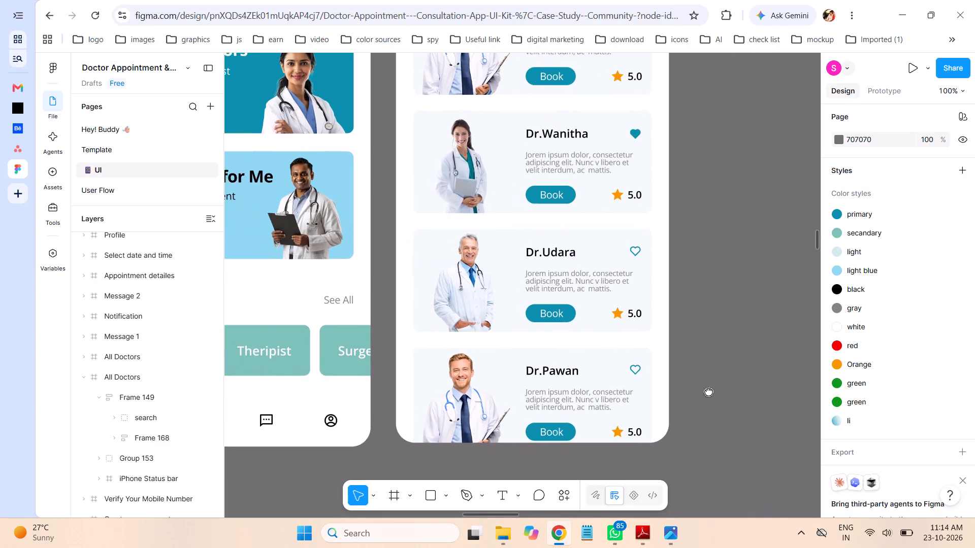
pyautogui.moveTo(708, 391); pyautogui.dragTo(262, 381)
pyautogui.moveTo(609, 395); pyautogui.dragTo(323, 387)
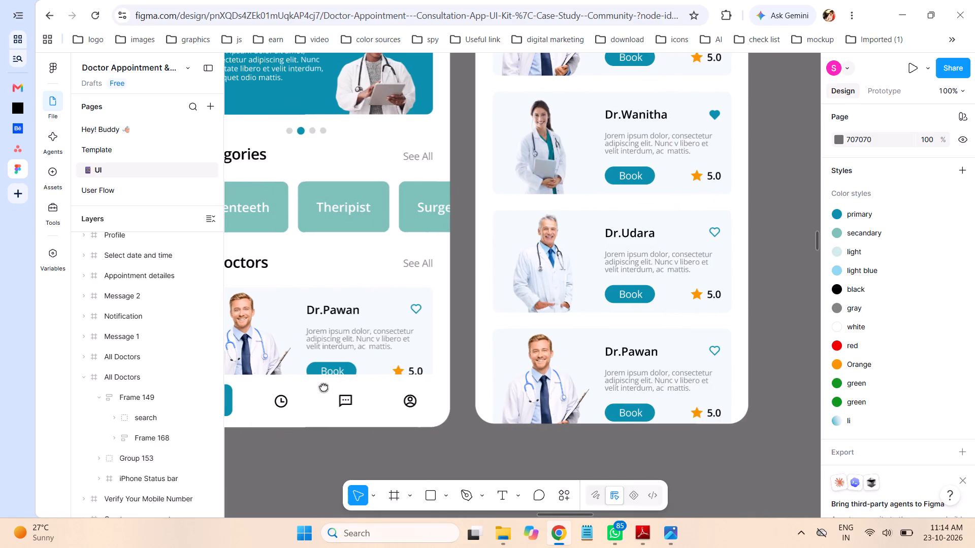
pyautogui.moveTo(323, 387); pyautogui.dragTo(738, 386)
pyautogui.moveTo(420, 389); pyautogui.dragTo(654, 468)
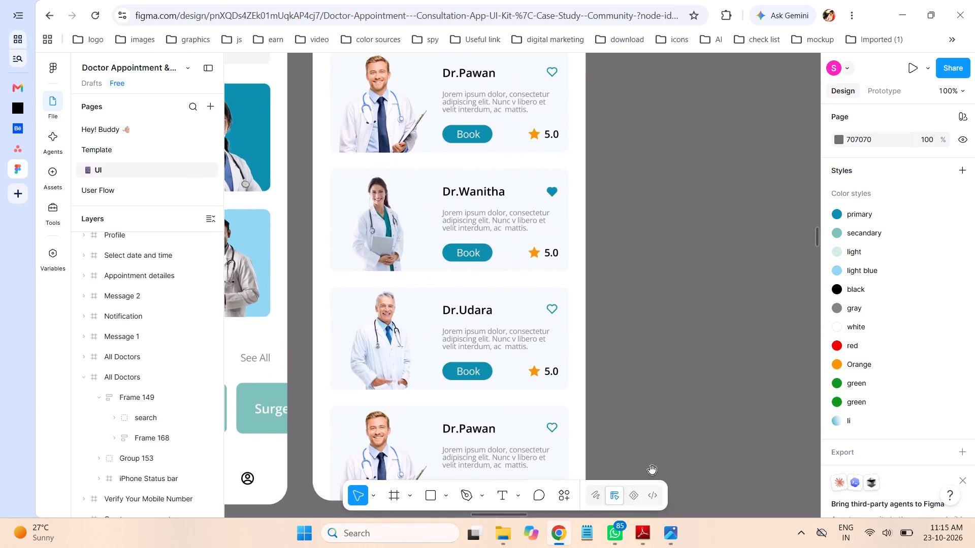
# Nudge Frame 149, holding the search bar and doctor cards, upward on the All Doctors screen to Y 113.5.
pyautogui.moveTo(652, 324); pyautogui.dragTo(655, 418)
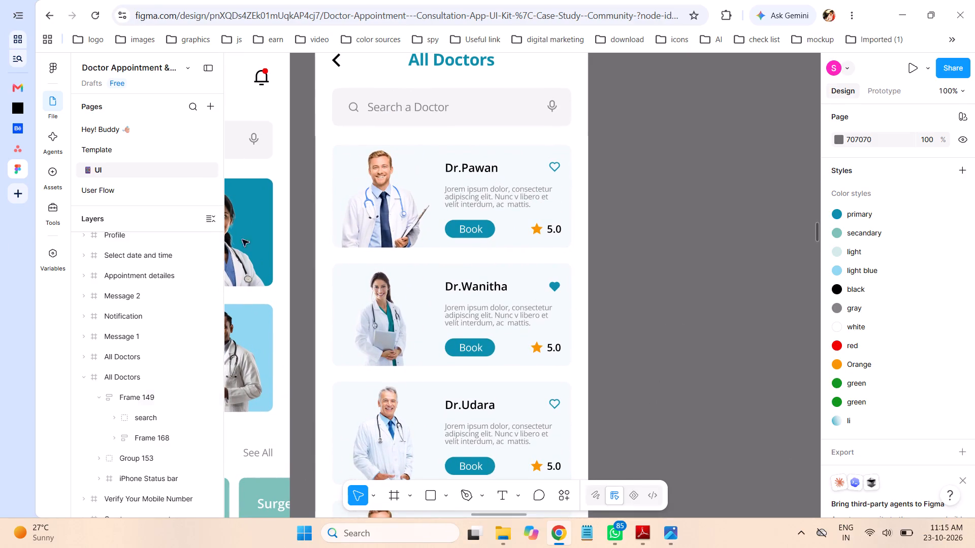
pyautogui.click(145, 436)
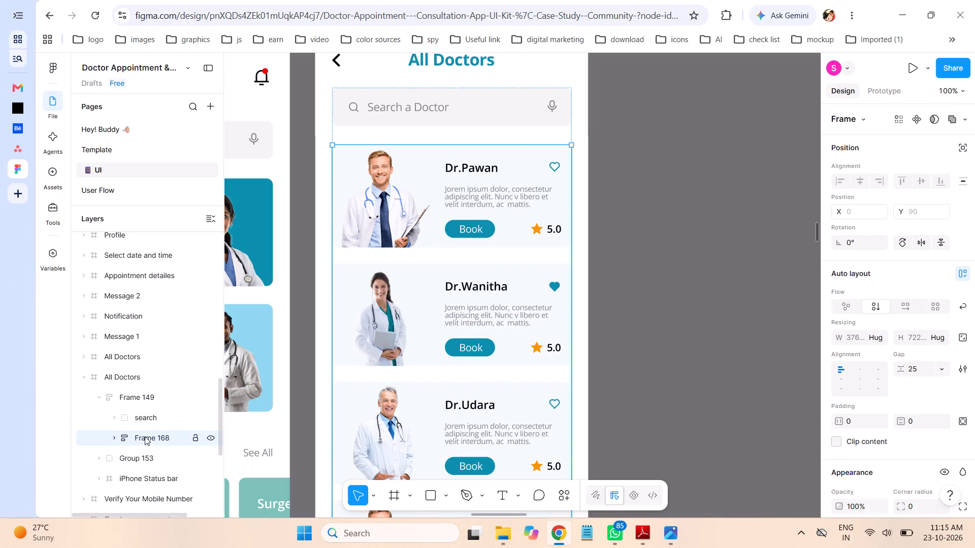
pyautogui.click(140, 388)
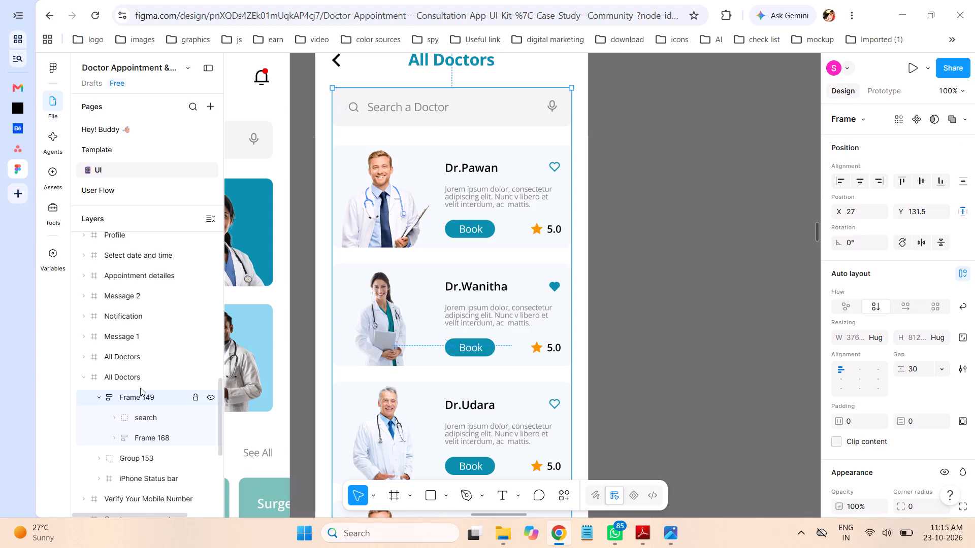
pyautogui.scroll(7, 672, 161)
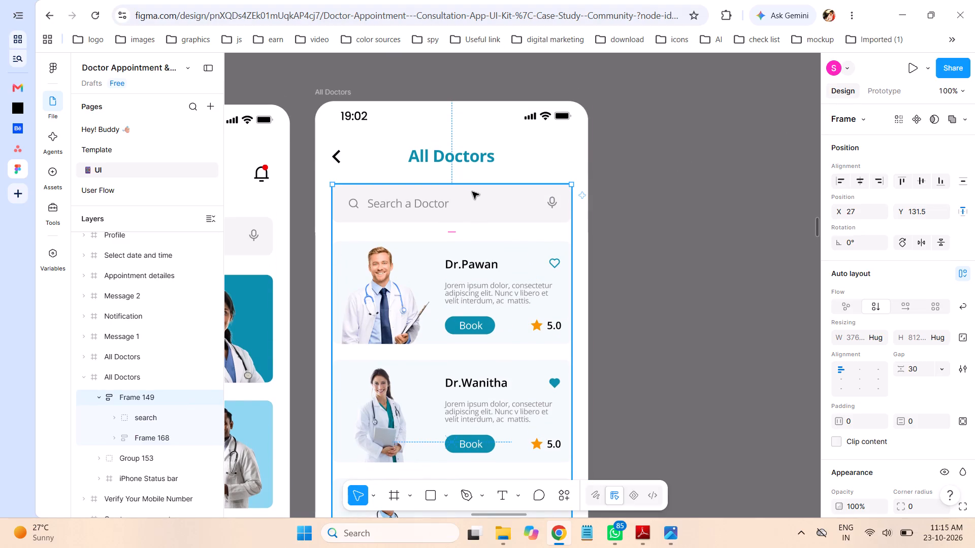
pyautogui.press('Up')
pyautogui.press('Up')
pyautogui.press('Up')
pyautogui.press('Up')
pyautogui.press('Up')
pyautogui.press('Up')
pyautogui.press('Up')
pyautogui.press('Up')
pyautogui.press('Up')
pyautogui.press('Up')
pyautogui.press('Up')
pyautogui.press('Up')
pyautogui.press('Up')
pyautogui.press('Up')
pyautogui.press('Up')
pyautogui.press('Up')
pyautogui.press('Up')
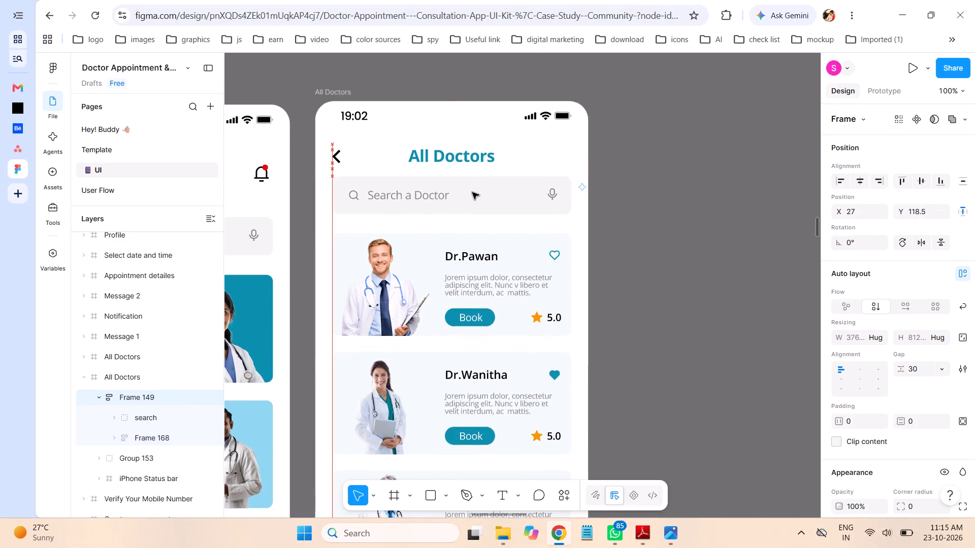
pyautogui.press('Up')
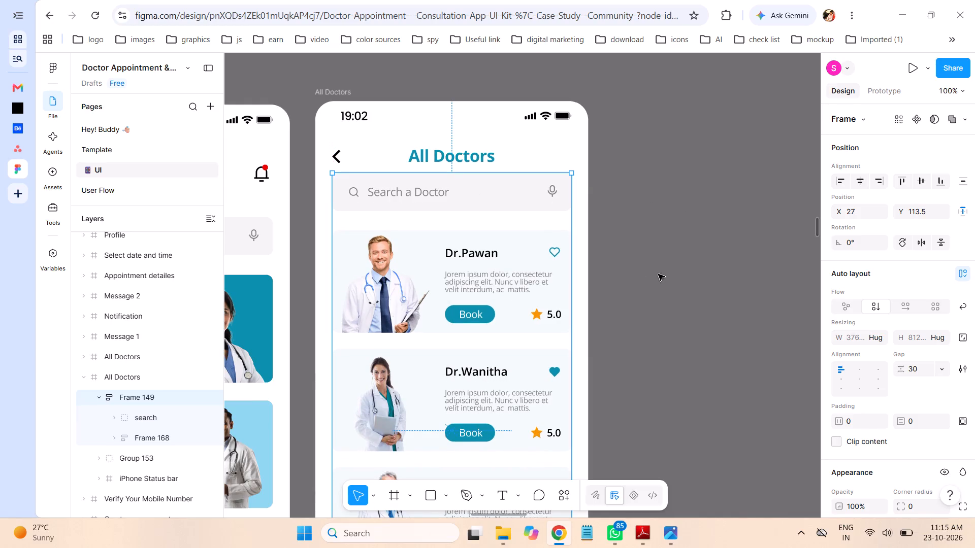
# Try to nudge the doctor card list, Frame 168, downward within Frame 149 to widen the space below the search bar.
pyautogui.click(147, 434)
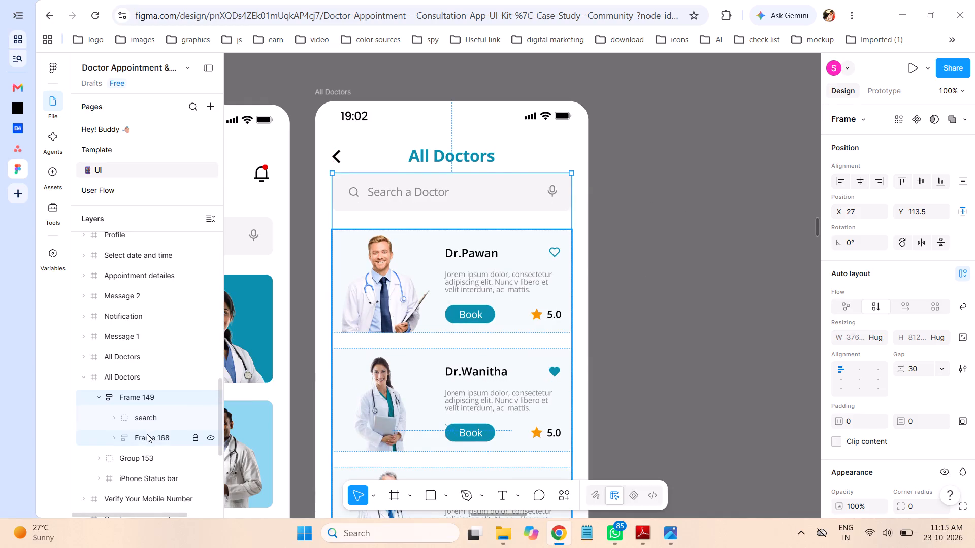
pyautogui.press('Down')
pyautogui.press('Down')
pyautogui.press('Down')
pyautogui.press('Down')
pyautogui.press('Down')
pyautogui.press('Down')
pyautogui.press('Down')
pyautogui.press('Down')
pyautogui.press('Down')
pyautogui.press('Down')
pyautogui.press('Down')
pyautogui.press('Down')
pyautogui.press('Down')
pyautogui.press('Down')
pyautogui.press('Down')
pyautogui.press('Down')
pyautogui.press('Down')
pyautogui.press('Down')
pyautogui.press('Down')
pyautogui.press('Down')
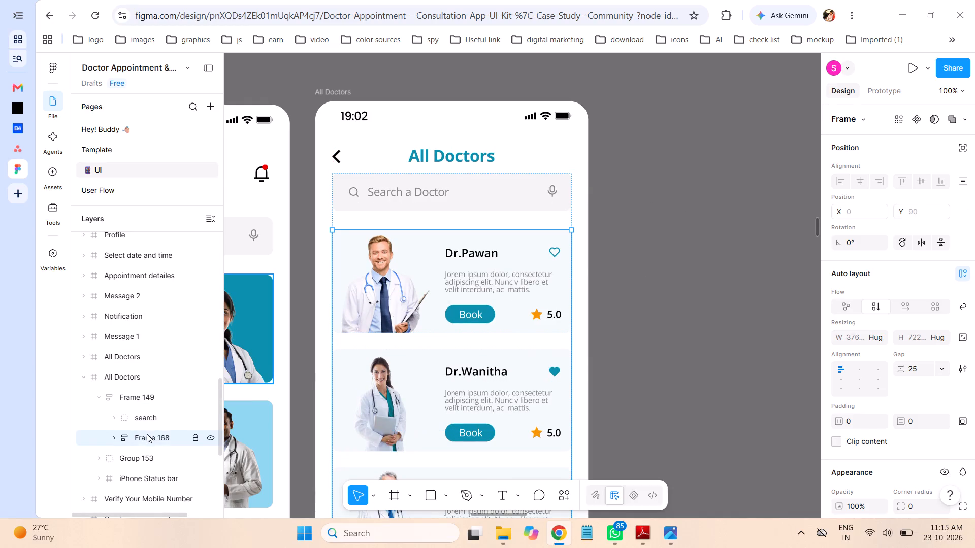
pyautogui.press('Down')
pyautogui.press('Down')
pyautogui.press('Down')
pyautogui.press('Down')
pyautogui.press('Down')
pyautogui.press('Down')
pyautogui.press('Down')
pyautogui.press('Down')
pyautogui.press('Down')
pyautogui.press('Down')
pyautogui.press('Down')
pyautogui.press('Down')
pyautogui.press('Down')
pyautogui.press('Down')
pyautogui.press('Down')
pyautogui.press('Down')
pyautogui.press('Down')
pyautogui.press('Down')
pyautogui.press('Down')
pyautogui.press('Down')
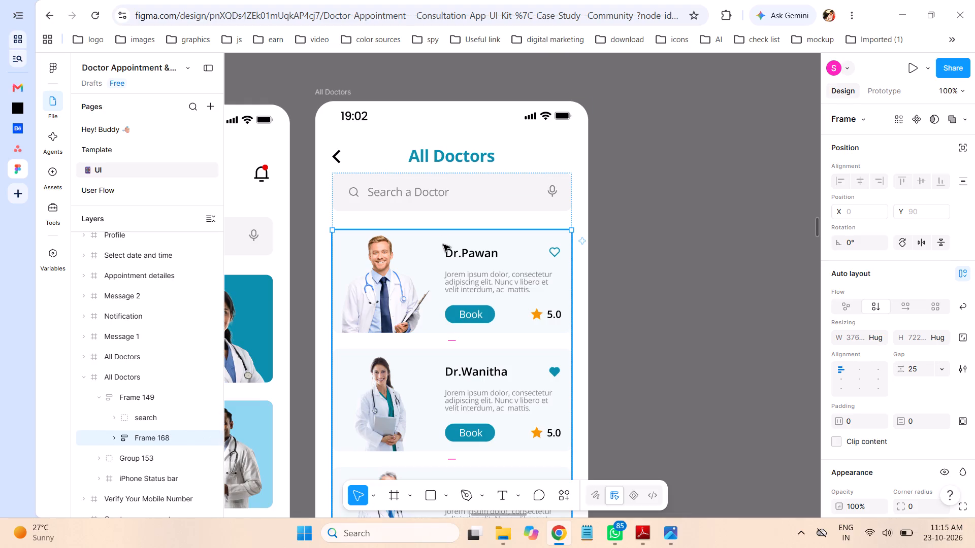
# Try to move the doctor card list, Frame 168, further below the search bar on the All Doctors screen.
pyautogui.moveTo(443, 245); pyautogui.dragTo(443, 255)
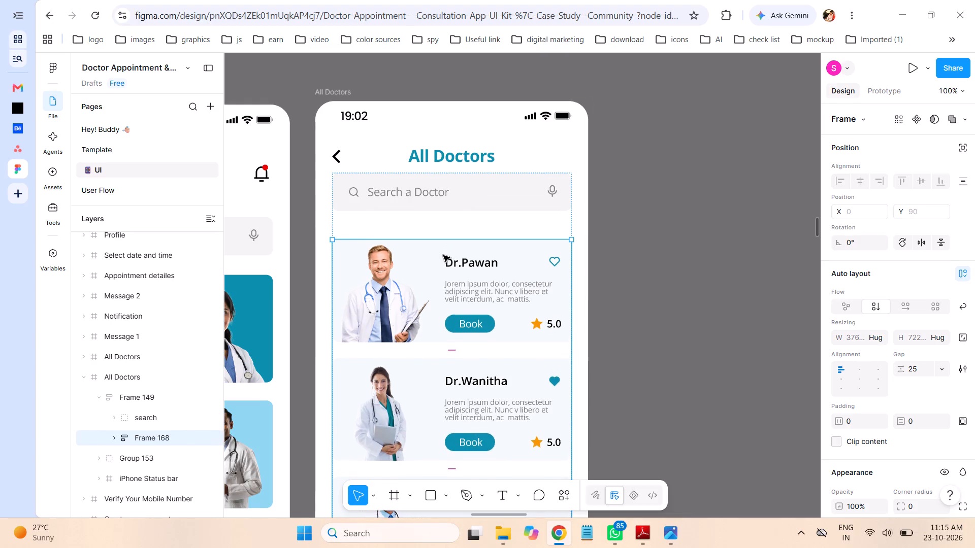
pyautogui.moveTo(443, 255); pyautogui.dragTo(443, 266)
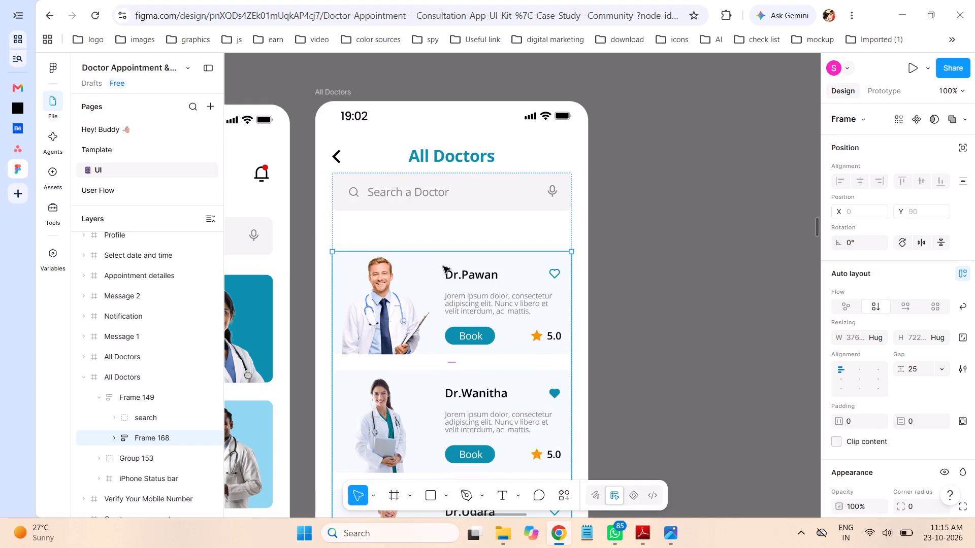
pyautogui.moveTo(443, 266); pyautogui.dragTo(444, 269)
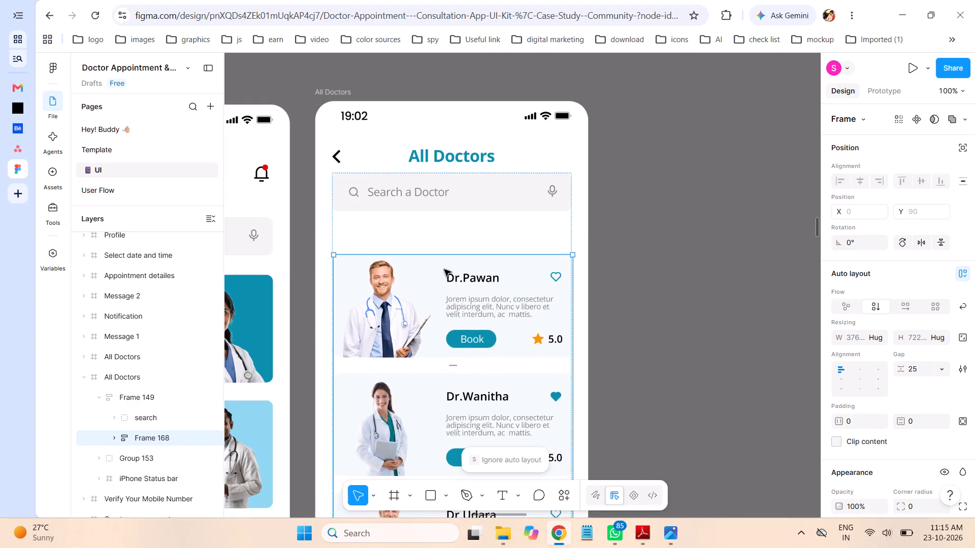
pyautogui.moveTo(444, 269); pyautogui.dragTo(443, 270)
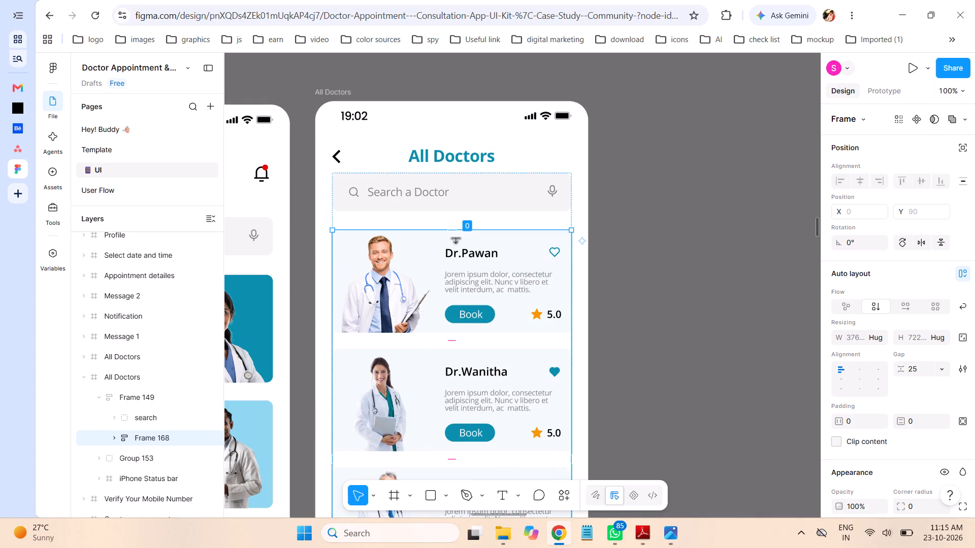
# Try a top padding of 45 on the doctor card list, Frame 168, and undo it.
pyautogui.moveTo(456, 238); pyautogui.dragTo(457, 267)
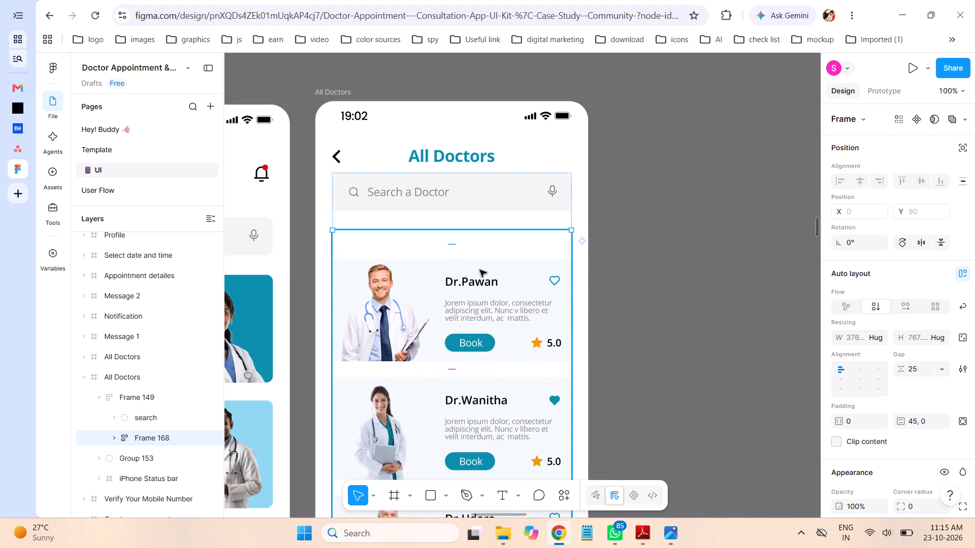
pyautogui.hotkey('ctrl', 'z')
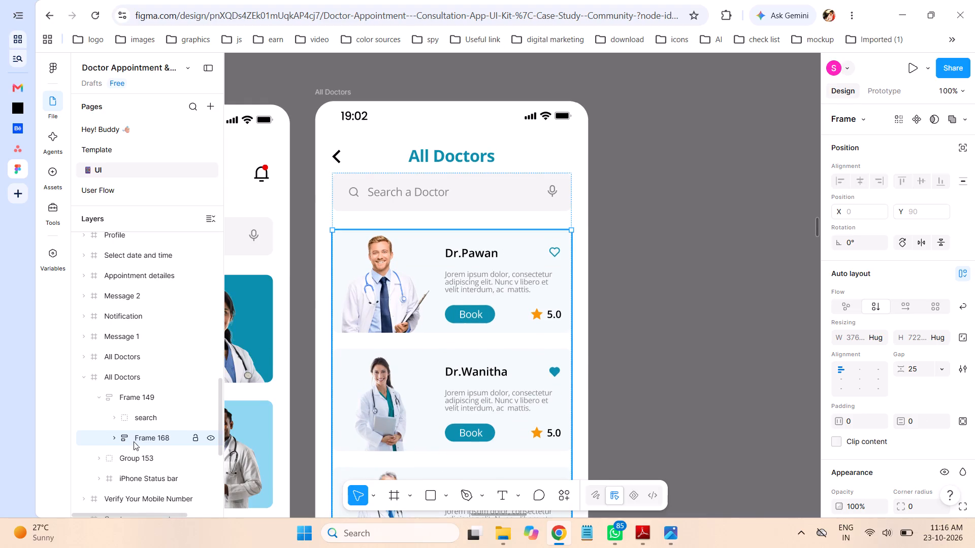
# Extend the bottom edge of the doctor card list, Frame 168, past the All Doctors screen to a height of about 765.
pyautogui.scroll(-4, 808, 164)
pyautogui.scroll(1, 786, 165)
pyautogui.scroll(-2, 786, 165)
pyautogui.scroll(2, 785, 164)
pyautogui.scroll(-7, 774, 163)
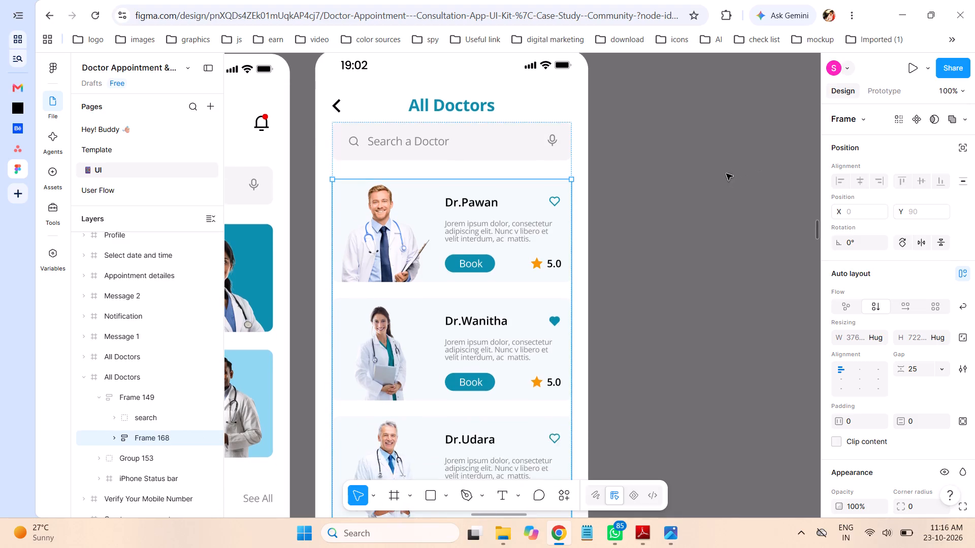
pyautogui.scroll(-2, 726, 174)
pyautogui.scroll(2, 721, 179)
pyautogui.scroll(-6, 721, 179)
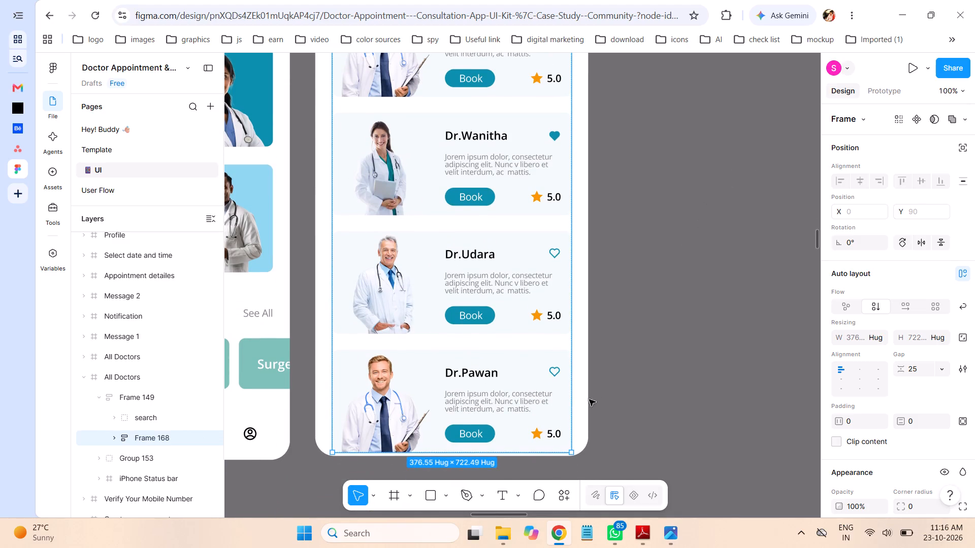
pyautogui.moveTo(453, 454); pyautogui.dragTo(452, 474)
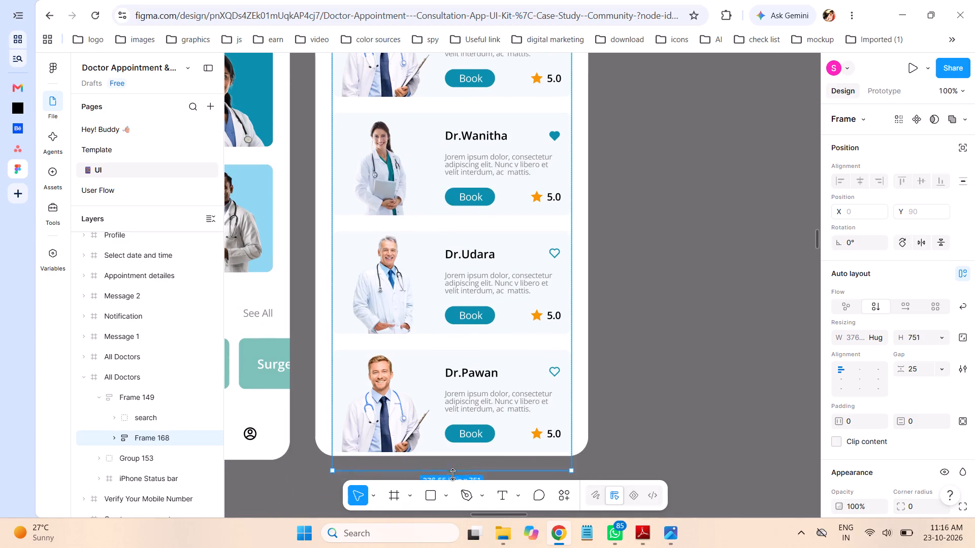
pyautogui.moveTo(452, 474); pyautogui.dragTo(452, 479)
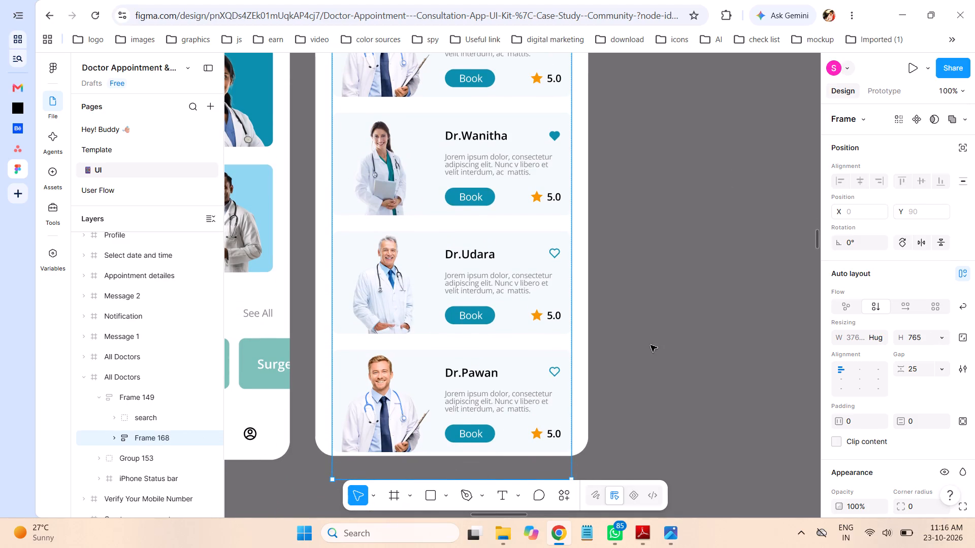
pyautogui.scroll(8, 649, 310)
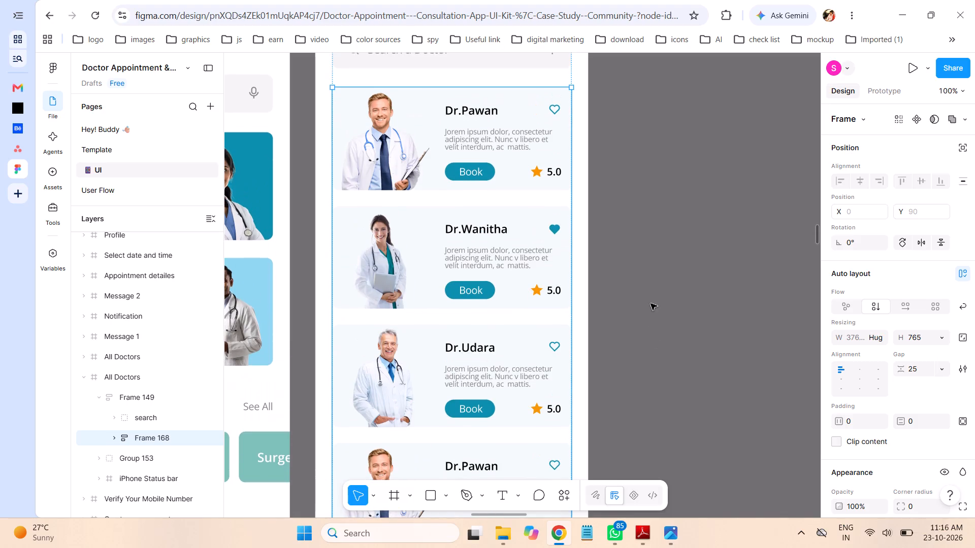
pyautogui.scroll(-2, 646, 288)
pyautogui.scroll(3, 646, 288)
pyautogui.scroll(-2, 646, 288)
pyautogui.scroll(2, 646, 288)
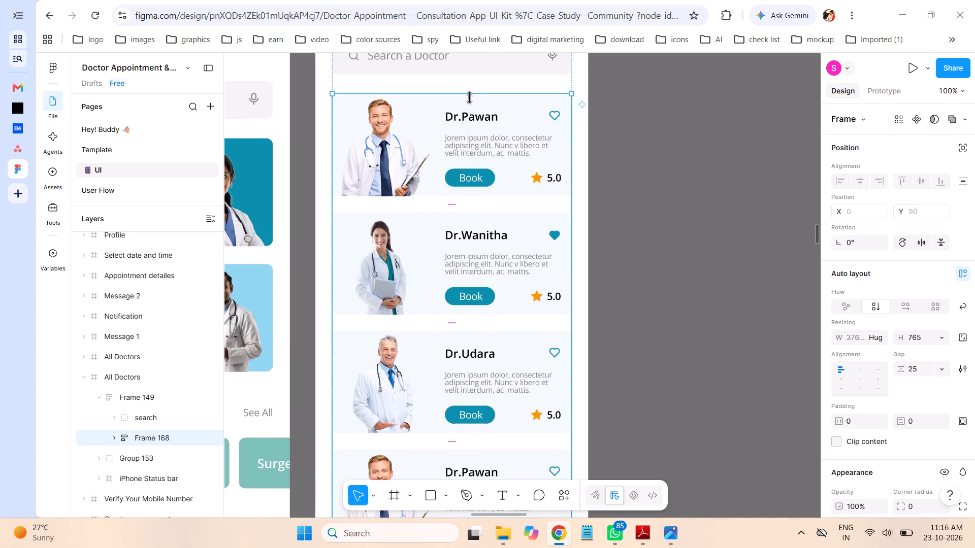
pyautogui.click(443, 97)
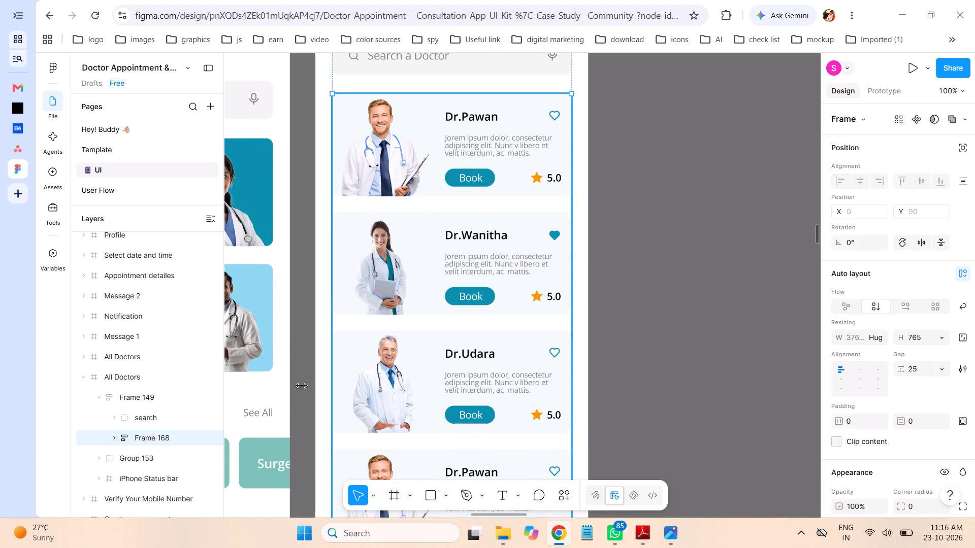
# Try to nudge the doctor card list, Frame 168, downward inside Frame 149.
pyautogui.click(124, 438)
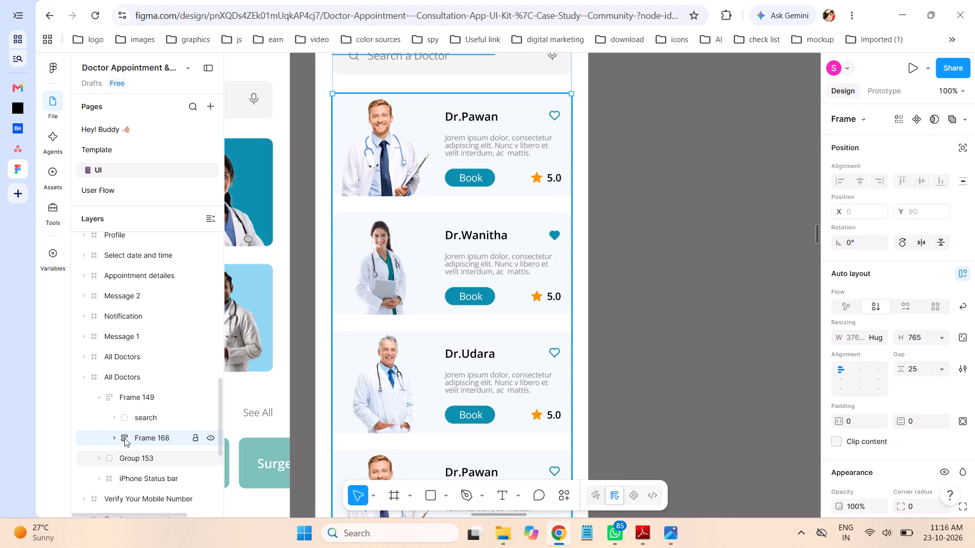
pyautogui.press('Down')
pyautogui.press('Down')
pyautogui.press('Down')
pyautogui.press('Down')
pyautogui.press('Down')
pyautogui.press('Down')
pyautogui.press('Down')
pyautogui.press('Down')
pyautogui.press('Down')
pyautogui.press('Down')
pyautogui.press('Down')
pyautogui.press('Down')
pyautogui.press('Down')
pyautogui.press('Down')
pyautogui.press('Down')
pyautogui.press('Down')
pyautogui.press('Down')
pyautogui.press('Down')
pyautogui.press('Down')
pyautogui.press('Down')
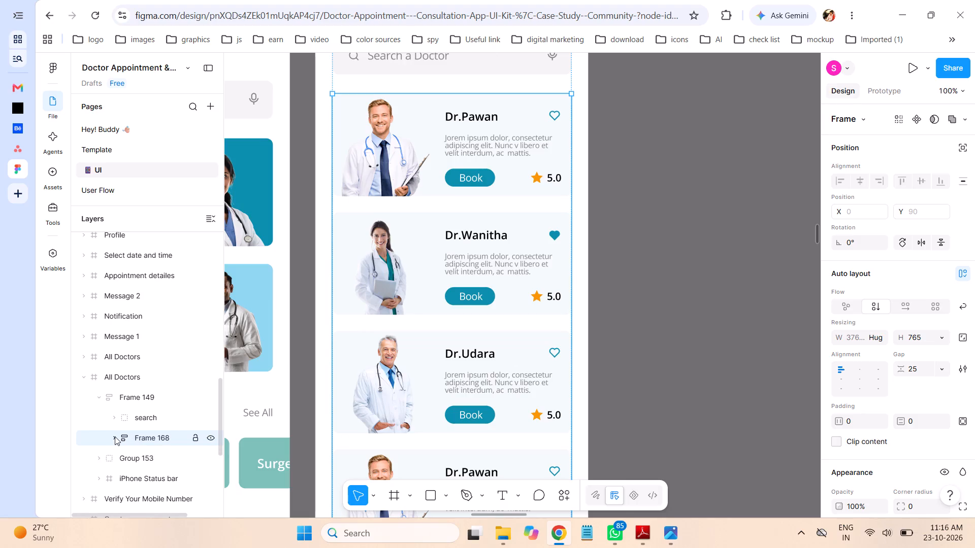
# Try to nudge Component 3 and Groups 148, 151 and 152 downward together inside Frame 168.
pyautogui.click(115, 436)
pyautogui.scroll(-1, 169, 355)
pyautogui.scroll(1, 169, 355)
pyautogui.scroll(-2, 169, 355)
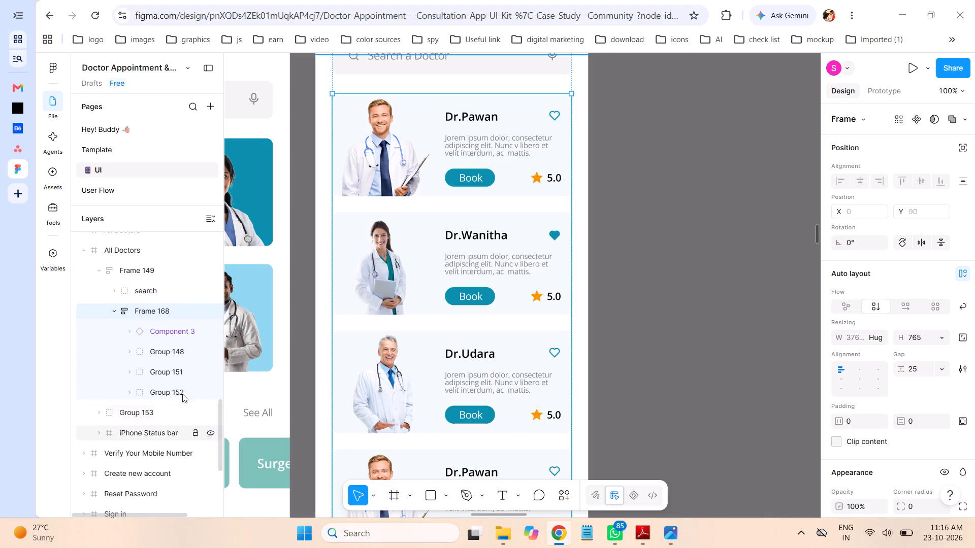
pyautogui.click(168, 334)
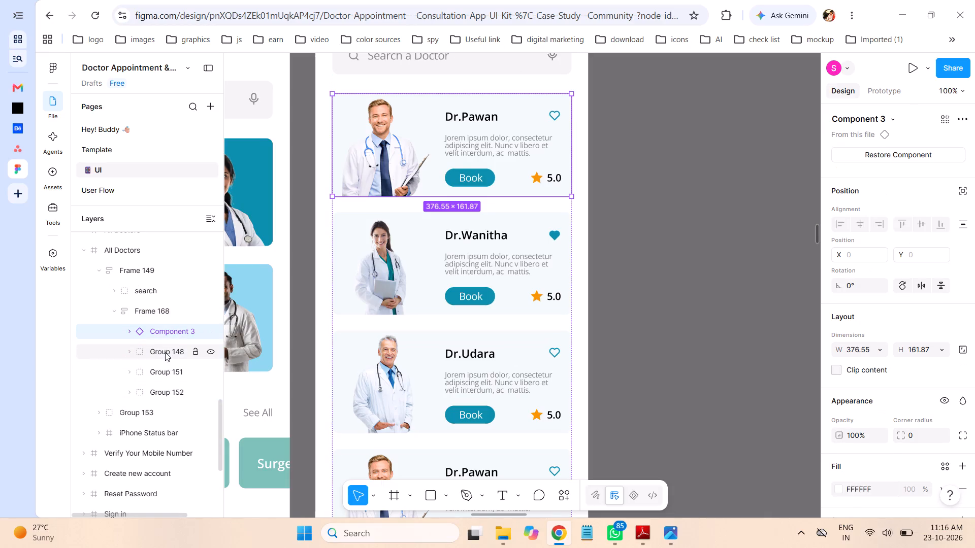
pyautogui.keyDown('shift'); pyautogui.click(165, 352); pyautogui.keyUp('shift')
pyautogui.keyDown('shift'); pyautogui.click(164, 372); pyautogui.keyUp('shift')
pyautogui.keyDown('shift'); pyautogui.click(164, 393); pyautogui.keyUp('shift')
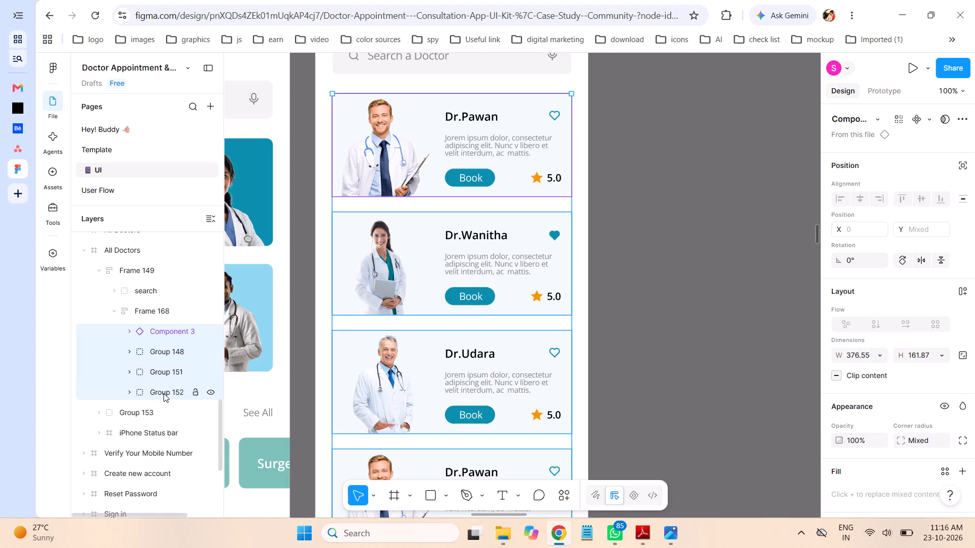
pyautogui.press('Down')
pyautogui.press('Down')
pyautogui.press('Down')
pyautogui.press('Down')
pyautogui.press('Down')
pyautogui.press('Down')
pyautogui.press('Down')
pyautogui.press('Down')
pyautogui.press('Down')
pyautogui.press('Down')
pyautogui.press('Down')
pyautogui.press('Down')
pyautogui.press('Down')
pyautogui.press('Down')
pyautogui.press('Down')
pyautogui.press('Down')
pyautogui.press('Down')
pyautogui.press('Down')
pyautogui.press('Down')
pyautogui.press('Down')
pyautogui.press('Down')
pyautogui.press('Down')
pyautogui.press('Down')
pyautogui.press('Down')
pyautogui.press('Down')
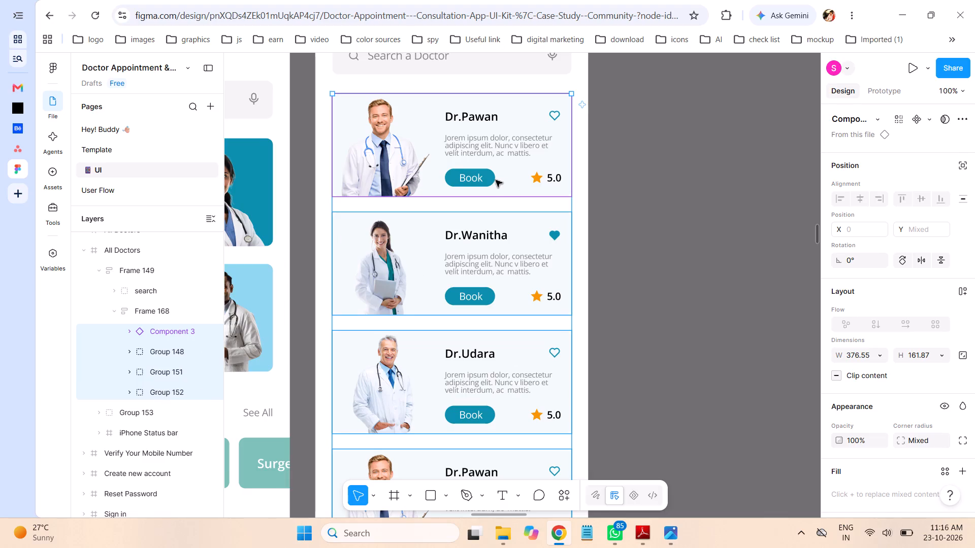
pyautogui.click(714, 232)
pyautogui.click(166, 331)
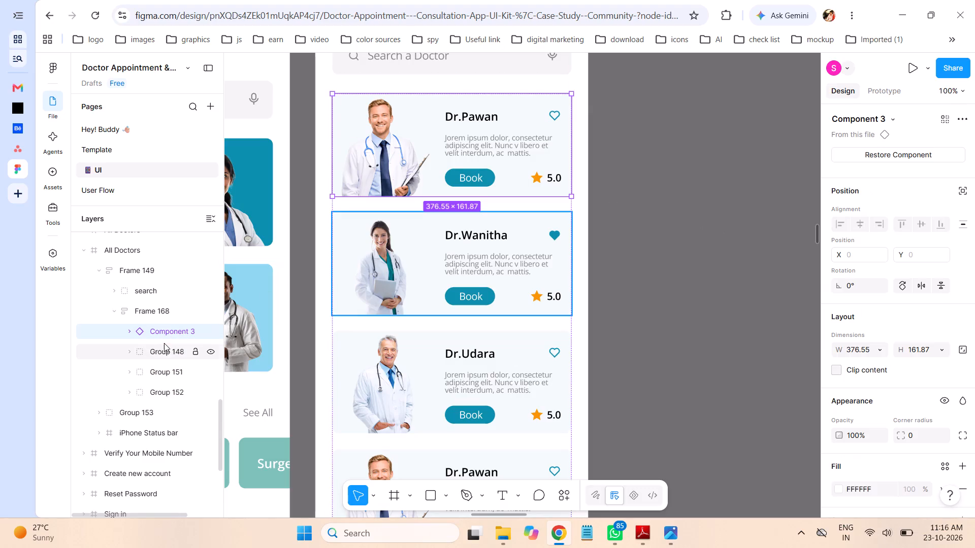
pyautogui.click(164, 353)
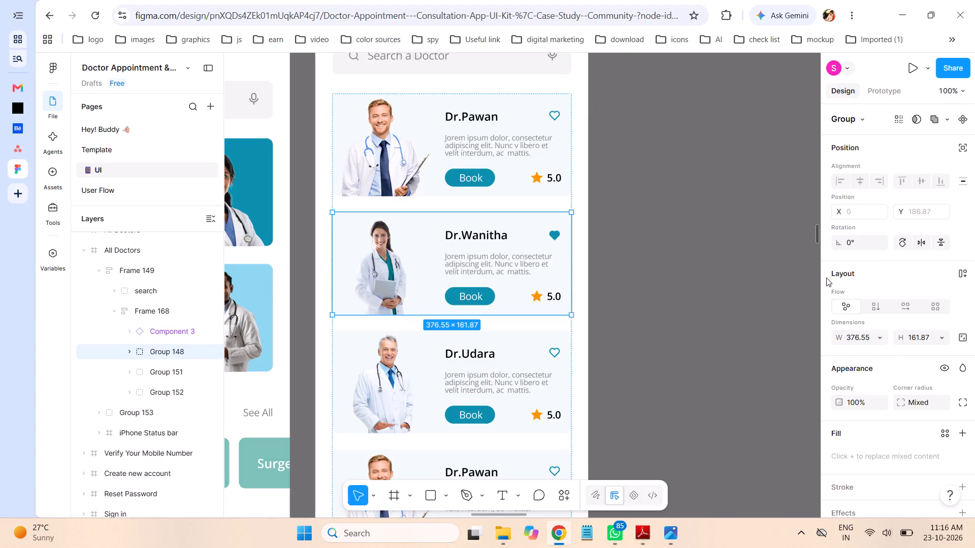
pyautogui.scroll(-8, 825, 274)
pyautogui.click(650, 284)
# Shorten Frame 168 to a height of about 730 so it ends near the All Doctors screen's bottom edge.
pyautogui.scroll(-9, 660, 283)
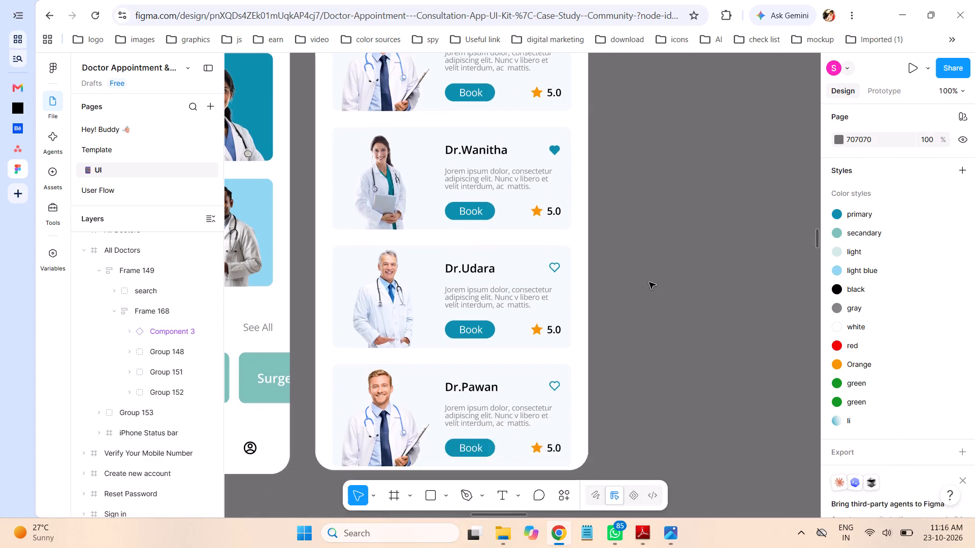
pyautogui.scroll(-3, 648, 282)
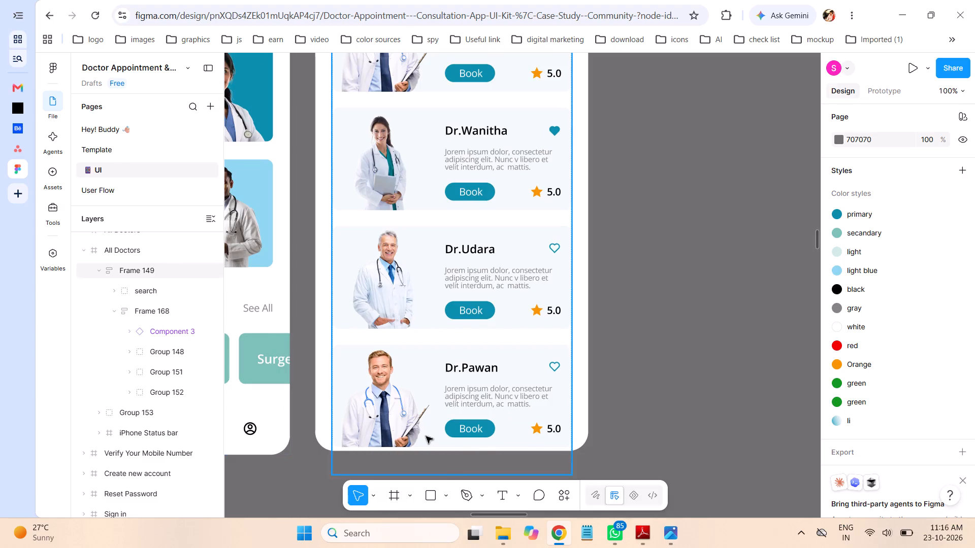
pyautogui.click(153, 314)
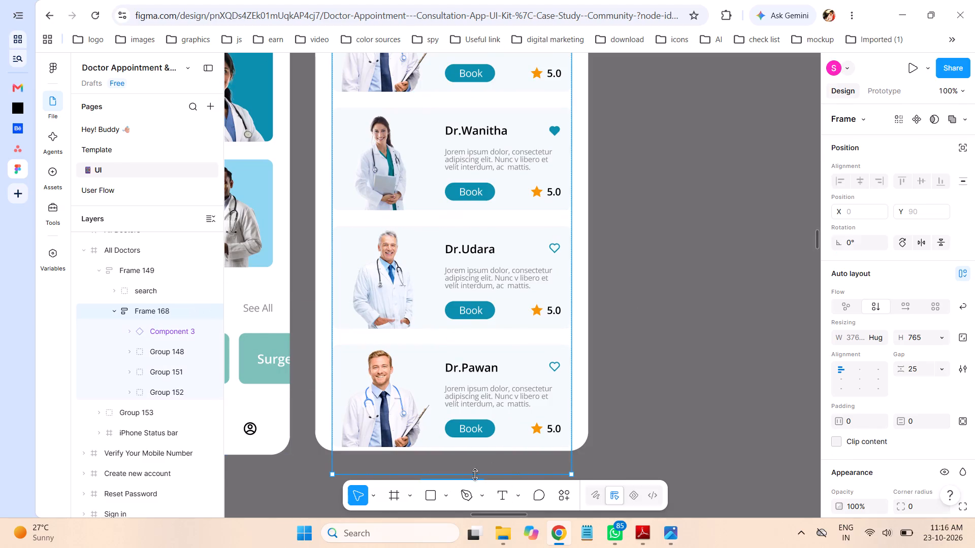
pyautogui.moveTo(460, 474); pyautogui.dragTo(461, 453)
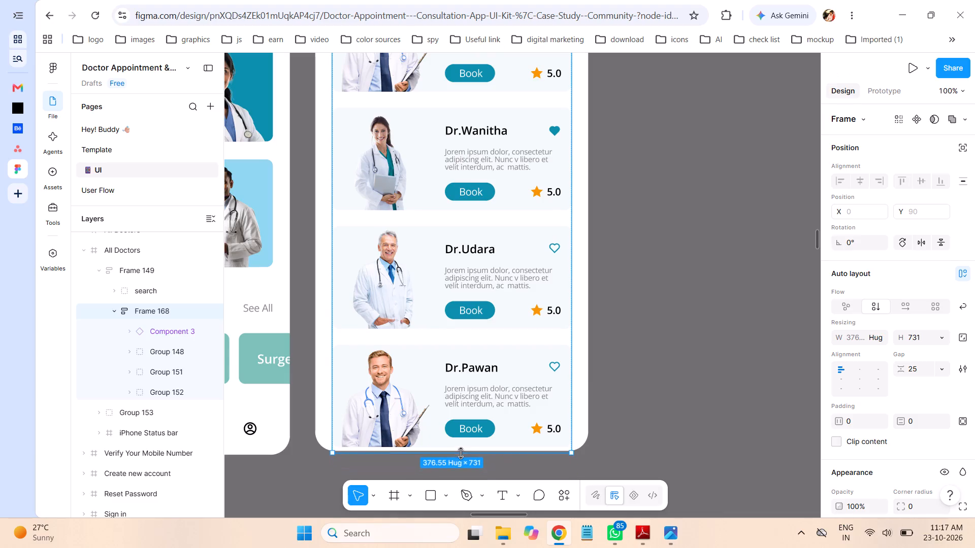
pyautogui.moveTo(461, 453); pyautogui.dragTo(461, 452)
pyautogui.moveTo(461, 452); pyautogui.dragTo(461, 451)
pyautogui.click(663, 382)
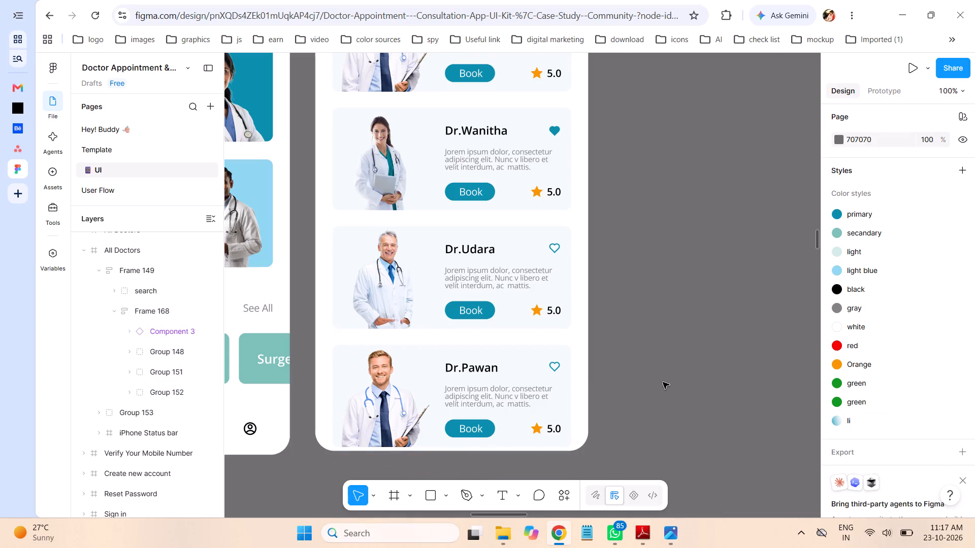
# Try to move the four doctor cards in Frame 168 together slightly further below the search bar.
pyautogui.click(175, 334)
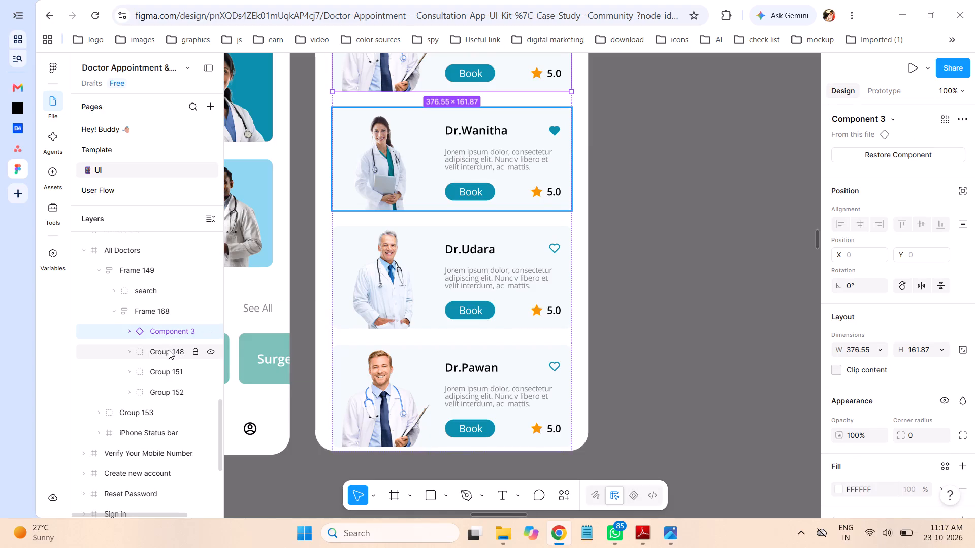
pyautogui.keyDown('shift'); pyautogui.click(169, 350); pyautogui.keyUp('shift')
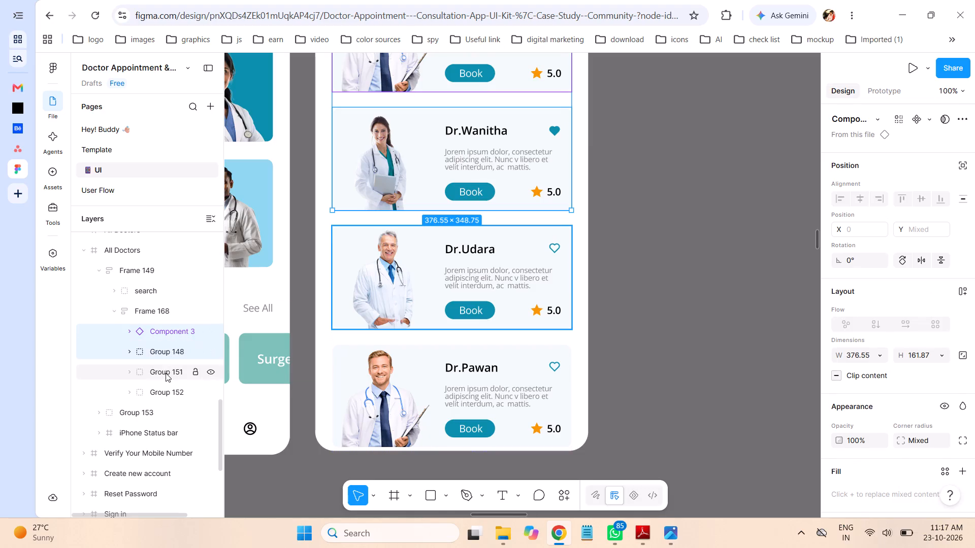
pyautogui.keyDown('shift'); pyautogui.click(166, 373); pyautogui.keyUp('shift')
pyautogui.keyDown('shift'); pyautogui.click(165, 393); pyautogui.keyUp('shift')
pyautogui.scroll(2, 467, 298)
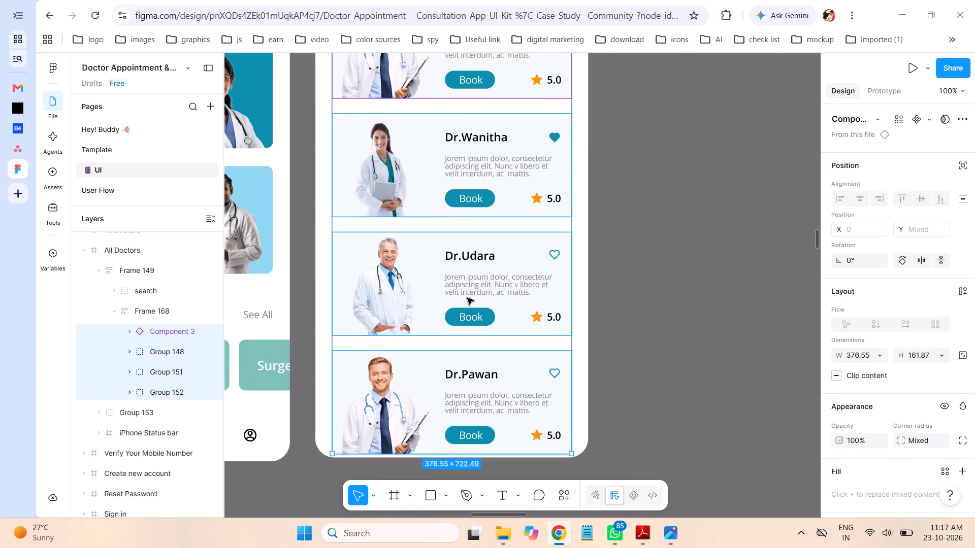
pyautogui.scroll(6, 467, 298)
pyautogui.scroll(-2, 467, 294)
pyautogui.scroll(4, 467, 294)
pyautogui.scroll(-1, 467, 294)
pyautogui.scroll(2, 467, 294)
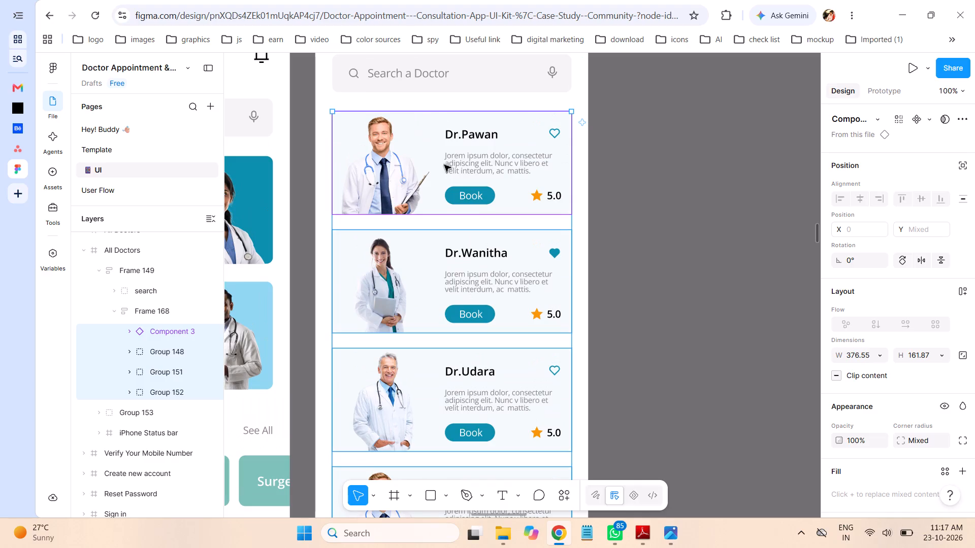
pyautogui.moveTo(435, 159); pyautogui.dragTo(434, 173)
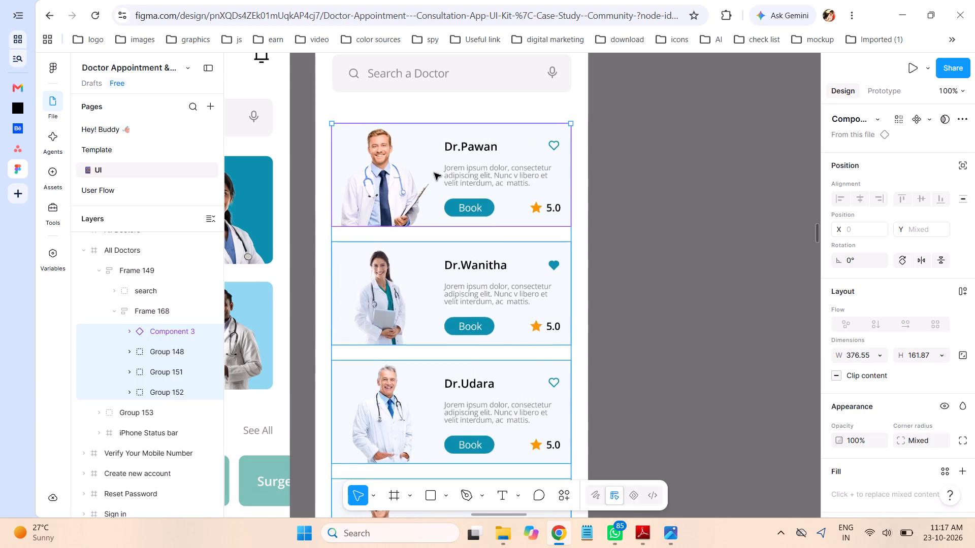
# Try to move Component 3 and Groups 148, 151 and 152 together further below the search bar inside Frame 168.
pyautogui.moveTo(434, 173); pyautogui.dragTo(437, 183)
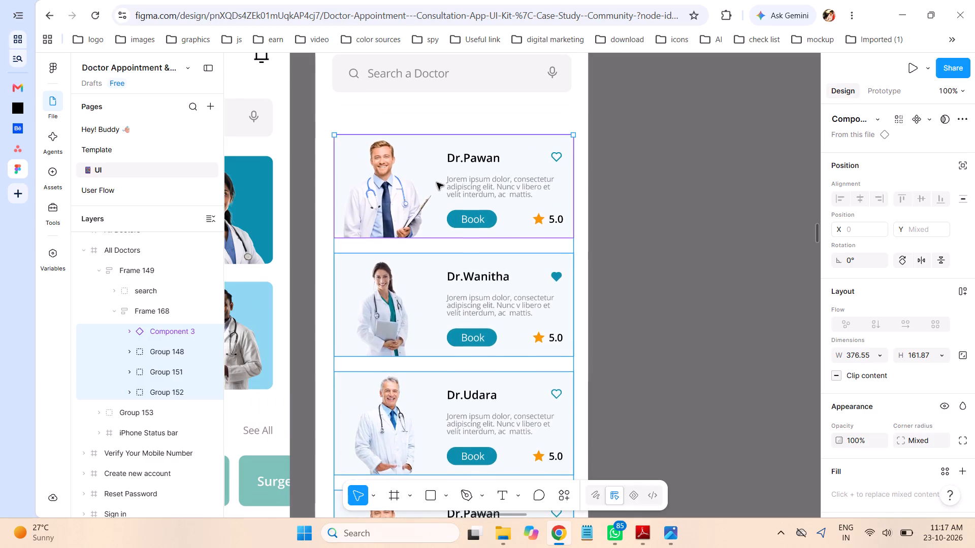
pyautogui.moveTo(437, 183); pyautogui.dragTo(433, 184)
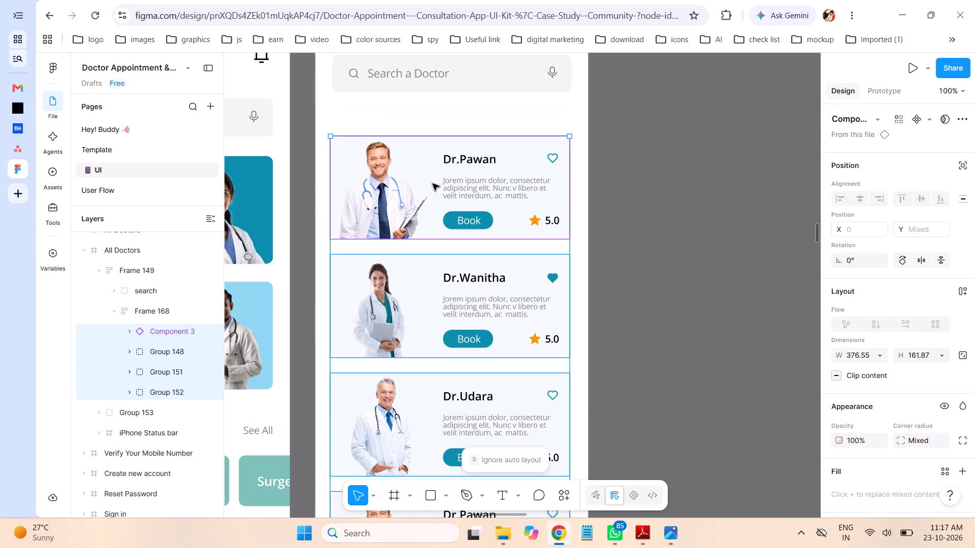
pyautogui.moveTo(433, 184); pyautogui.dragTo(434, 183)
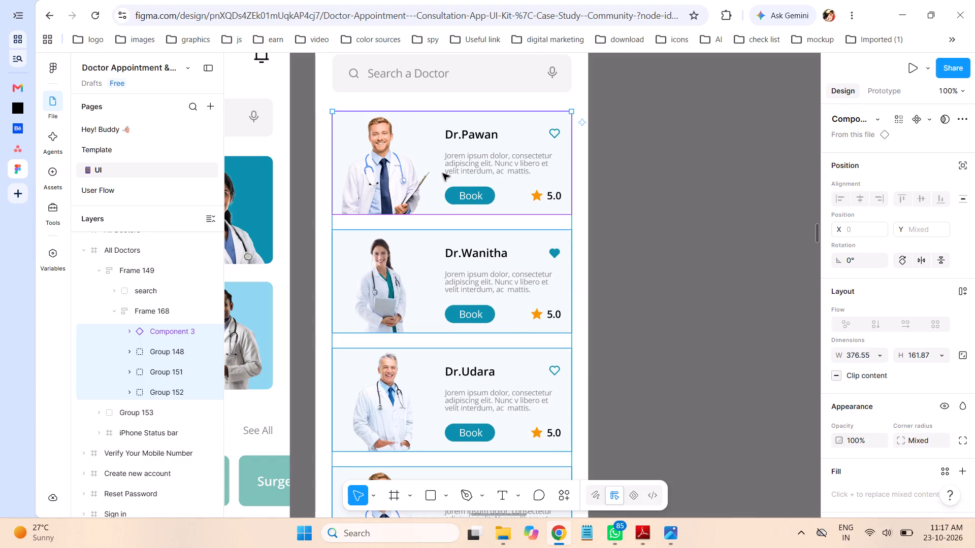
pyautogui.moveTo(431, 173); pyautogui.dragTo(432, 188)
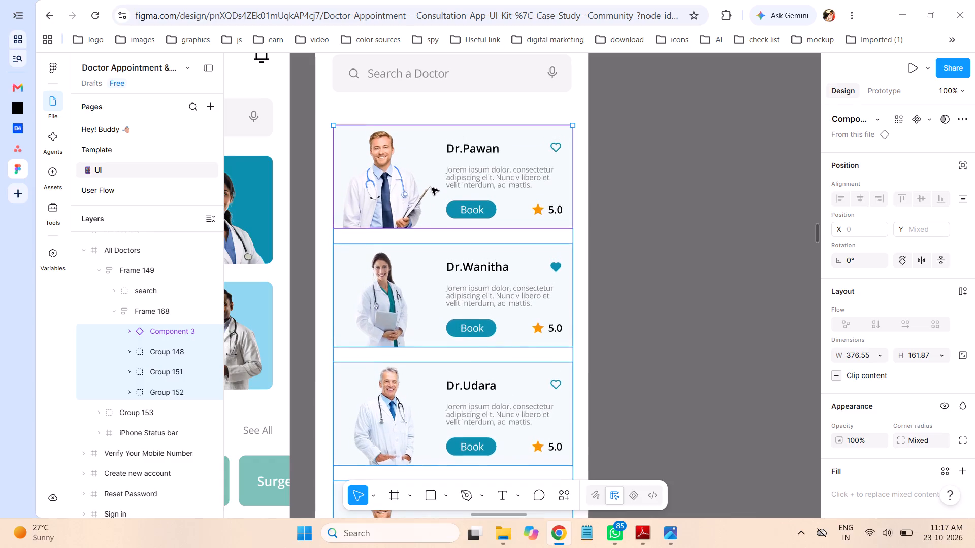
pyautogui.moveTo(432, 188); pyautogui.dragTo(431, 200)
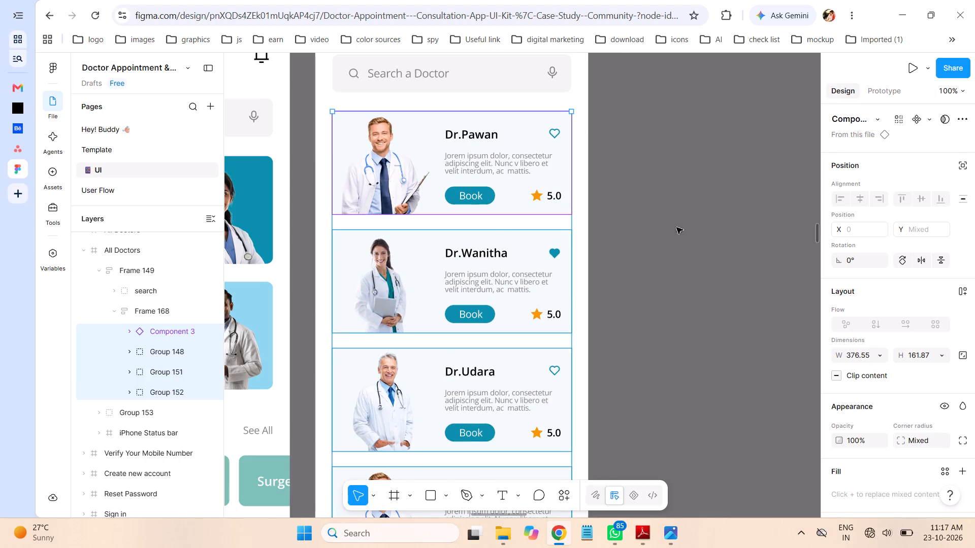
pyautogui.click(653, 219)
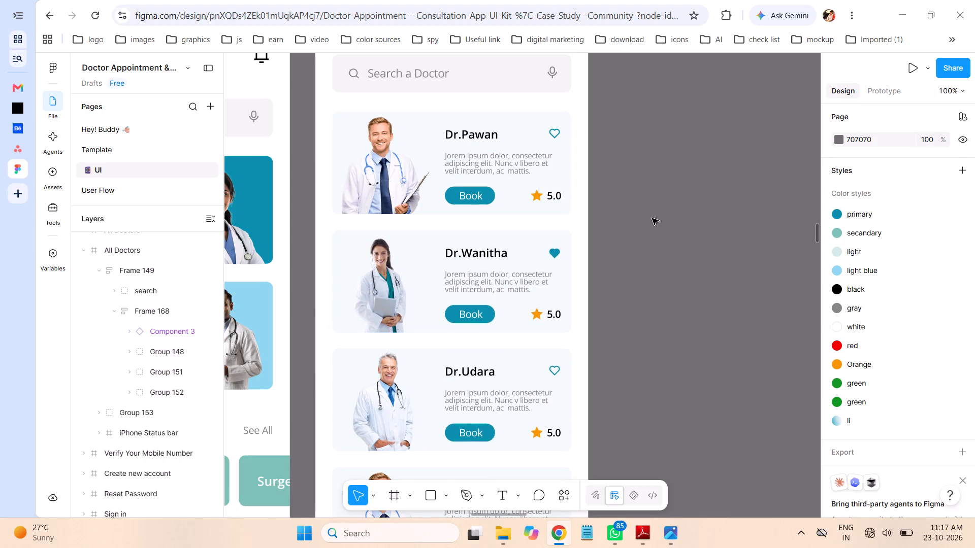
# Examine the All Doctors screen from the search bar down to the last doctor card, checking the spacing between the cards.
pyautogui.scroll(-7, 575, 217)
pyautogui.scroll(2, 584, 223)
pyautogui.scroll(-2, 584, 223)
pyautogui.scroll(1, 587, 225)
pyautogui.scroll(-6, 587, 225)
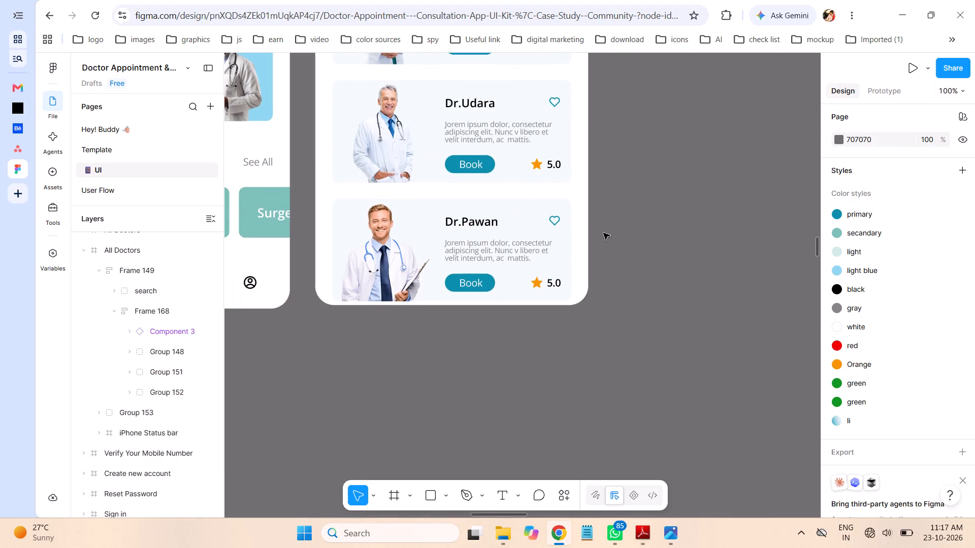
pyautogui.scroll(1, 620, 236)
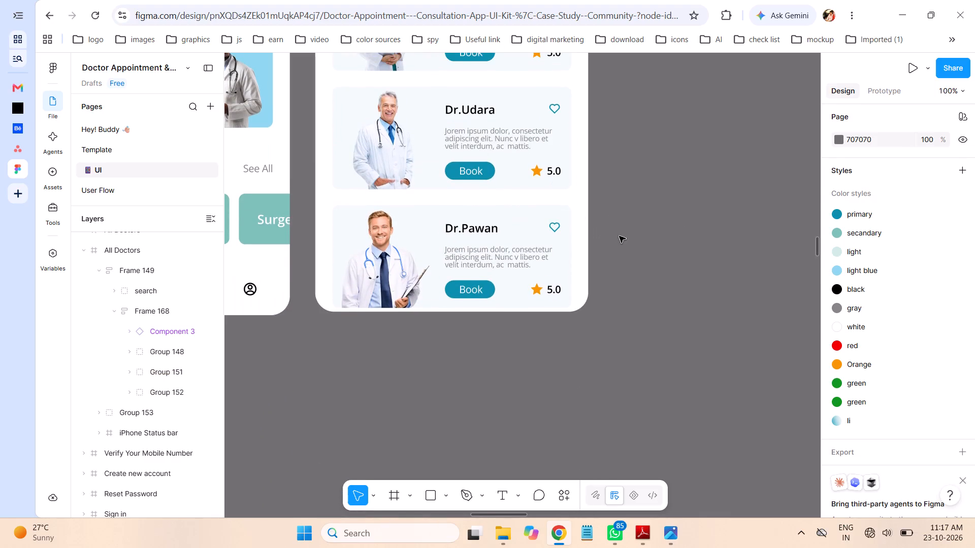
pyautogui.scroll(17, 619, 236)
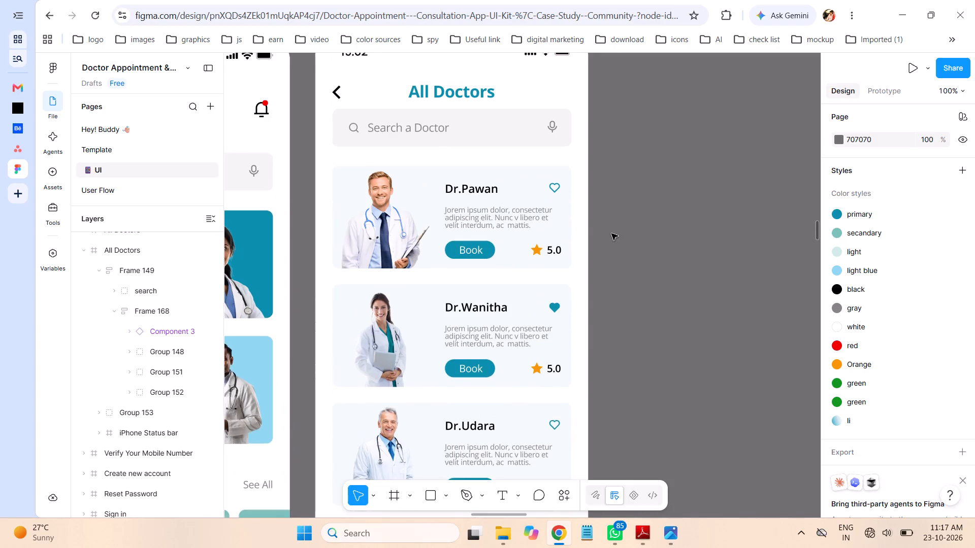
pyautogui.scroll(1, 611, 233)
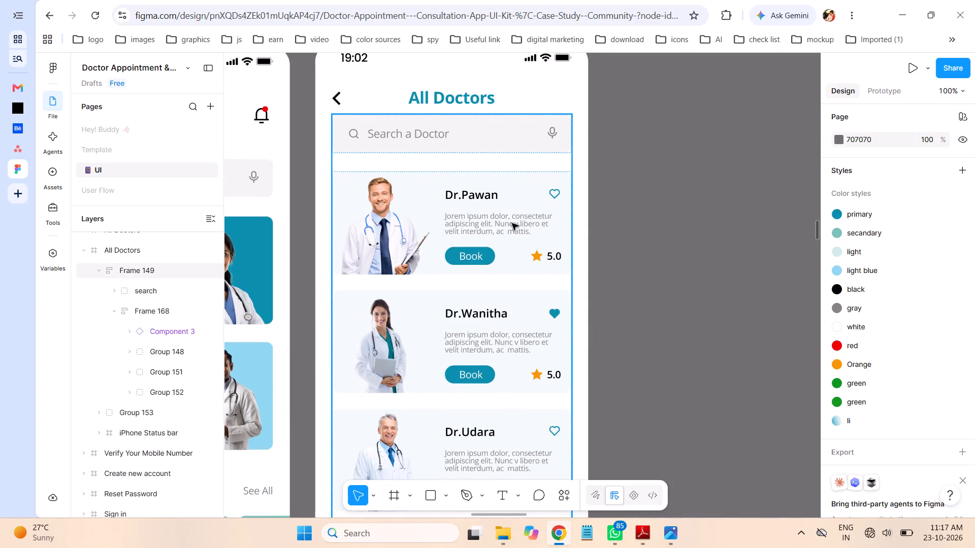
pyautogui.scroll(-9, 675, 234)
pyautogui.scroll(7, 668, 238)
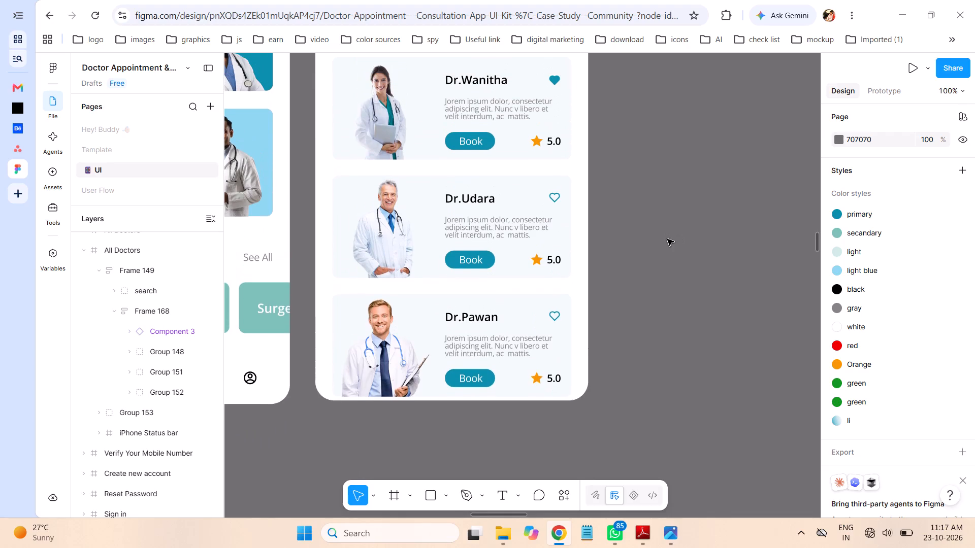
pyautogui.scroll(-4, 667, 239)
pyautogui.scroll(1, 667, 239)
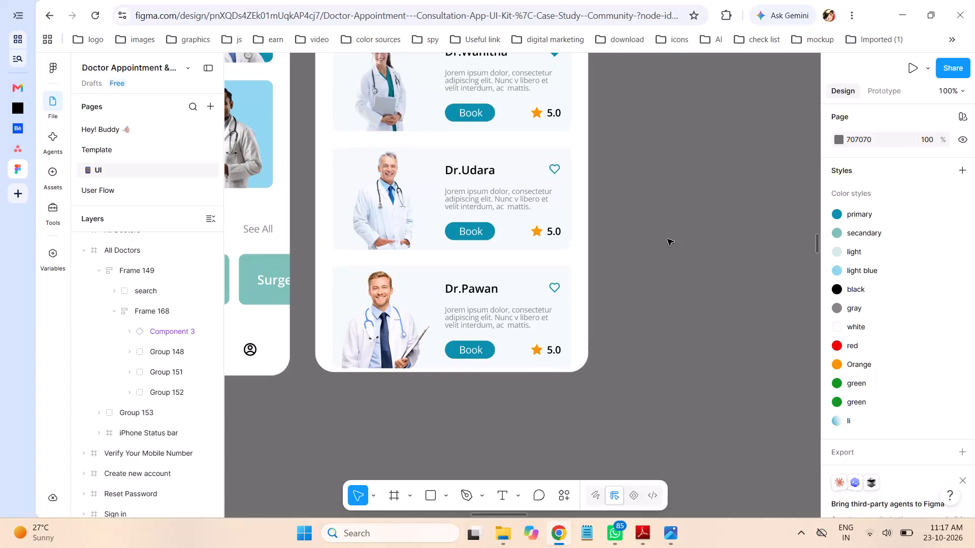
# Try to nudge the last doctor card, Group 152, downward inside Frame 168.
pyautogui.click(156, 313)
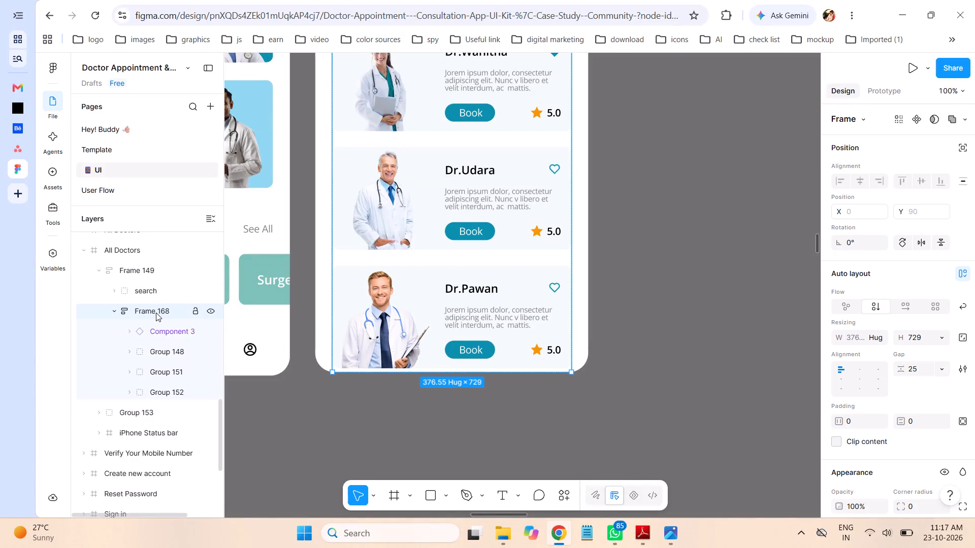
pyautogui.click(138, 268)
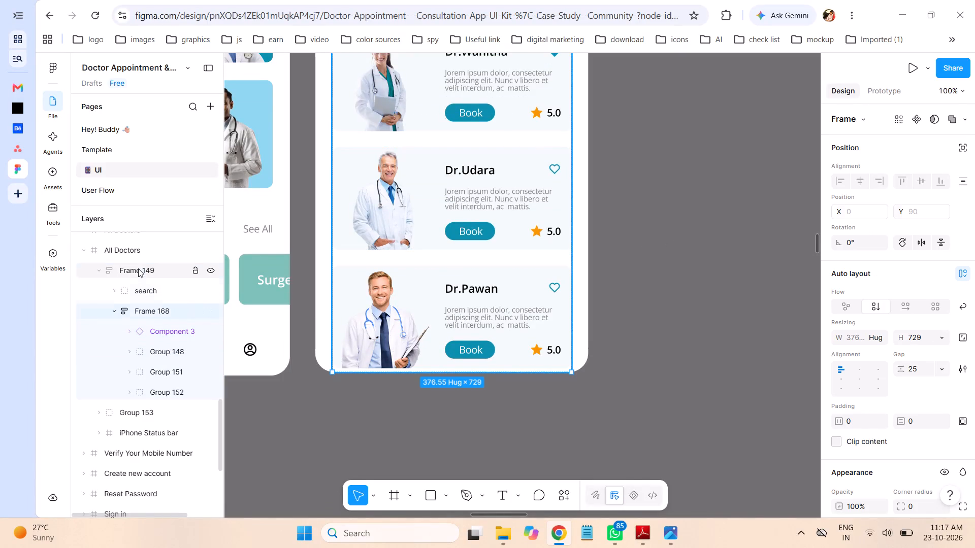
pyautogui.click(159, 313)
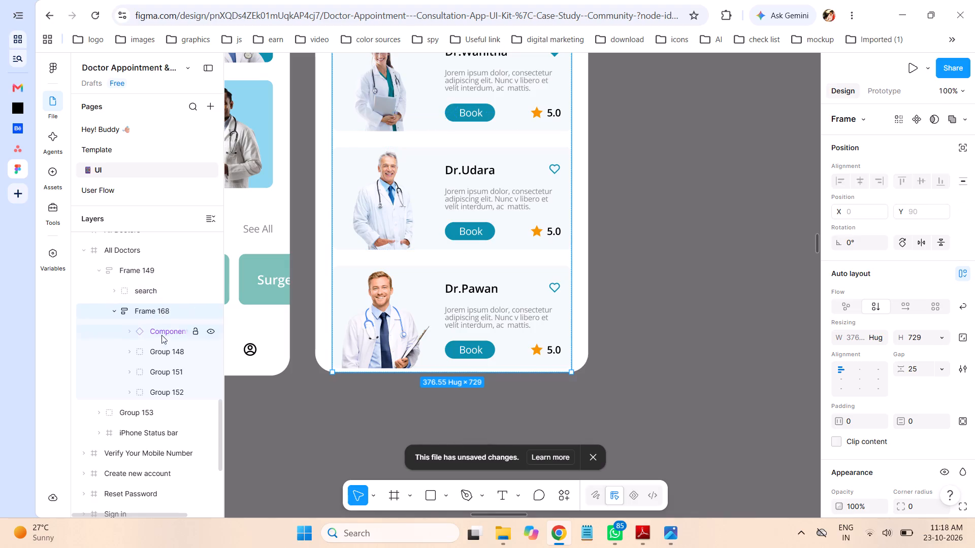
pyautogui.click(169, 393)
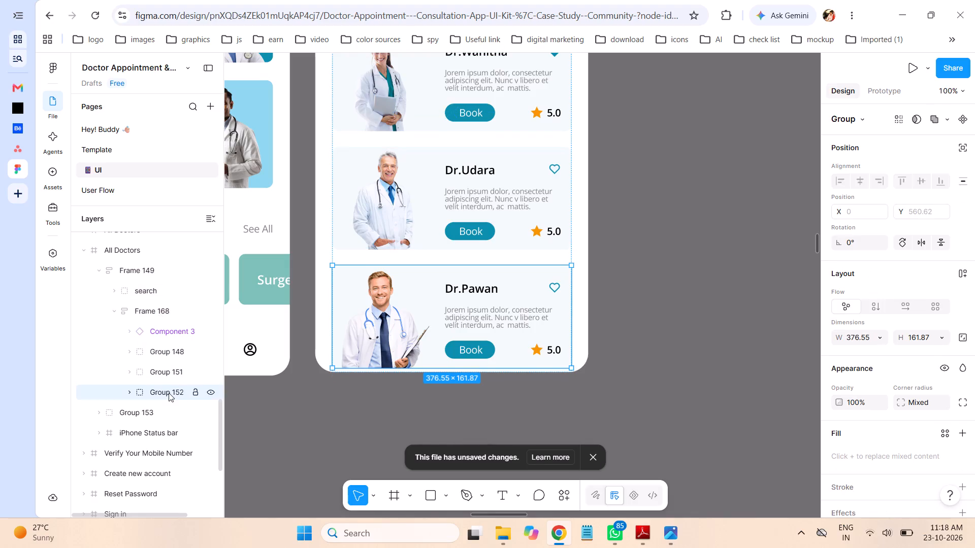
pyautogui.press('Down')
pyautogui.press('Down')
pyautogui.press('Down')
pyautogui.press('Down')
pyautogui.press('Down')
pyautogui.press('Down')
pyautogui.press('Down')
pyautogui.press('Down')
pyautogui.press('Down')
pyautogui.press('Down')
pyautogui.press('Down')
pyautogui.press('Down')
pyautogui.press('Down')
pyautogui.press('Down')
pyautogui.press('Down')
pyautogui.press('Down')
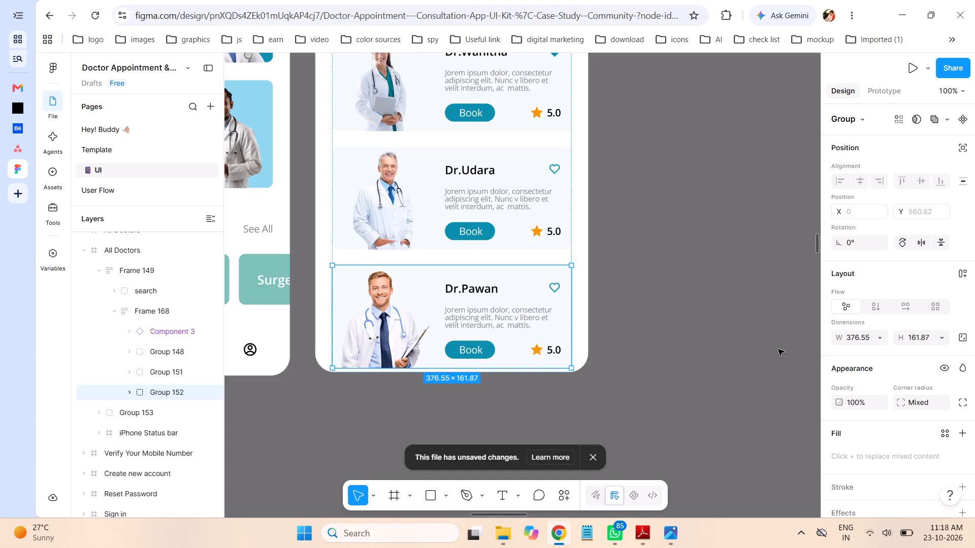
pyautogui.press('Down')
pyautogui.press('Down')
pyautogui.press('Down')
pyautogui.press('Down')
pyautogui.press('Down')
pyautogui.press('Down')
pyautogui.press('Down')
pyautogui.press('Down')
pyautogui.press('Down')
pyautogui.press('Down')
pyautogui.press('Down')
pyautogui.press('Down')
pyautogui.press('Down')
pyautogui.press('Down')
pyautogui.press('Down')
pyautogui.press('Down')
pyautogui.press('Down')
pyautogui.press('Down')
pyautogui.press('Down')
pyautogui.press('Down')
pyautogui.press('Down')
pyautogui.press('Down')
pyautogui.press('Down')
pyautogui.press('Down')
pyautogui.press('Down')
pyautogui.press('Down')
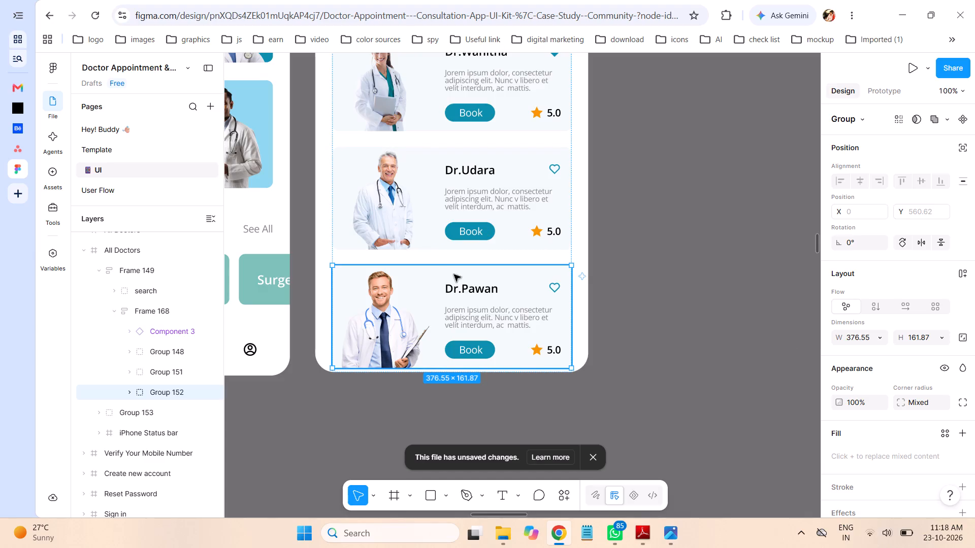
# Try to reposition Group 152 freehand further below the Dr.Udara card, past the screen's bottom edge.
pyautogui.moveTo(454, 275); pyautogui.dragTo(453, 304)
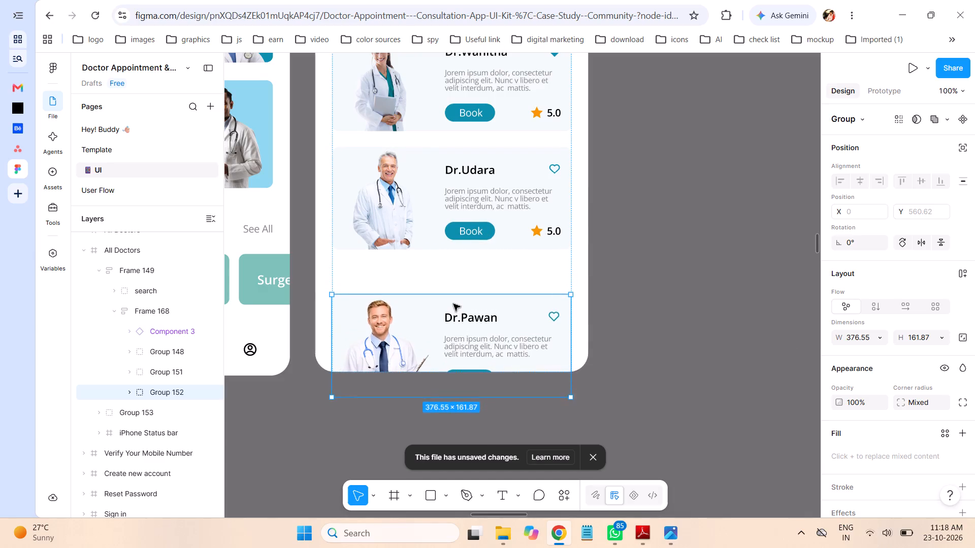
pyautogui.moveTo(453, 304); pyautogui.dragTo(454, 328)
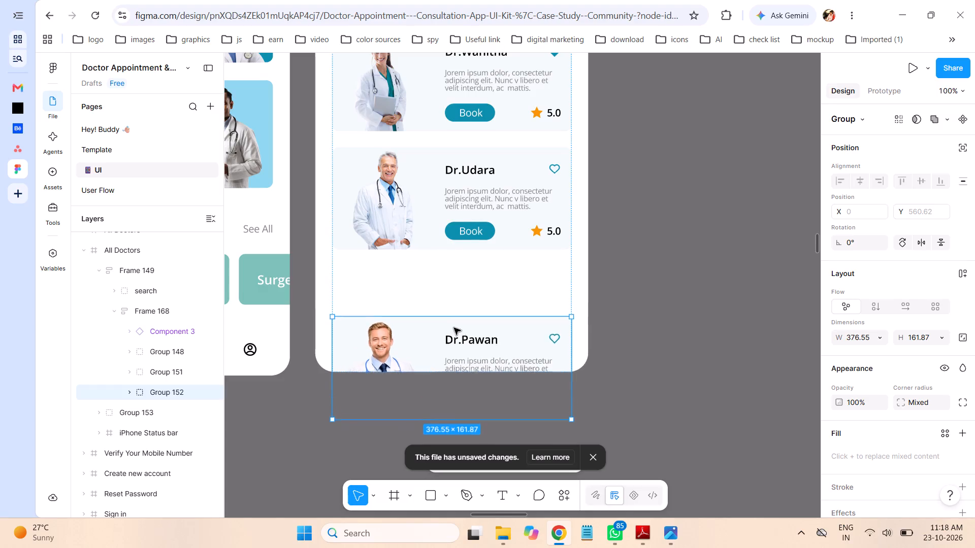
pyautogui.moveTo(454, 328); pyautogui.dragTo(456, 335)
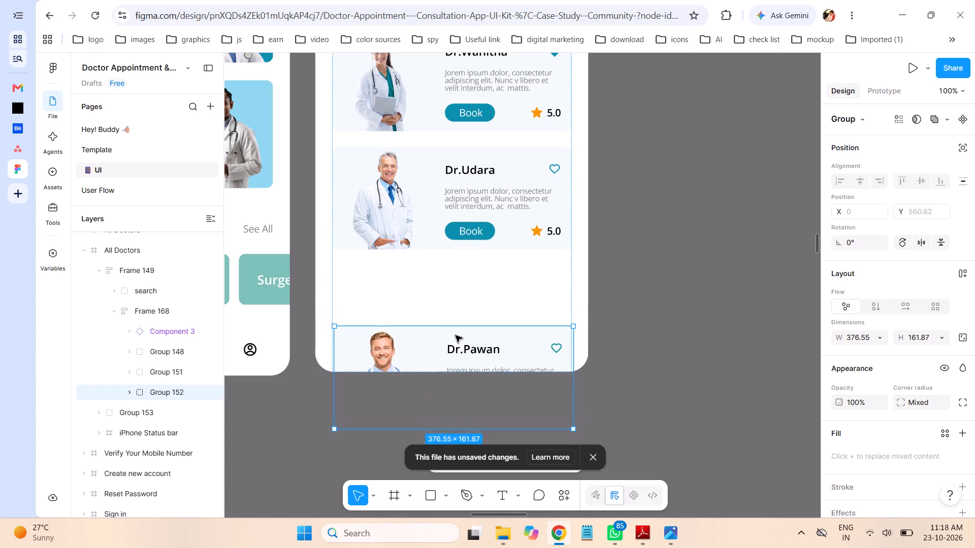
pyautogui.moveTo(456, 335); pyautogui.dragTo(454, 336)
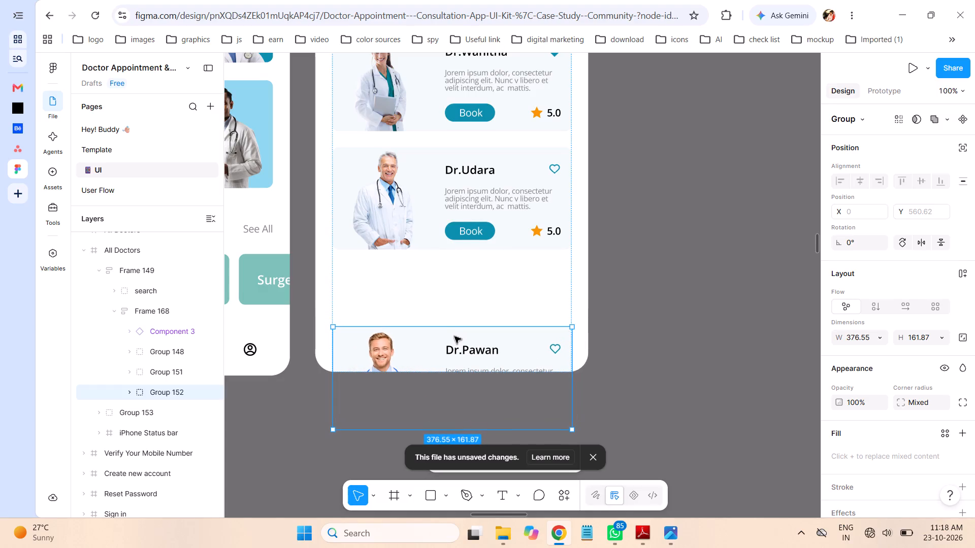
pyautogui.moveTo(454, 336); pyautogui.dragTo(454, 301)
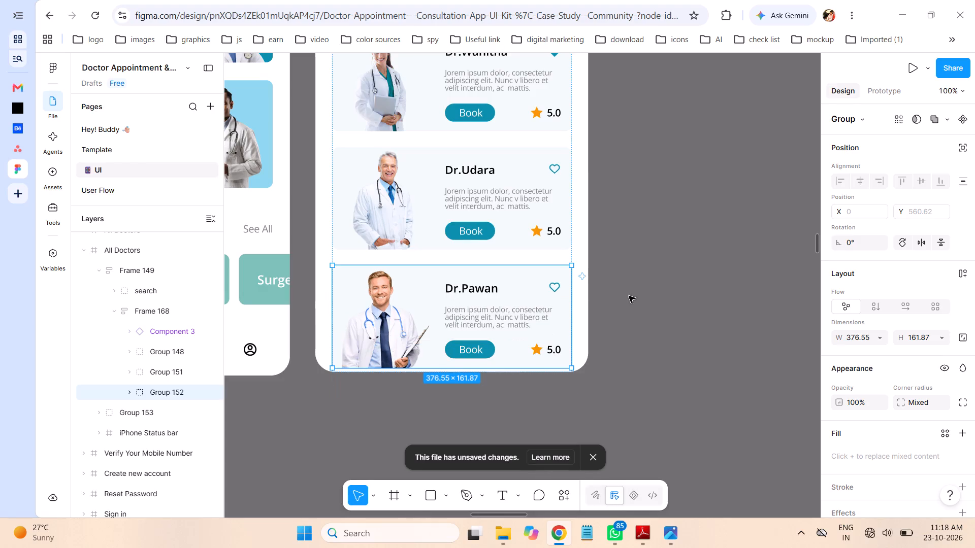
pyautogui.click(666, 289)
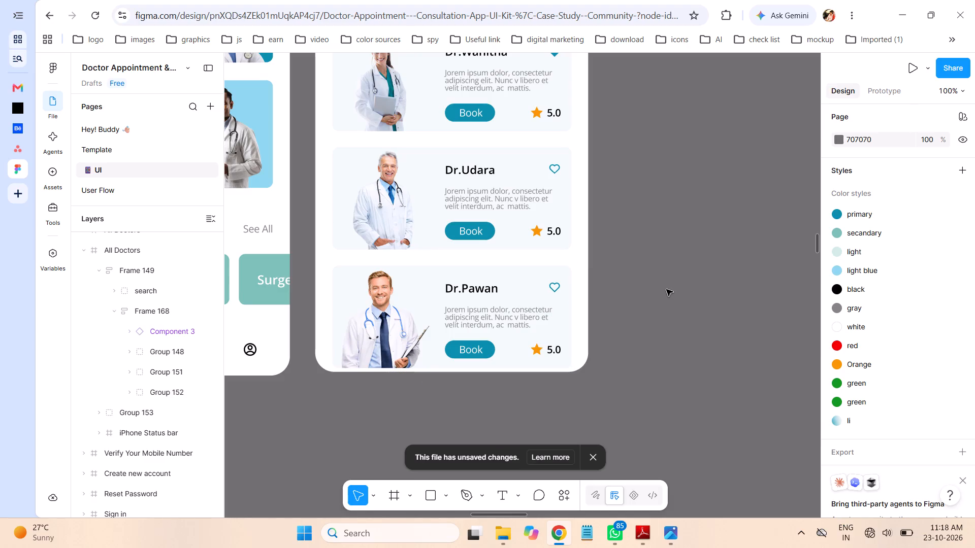
# Save the design file.
pyautogui.hotkey('ctrl', 's')
# Review the All Doctors screen's header, search bar and doctor cards from top to bottom.
pyautogui.scroll(10, 654, 267)
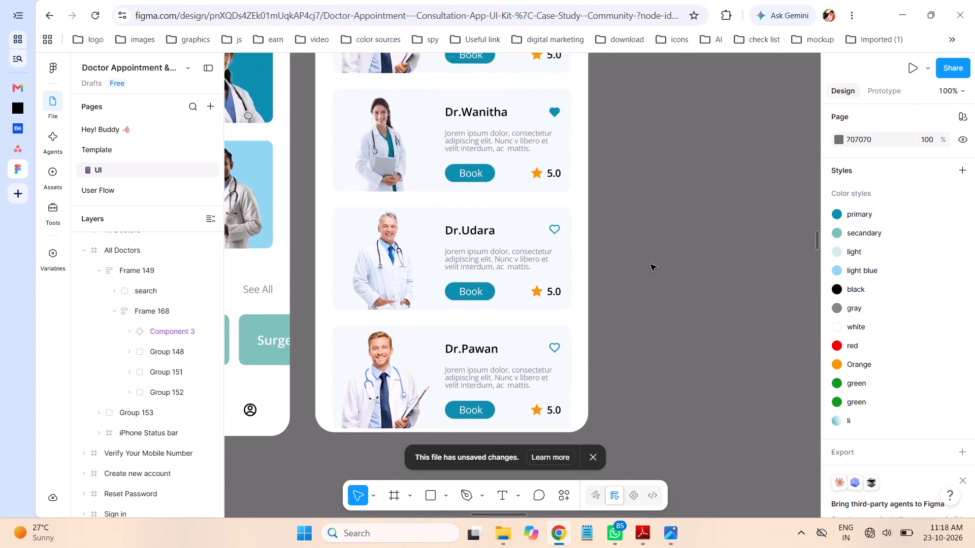
pyautogui.scroll(14, 651, 264)
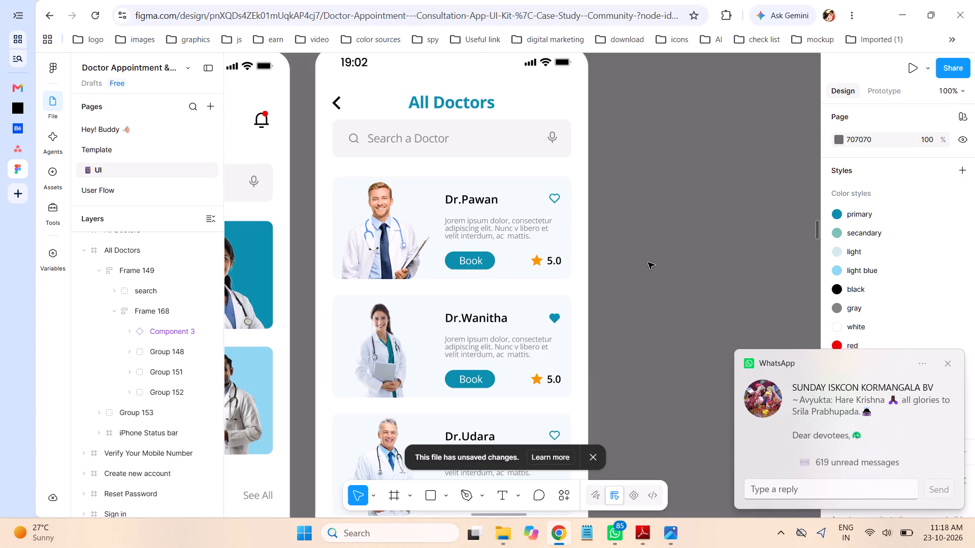
pyautogui.scroll(-9, 648, 262)
pyautogui.scroll(2, 646, 262)
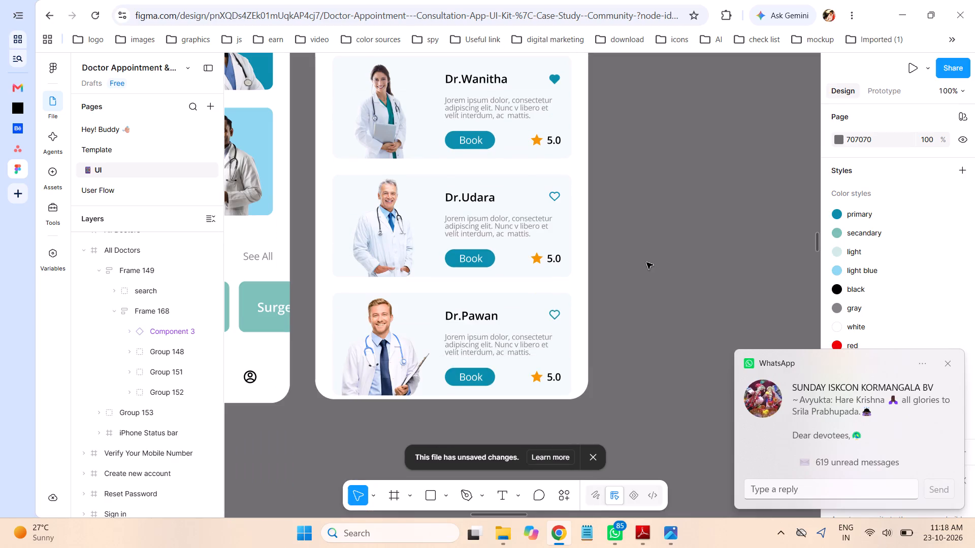
pyautogui.scroll(8, 646, 262)
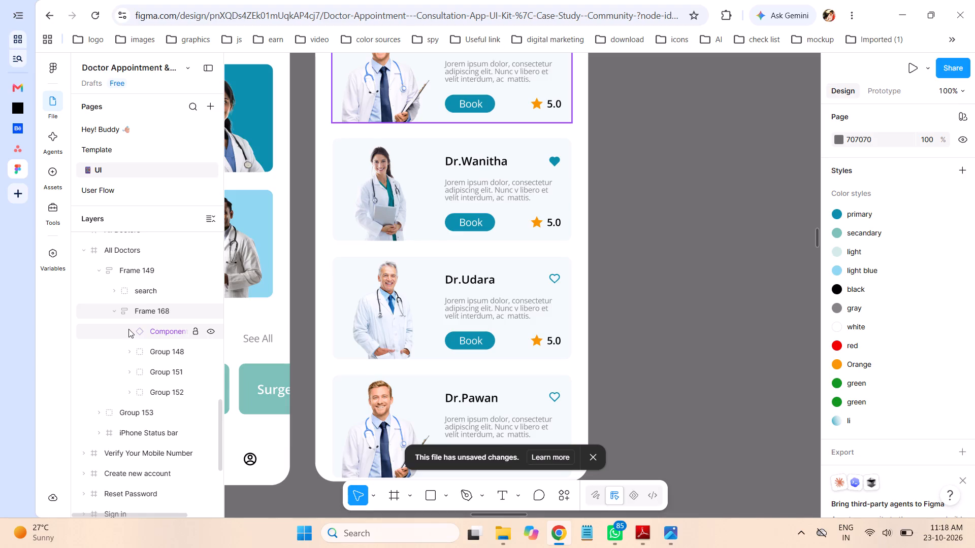
# Expand Component 3 in Frame 168 and examine the layers that make up the first doctor card.
pyautogui.click(128, 329)
pyautogui.scroll(-1, 120, 324)
pyautogui.scroll(1, 120, 324)
pyautogui.scroll(-5, 119, 322)
pyautogui.scroll(4, 120, 322)
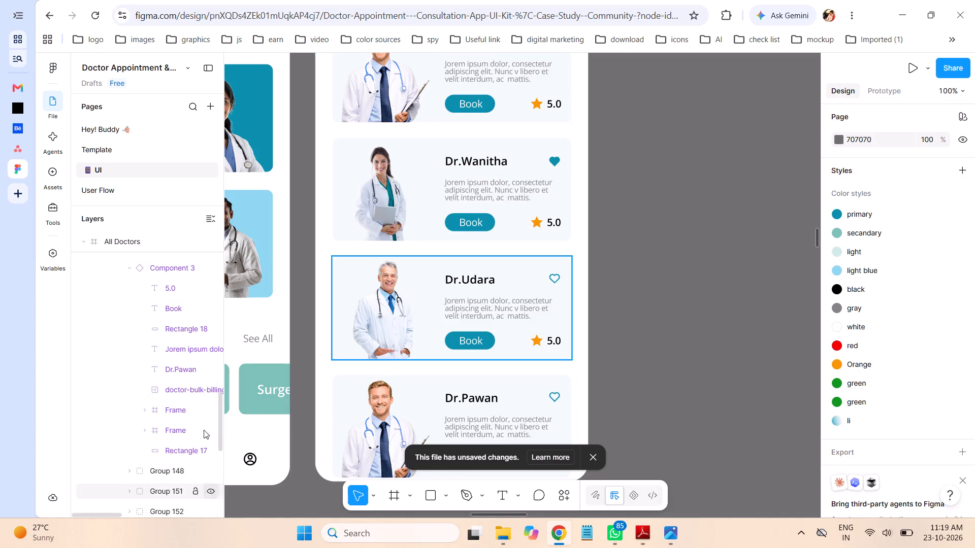
pyautogui.scroll(-1, 176, 400)
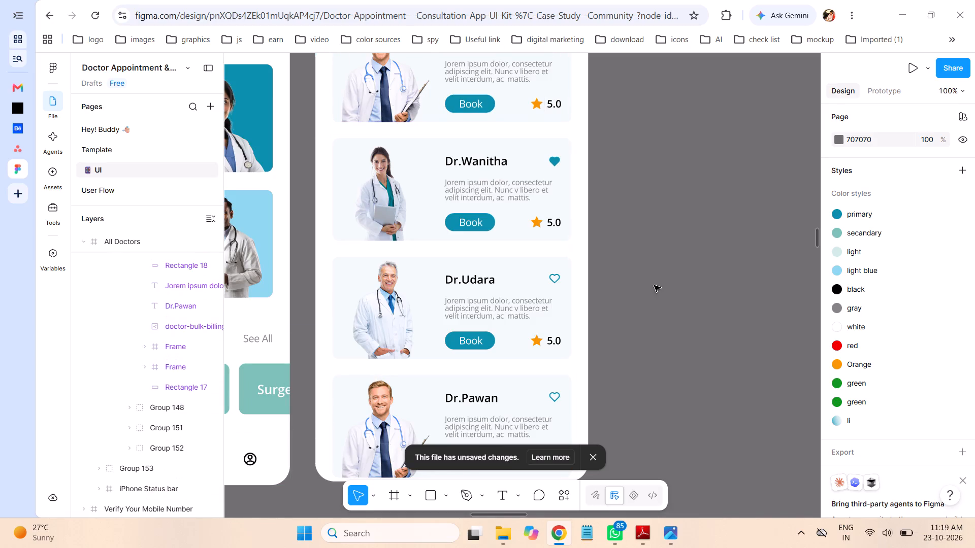
# Clear the selection and save the design file again.
pyautogui.click(699, 280)
pyautogui.hotkey('ctrl', 's')
# Preview the prototype and examine its opening screens, from the PSP logo splash through the onboarding pages.
pyautogui.click(913, 70)
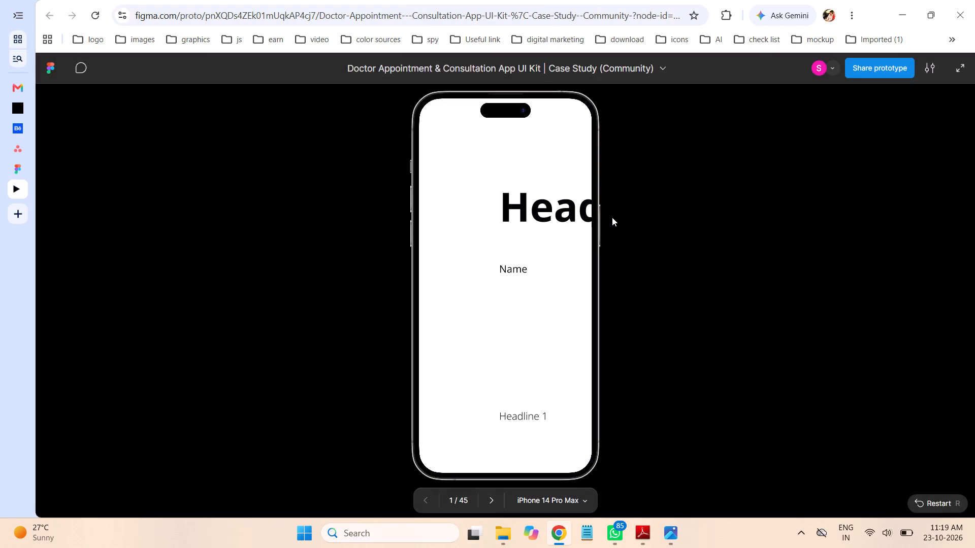
pyautogui.moveTo(543, 323); pyautogui.dragTo(470, 324)
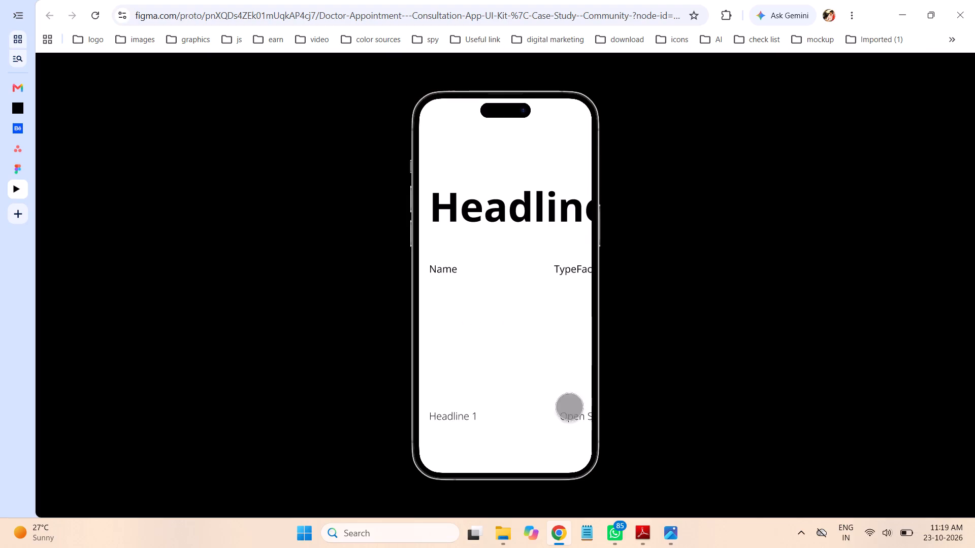
pyautogui.click(528, 368)
pyautogui.click(692, 343)
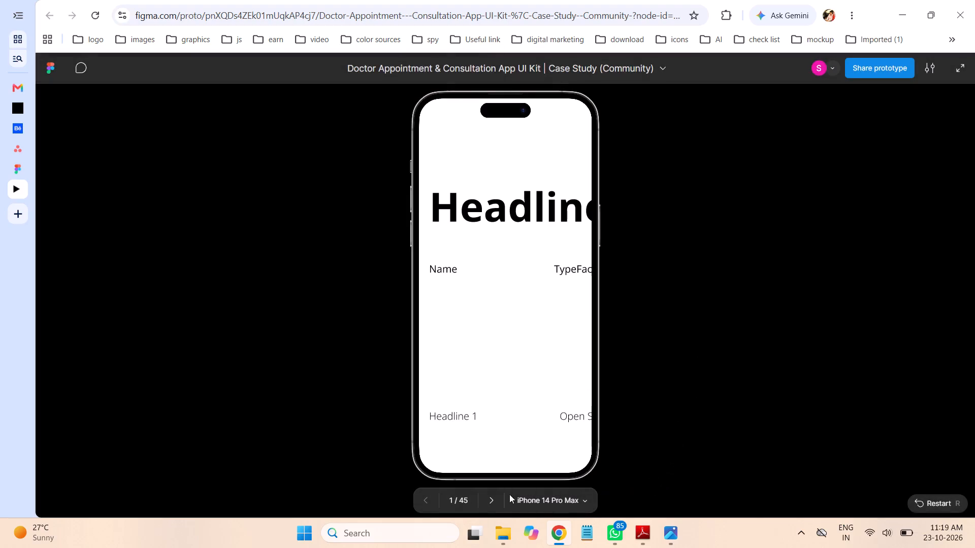
pyautogui.click(492, 499)
pyautogui.click(491, 499)
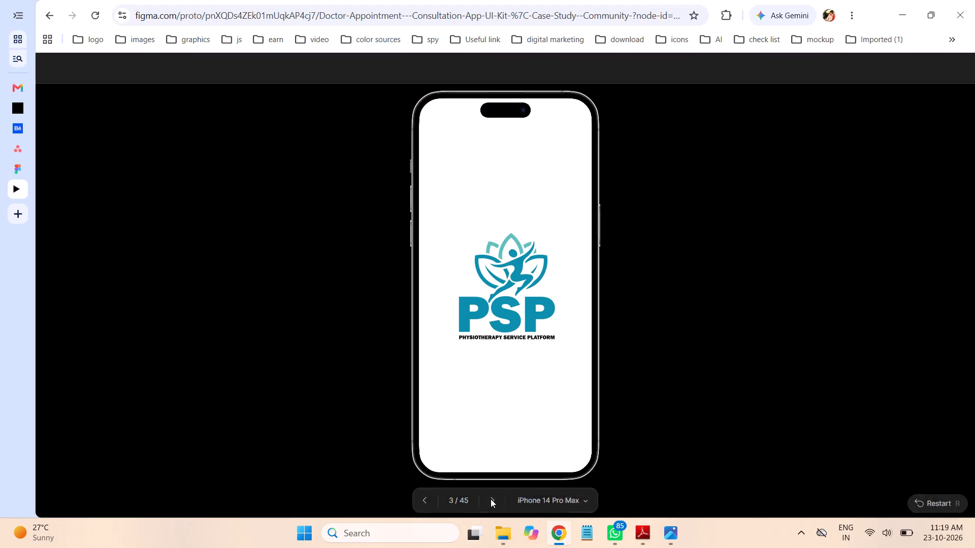
pyautogui.click(491, 499)
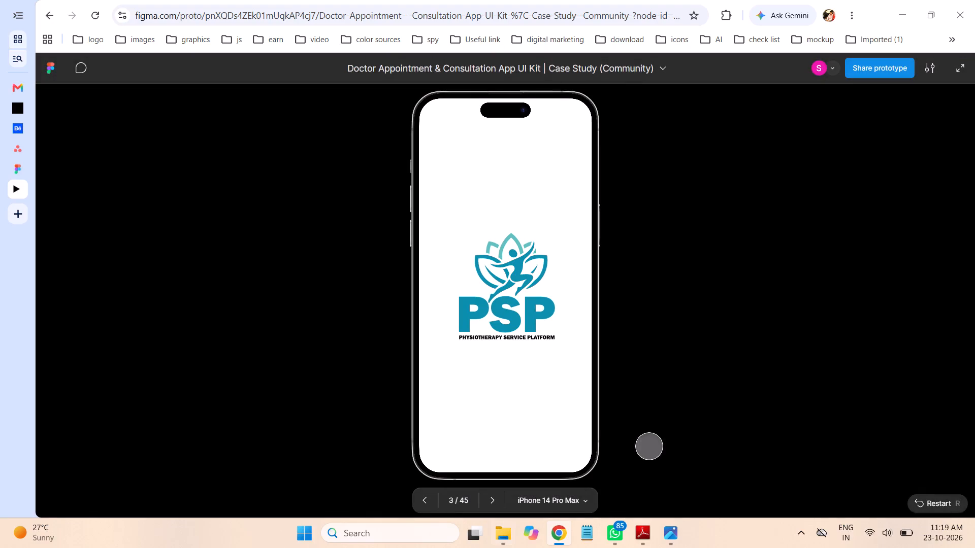
pyautogui.click(493, 502)
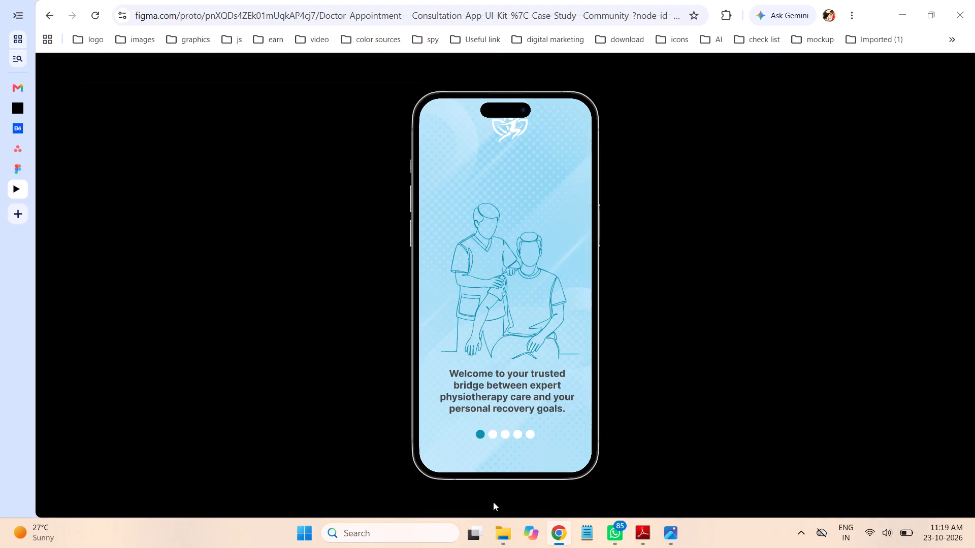
pyautogui.click(493, 502)
pyautogui.moveTo(555, 398); pyautogui.dragTo(477, 402)
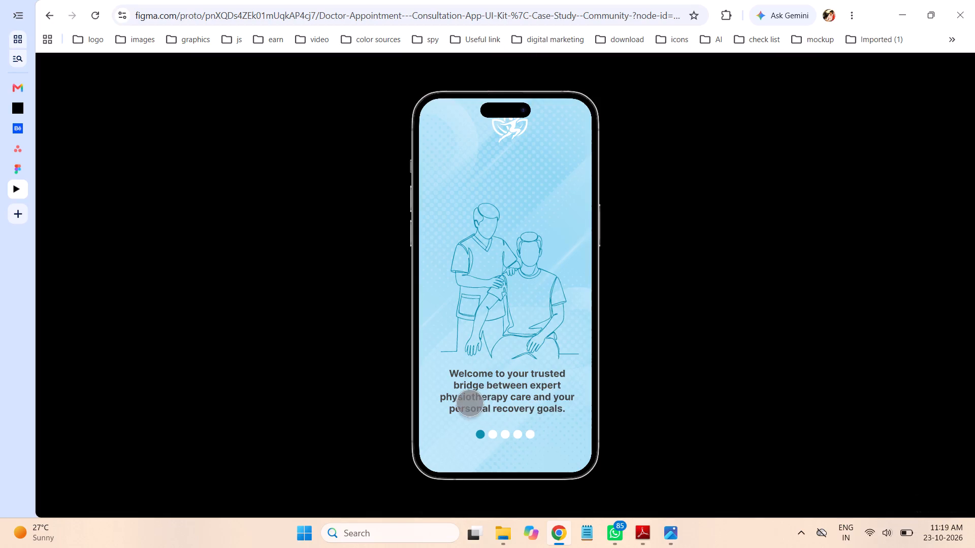
pyautogui.click(517, 433)
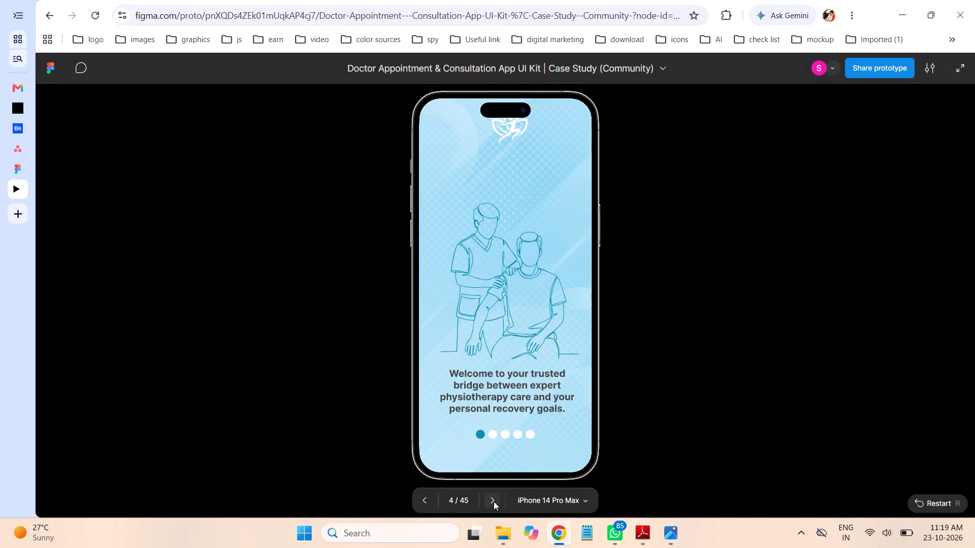
pyautogui.click(492, 500)
pyautogui.click(492, 500)
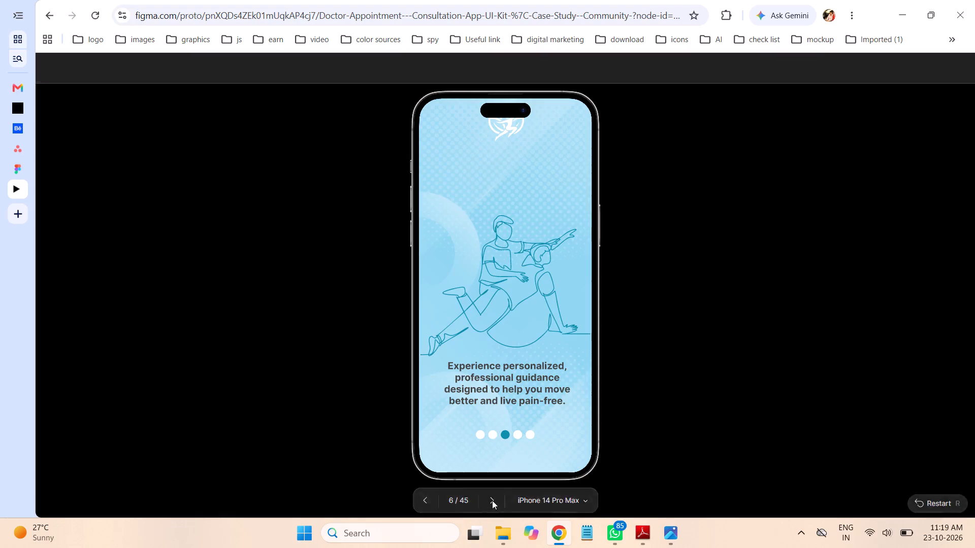
pyautogui.click(492, 501)
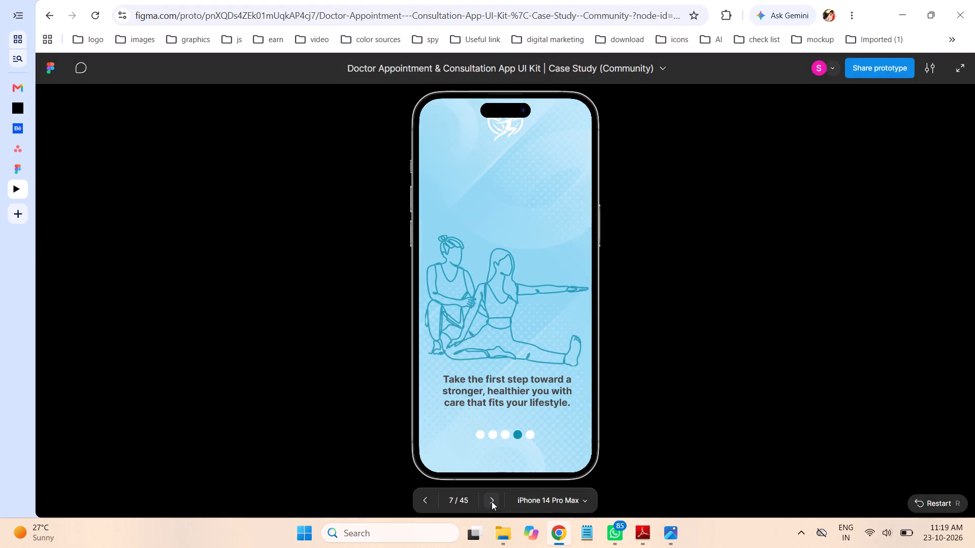
pyautogui.click(492, 501)
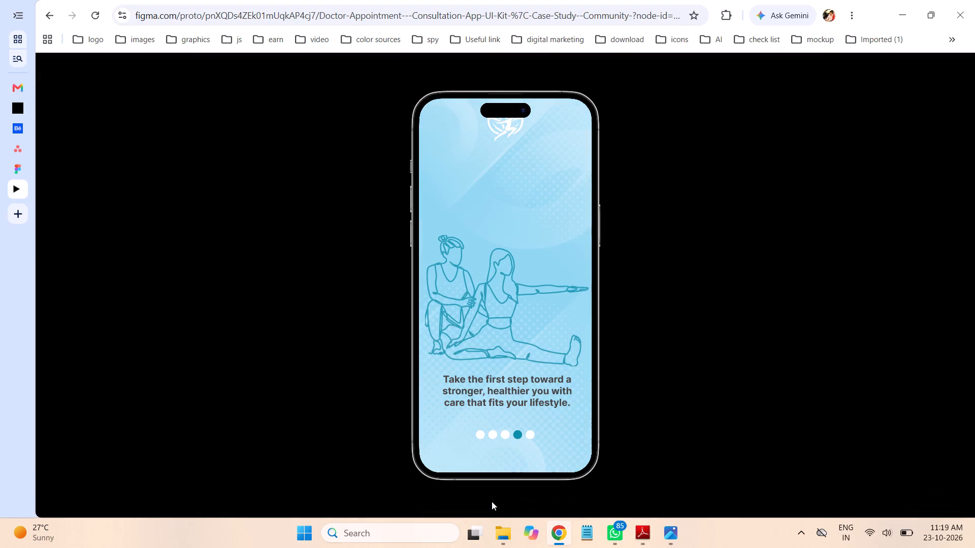
pyautogui.click(508, 440)
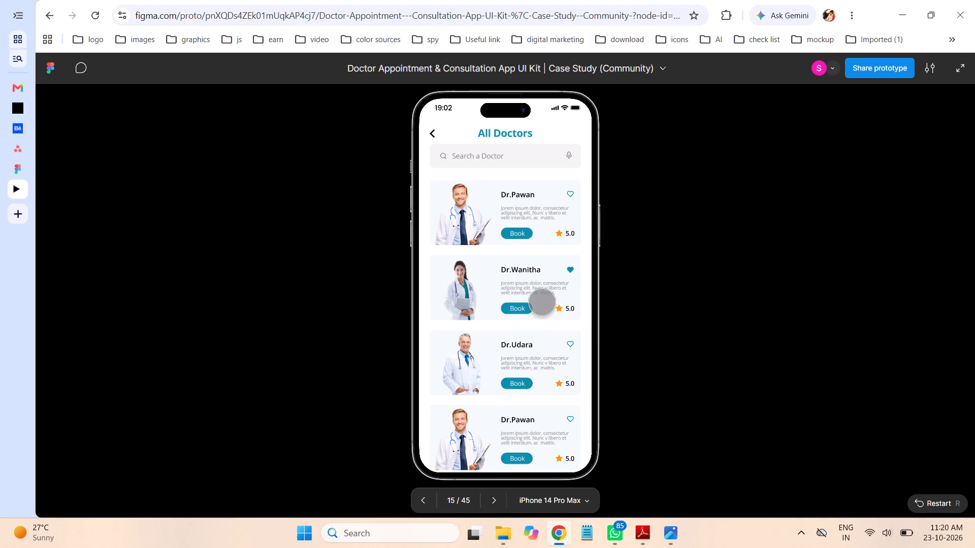
# Check how the doctor card list on the All Doctors screen scrolls in the prototype preview.
pyautogui.scroll(-6, 542, 302)
pyautogui.scroll(6, 541, 302)
pyautogui.scroll(-3, 541, 302)
pyautogui.scroll(1, 541, 302)
pyautogui.scroll(-9, 541, 302)
pyautogui.scroll(5, 539, 304)
pyautogui.scroll(-1, 539, 304)
pyautogui.scroll(1, 539, 304)
pyautogui.scroll(-1, 539, 304)
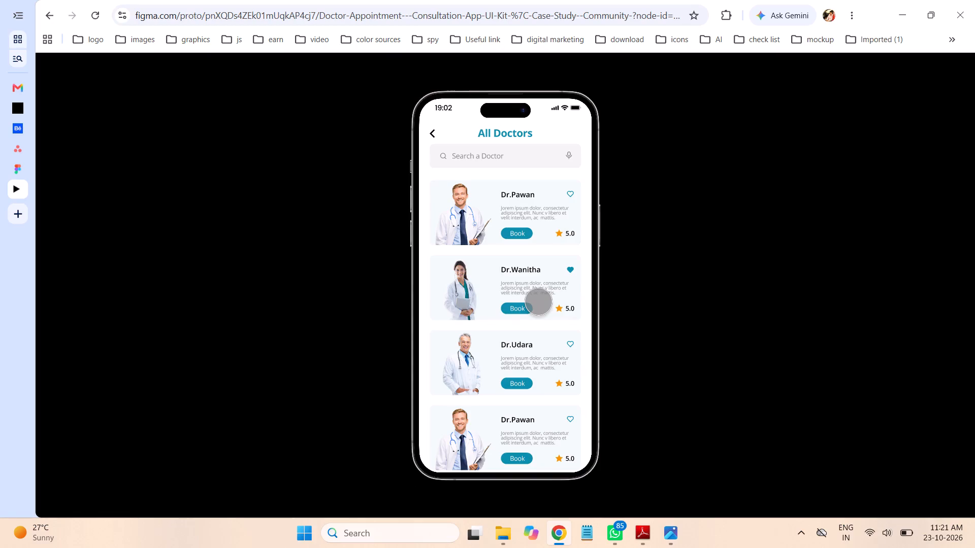
pyautogui.scroll(-1, 509, 351)
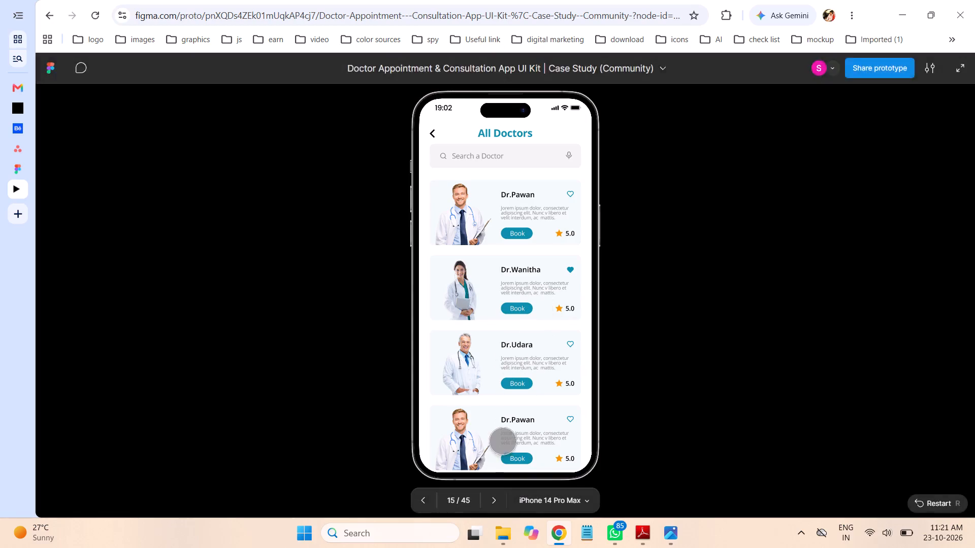
pyautogui.click(503, 441)
# Examine the prototype screens following All Doctors, from home through appointment, payment, messages and calls to the Dr.Upul video call, and close the preview.
pyautogui.click(496, 503)
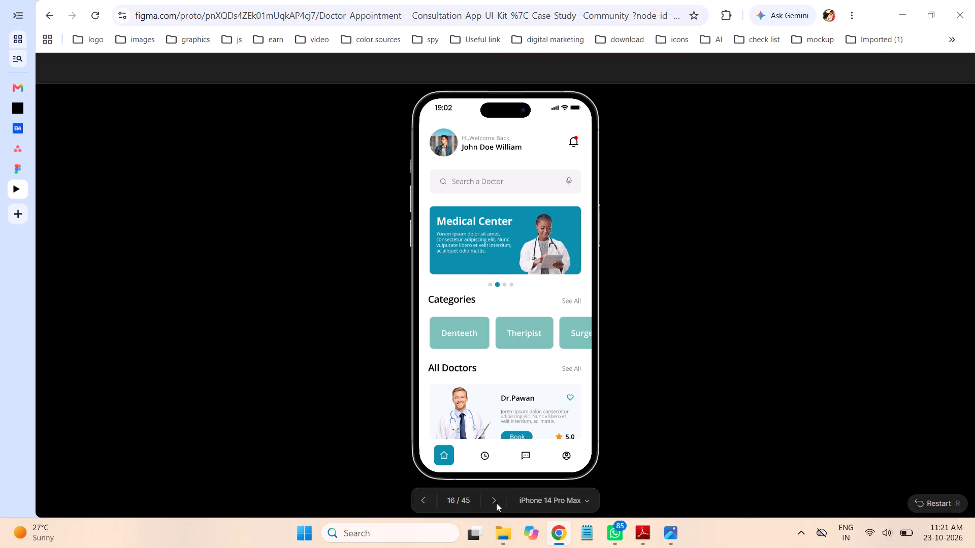
pyautogui.click(496, 503)
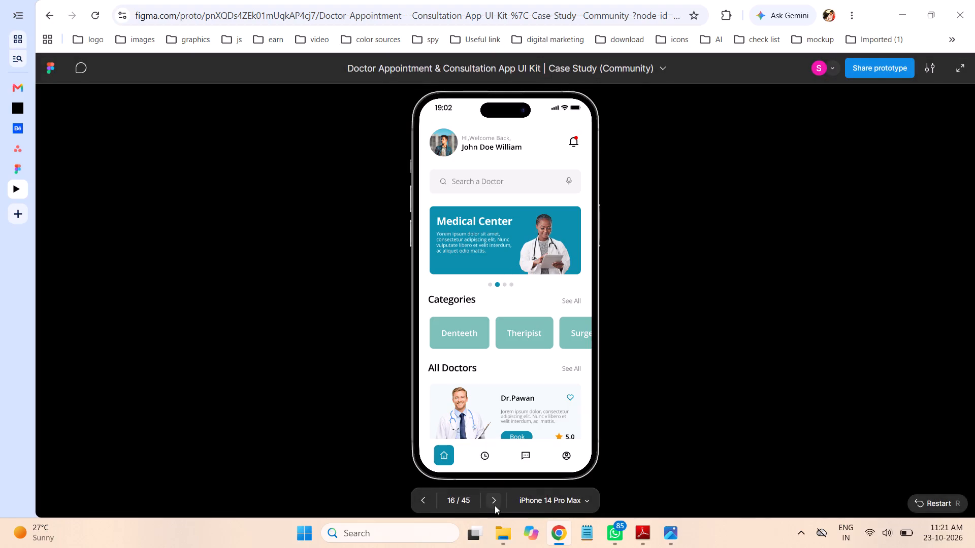
pyautogui.click(493, 502)
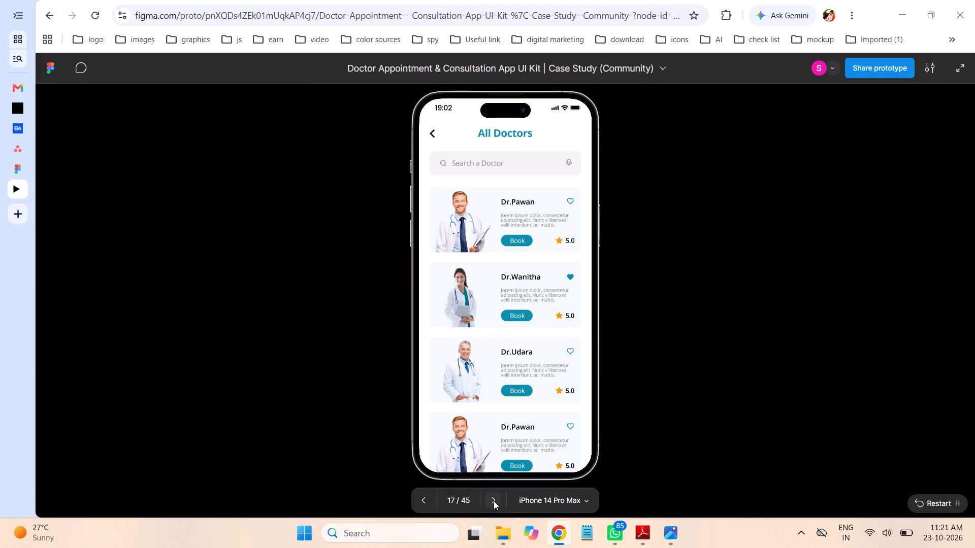
pyautogui.click(494, 501)
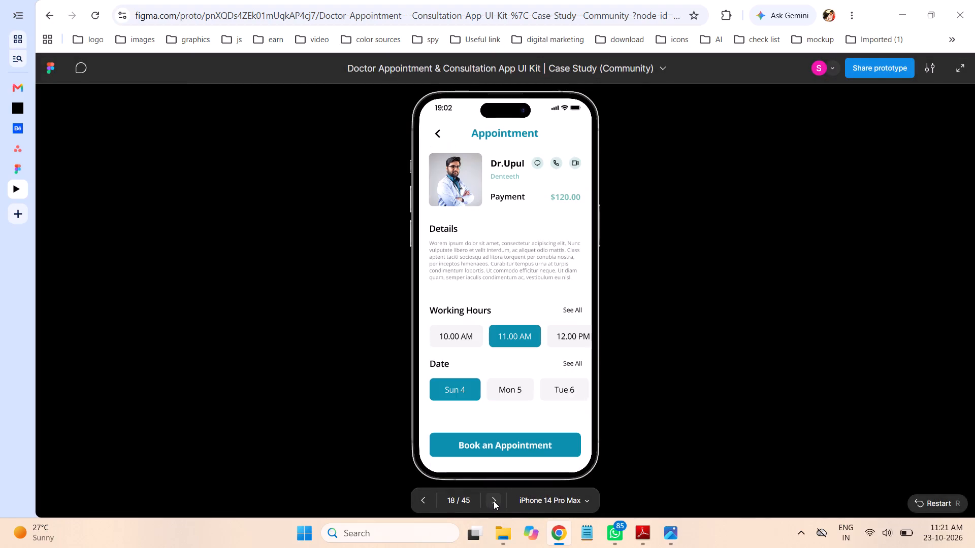
pyautogui.click(494, 501)
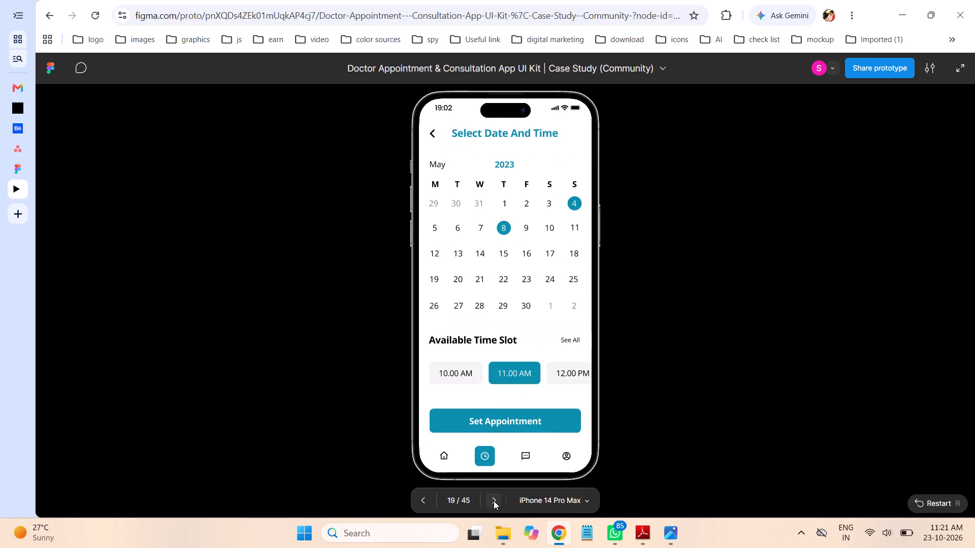
pyautogui.click(494, 501)
pyautogui.click(494, 501)
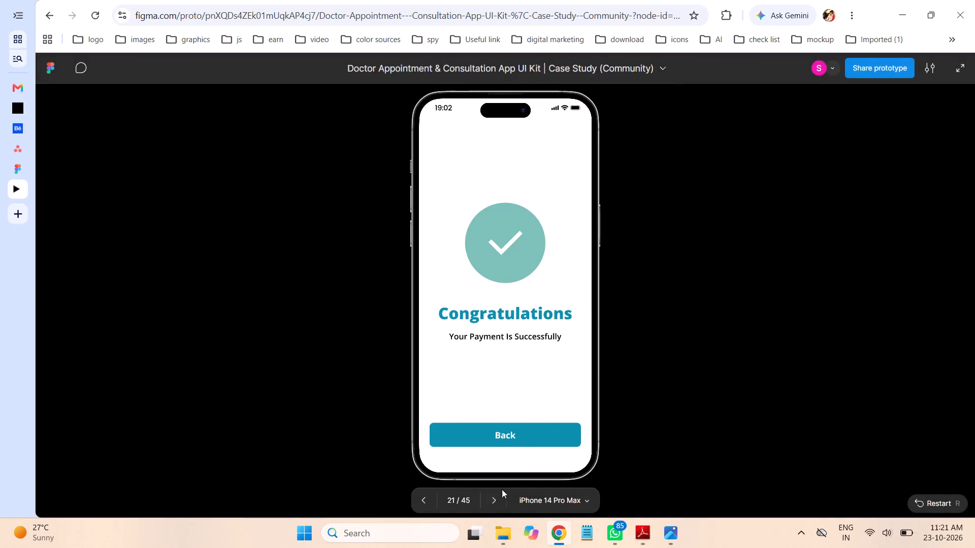
pyautogui.click(492, 502)
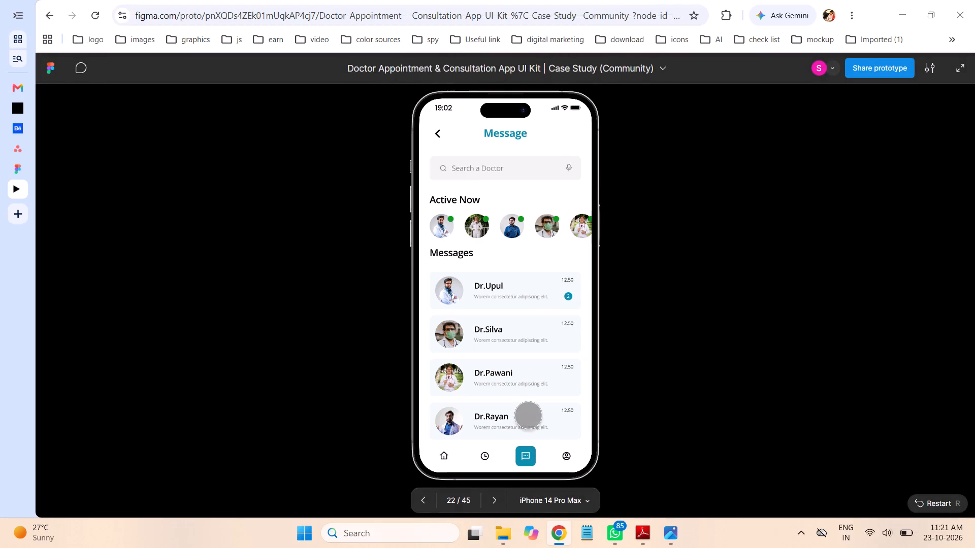
pyautogui.click(497, 501)
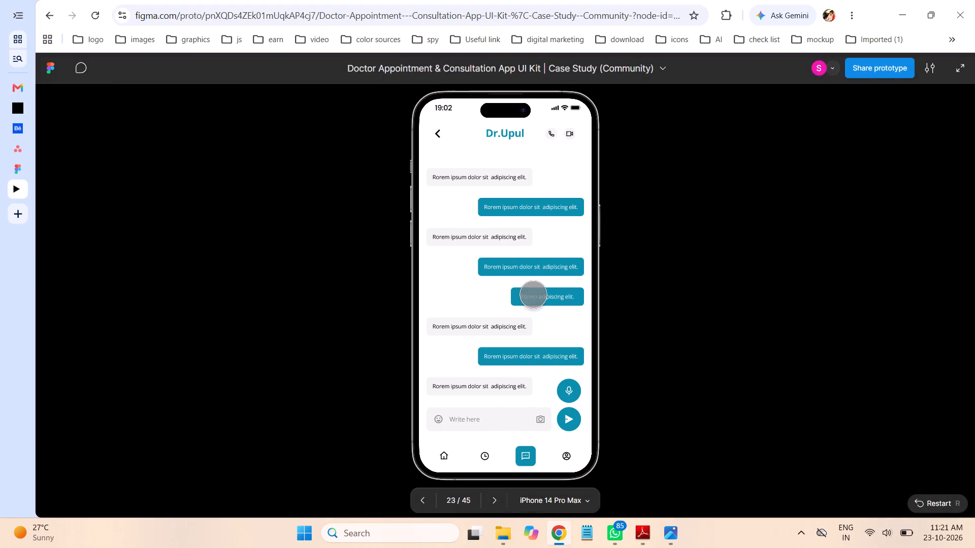
pyautogui.click(493, 502)
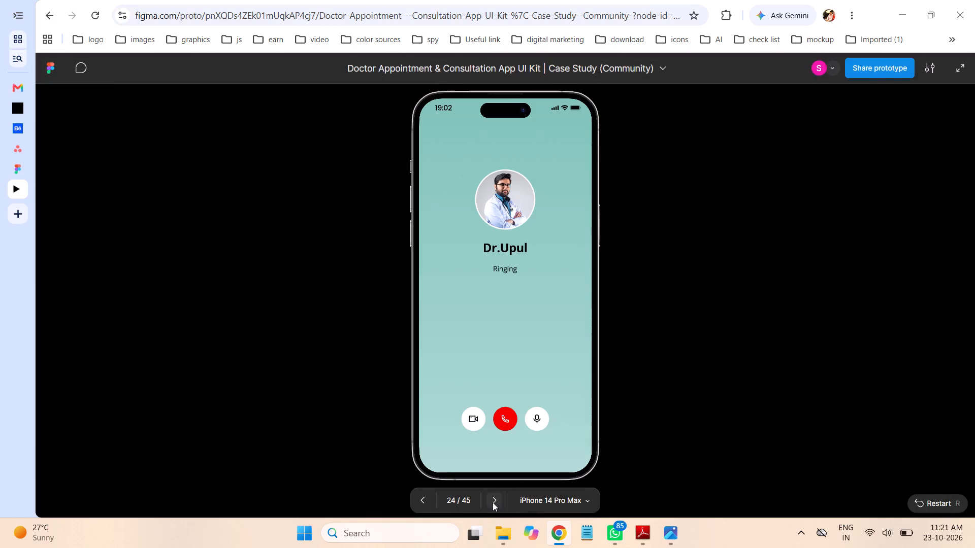
pyautogui.click(492, 498)
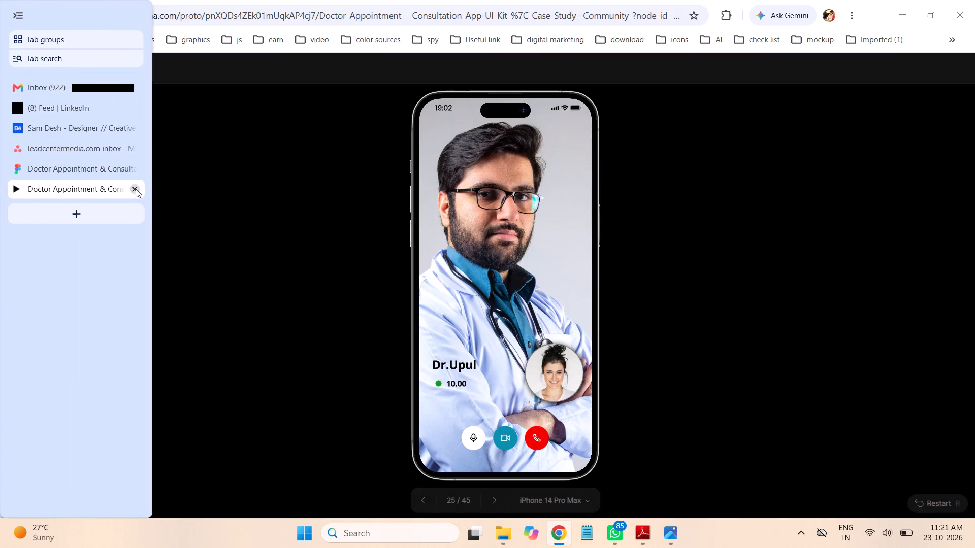
pyautogui.click(136, 189)
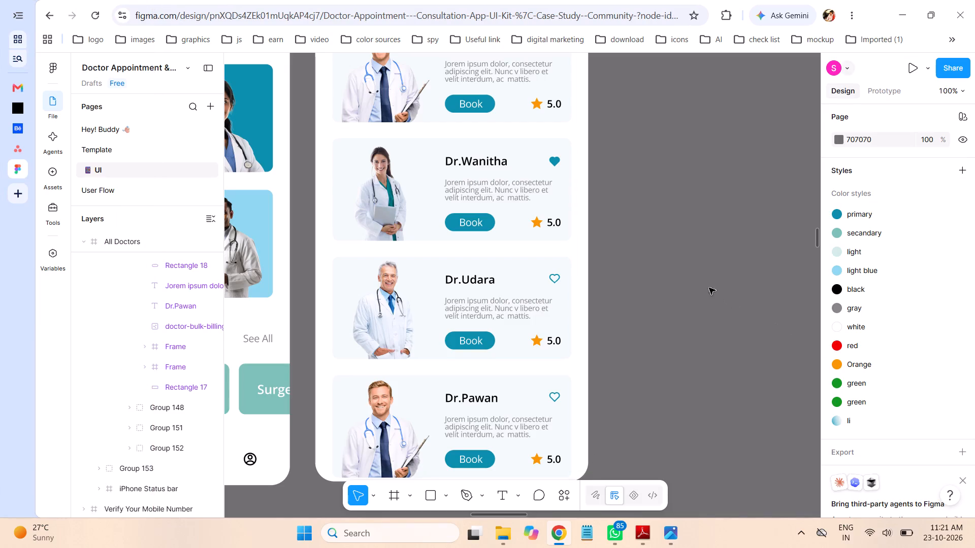
# Review the All Doctors screen's search bar and doctor cards on the canvas, and collapse Component 3 inside Frame 168.
pyautogui.scroll(1, 681, 279)
pyautogui.scroll(-1, 681, 279)
pyautogui.scroll(3, 681, 278)
pyautogui.scroll(-1, 681, 278)
pyautogui.scroll(3, 681, 278)
pyautogui.scroll(-1, 706, 264)
pyautogui.scroll(5, 706, 264)
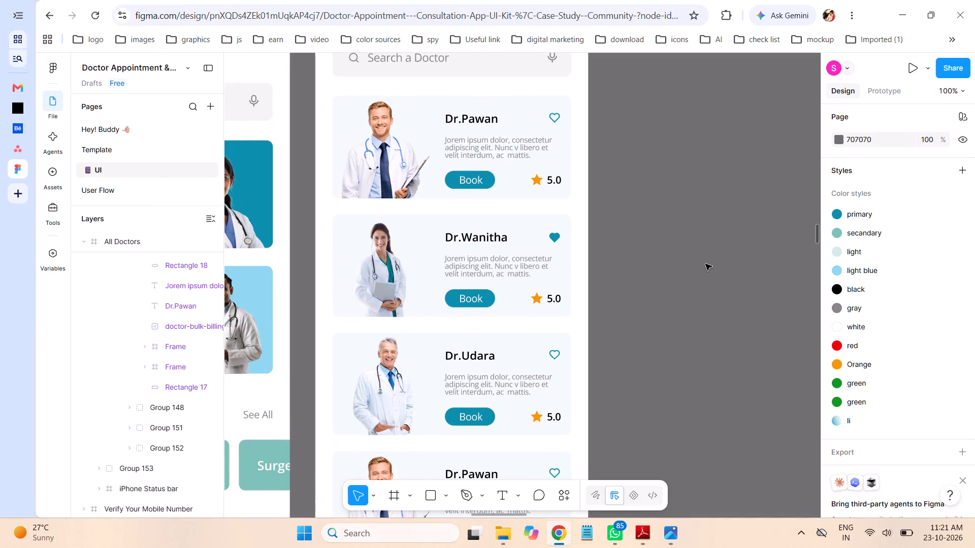
pyautogui.scroll(3, 705, 264)
pyautogui.scroll(-1, 705, 264)
pyautogui.scroll(2, 705, 264)
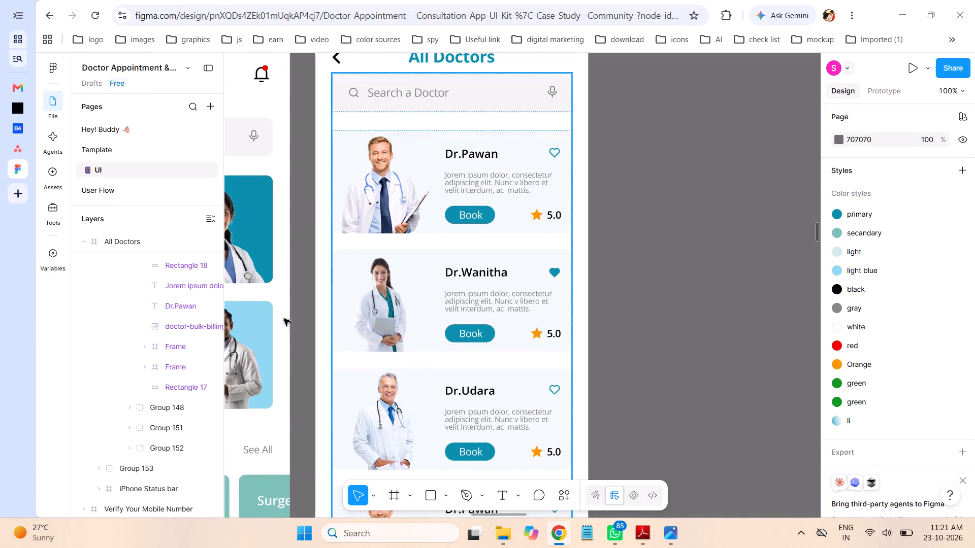
pyautogui.scroll(3, 166, 340)
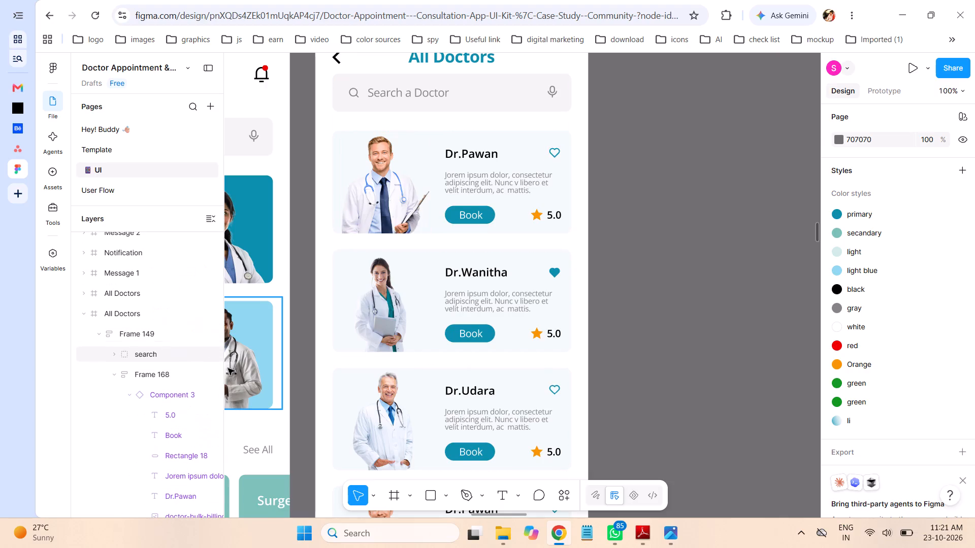
pyautogui.click(130, 396)
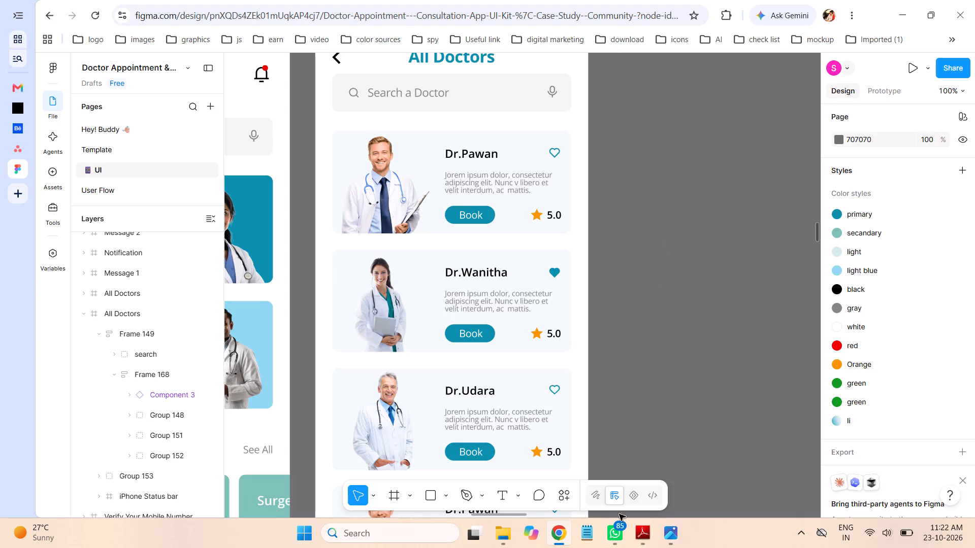
# Switch to the Browse Doctors reference image in Photos and place the Notepad window over it, just below the first doctor card.
pyautogui.click(672, 534)
pyautogui.click(723, 474)
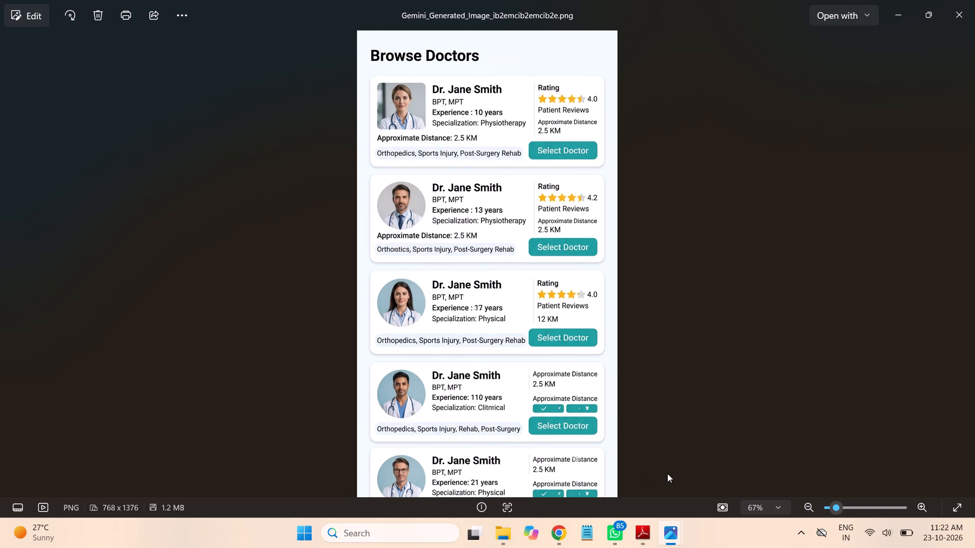
pyautogui.click(586, 536)
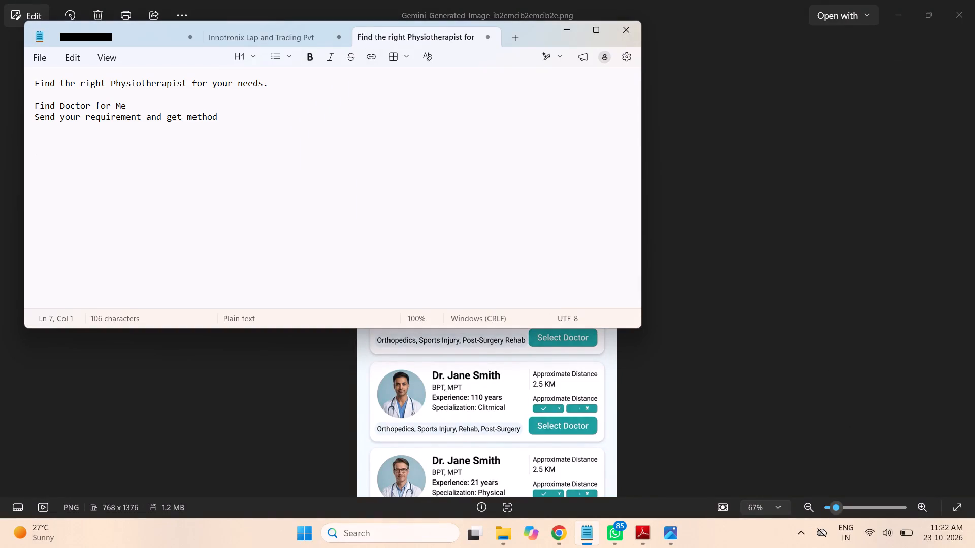
pyautogui.moveTo(538, 33); pyautogui.dragTo(623, 190)
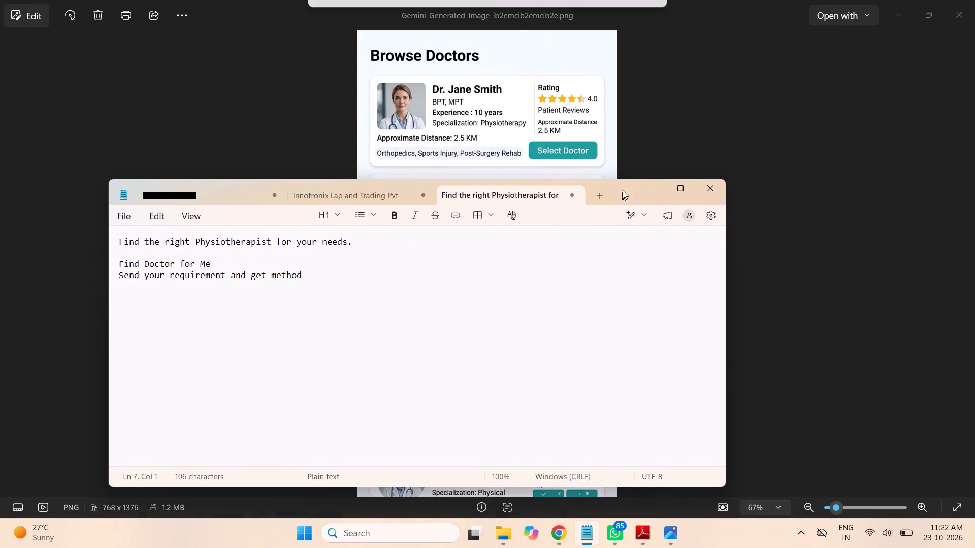
pyautogui.moveTo(623, 190); pyautogui.dragTo(624, 186)
# Replace all the text in the physiotherapist note with the first doctor card's qualifications, "BPT, MPT".
pyautogui.moveTo(321, 279); pyautogui.dragTo(236, 286)
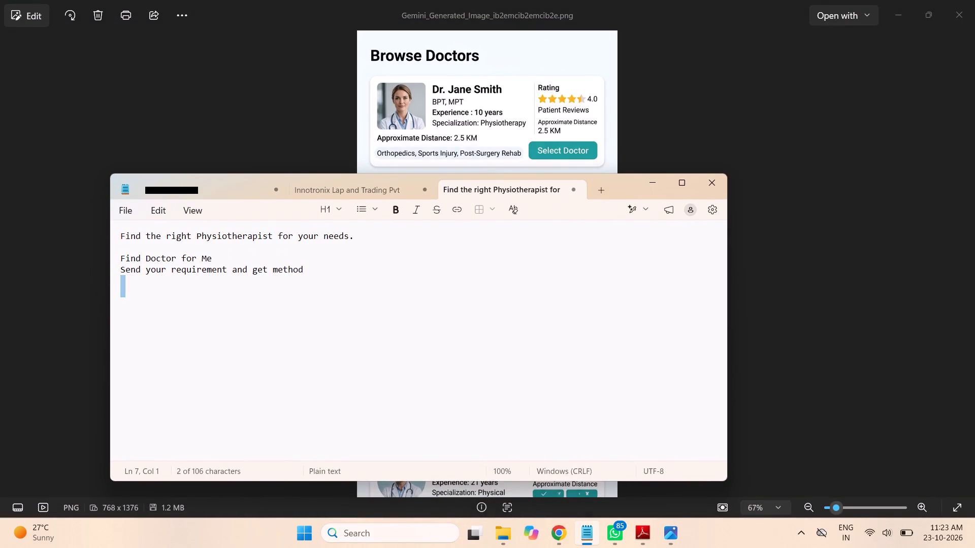
pyautogui.hotkey('ctrl', 'a')
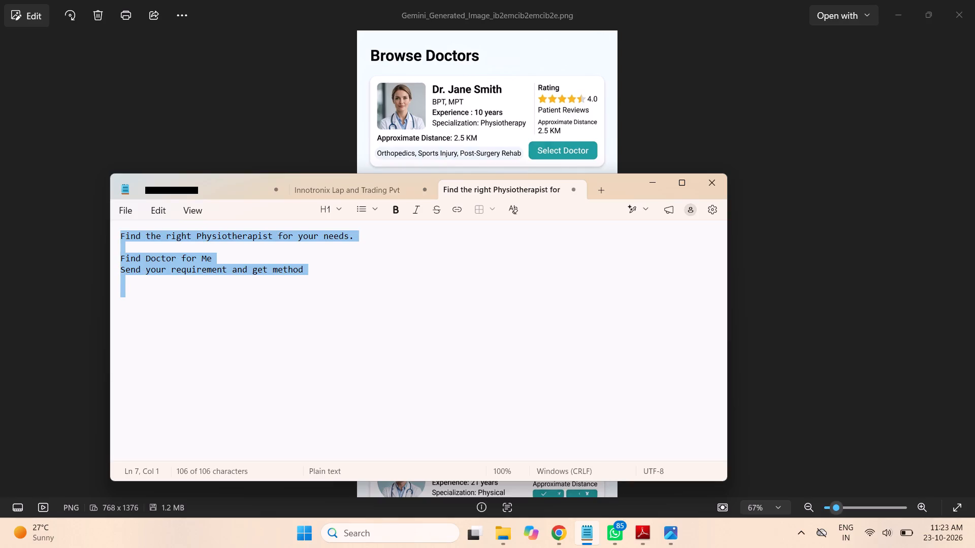
pyautogui.hotkey('shift', 'p')
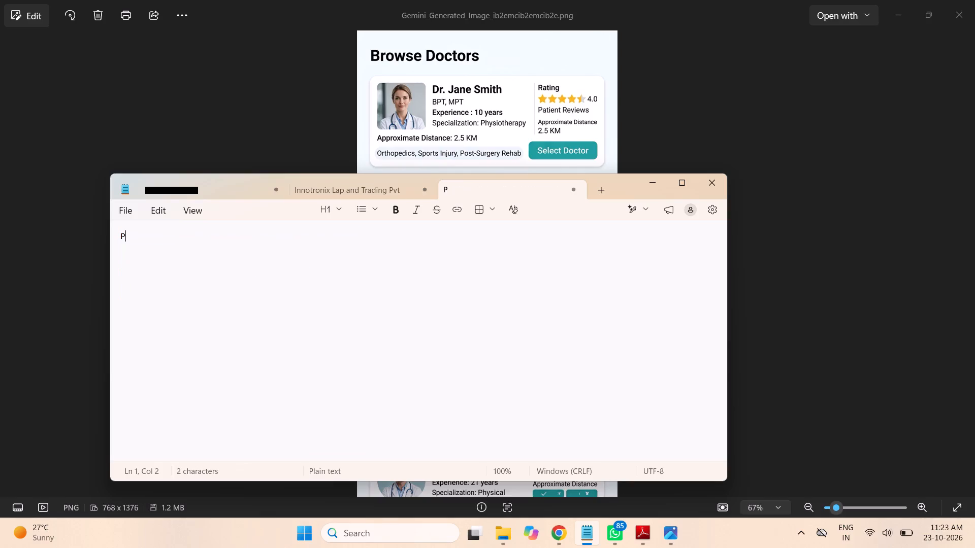
pyautogui.press('BackSpace')
pyautogui.write('BPT')
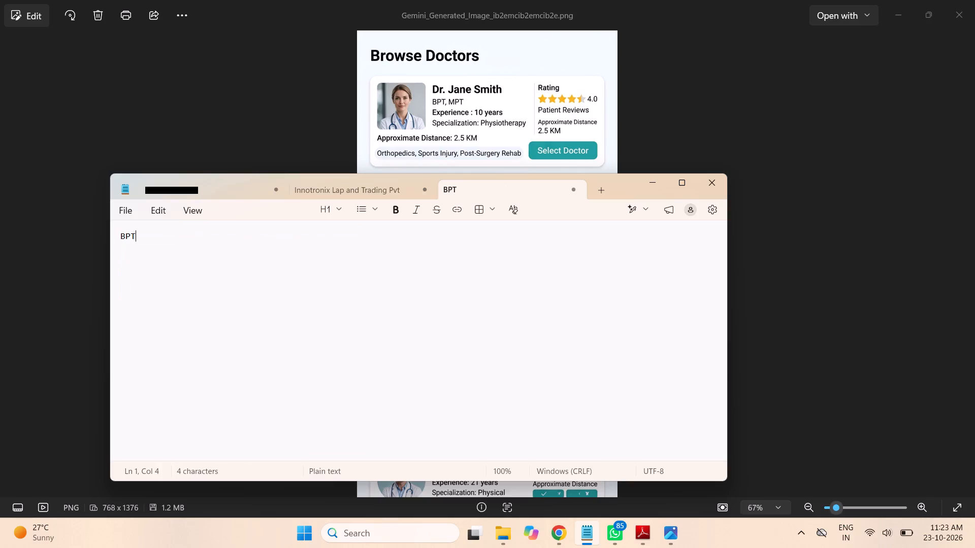
pyautogui.press(',')
pyautogui.press('space')
pyautogui.write('MPT')
# Add the first doctor card's experience on a second line of the note, starting with "Experience: 10".
pyautogui.press('Return')
pyautogui.press('e')
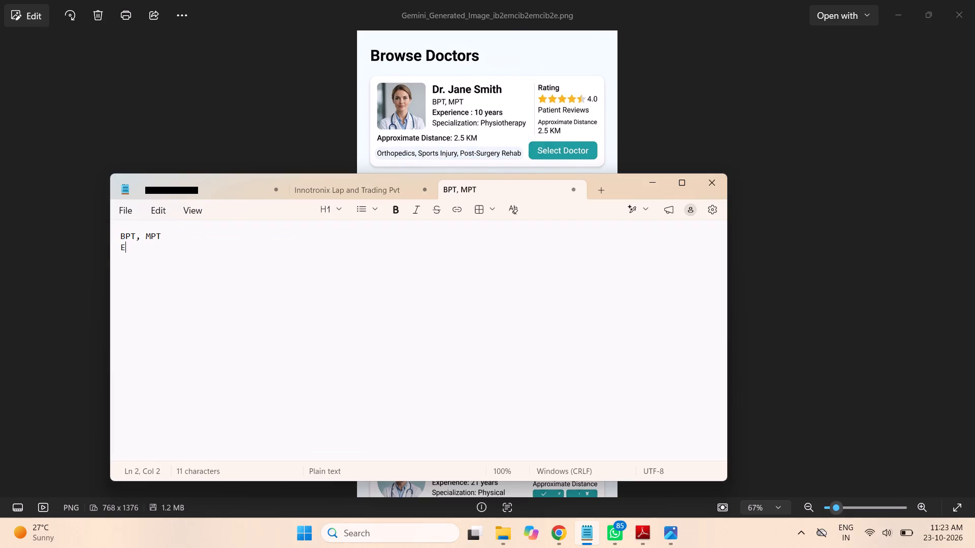
pyautogui.write('xperience')
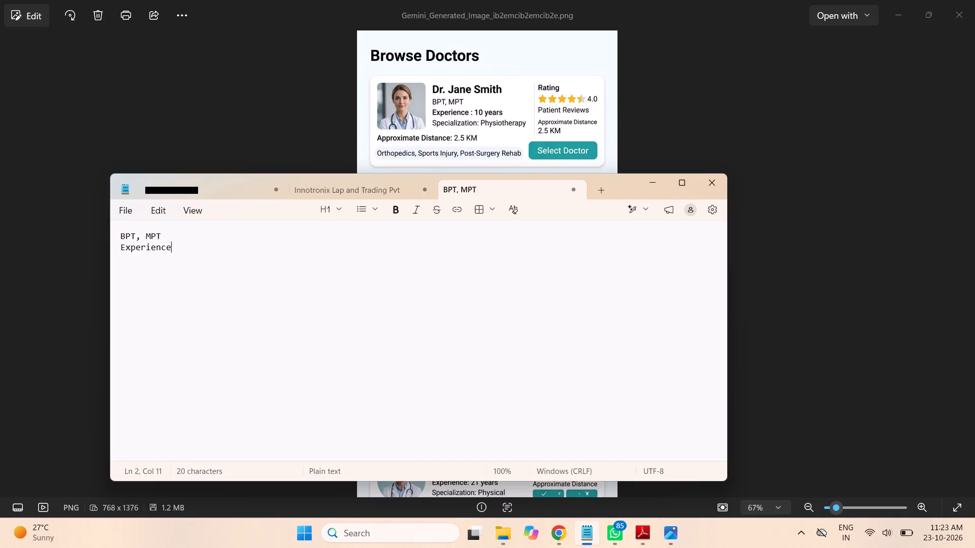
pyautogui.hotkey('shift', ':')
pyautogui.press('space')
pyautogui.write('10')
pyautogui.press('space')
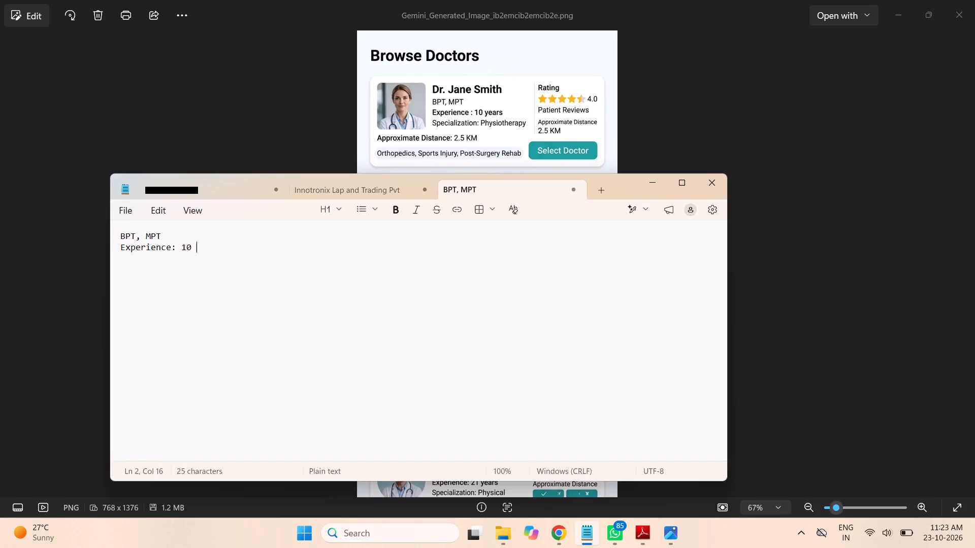
# Complete the experience line of the note with "years" after the number 10.
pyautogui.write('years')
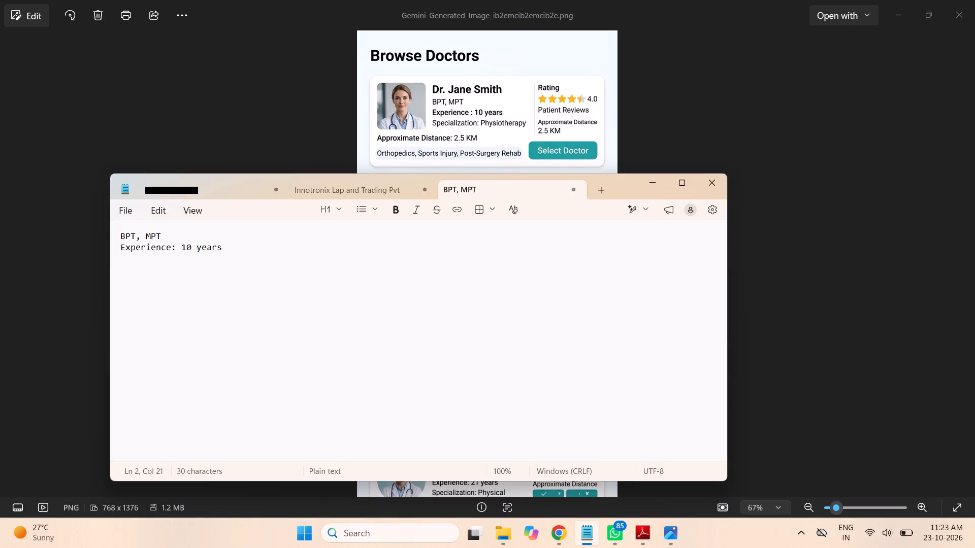
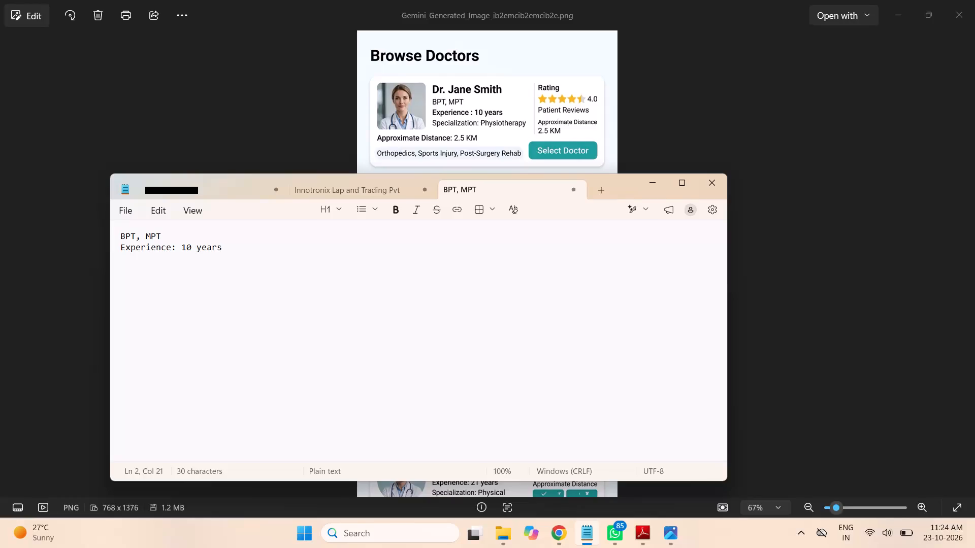
# Add the first doctor card's specialization on a third line of the note, starting with the label "Specialization".
pyautogui.click(232, 247)
pyautogui.press('Return')
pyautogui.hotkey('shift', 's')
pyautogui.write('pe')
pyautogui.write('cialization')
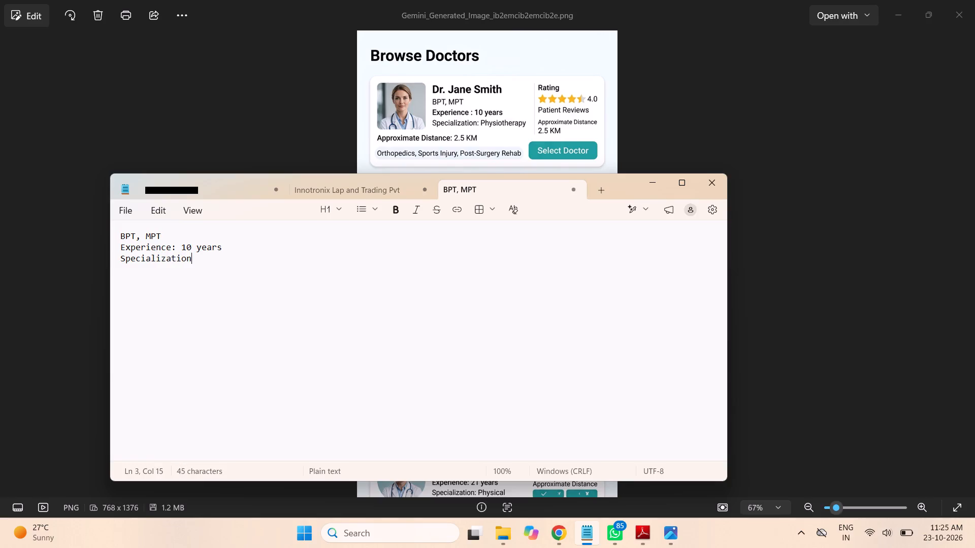
# Complete the note's third line so it reads "Specialization: Physiotherapy".
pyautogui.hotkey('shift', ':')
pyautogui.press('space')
pyautogui.write('Physio')
pyautogui.write('thera')
pyautogui.press('p')
pyautogui.press('y')
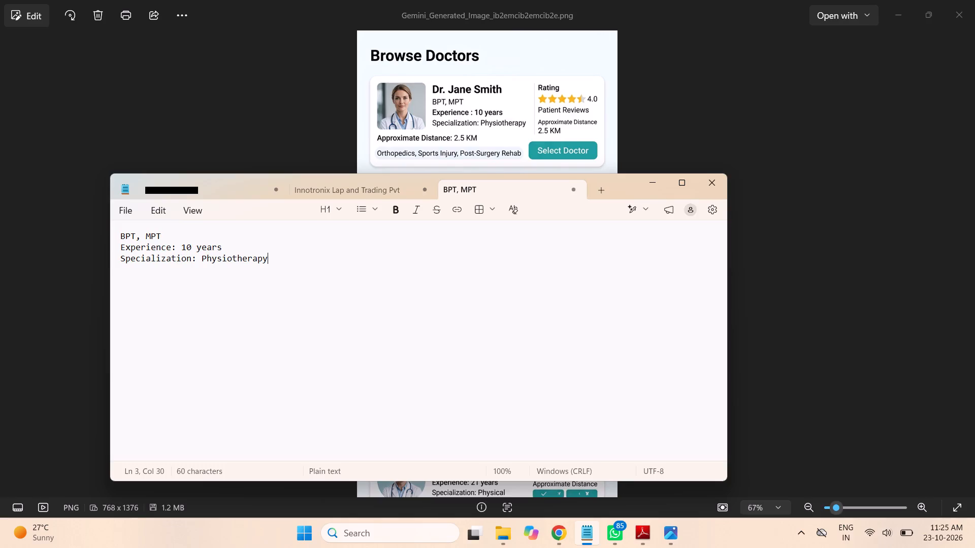
# Add the first doctor card's treatment areas as a fourth line of the note: "Orthopedics, Sports Injury, Post-Surgery Rehab".
pyautogui.press('Return')
pyautogui.hotkey('shift', 'o')
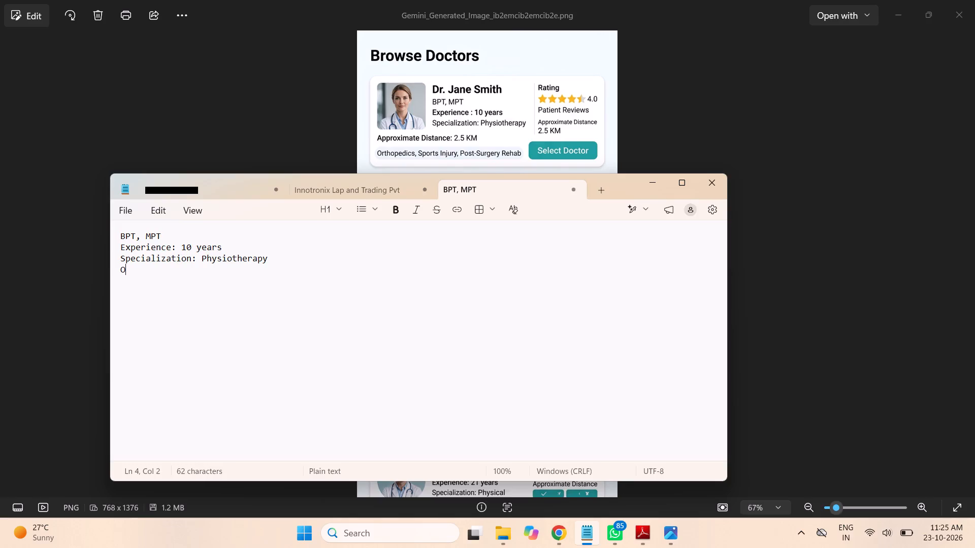
pyautogui.write('rthopedic')
pyautogui.write('s, Sport')
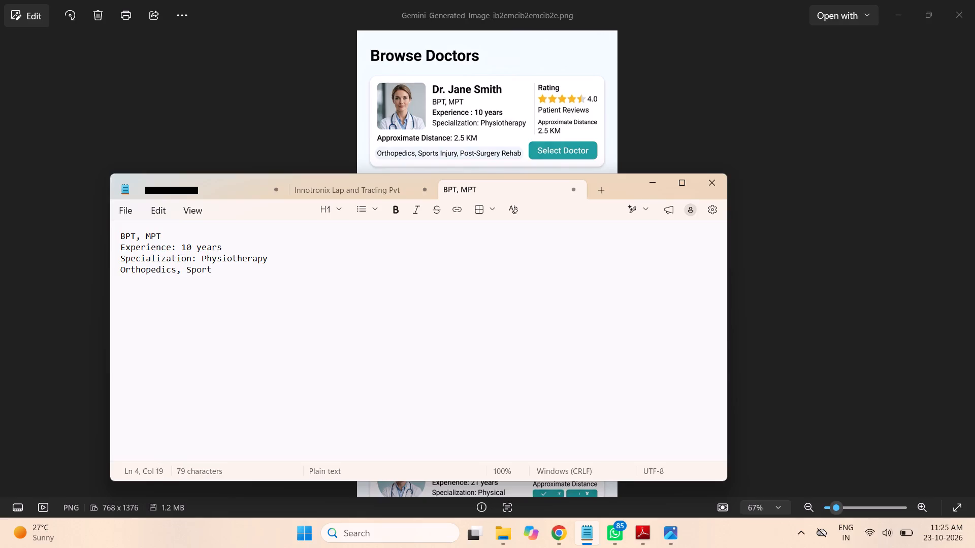
pyautogui.write('s')
pyautogui.press('space')
pyautogui.write('Injury,')
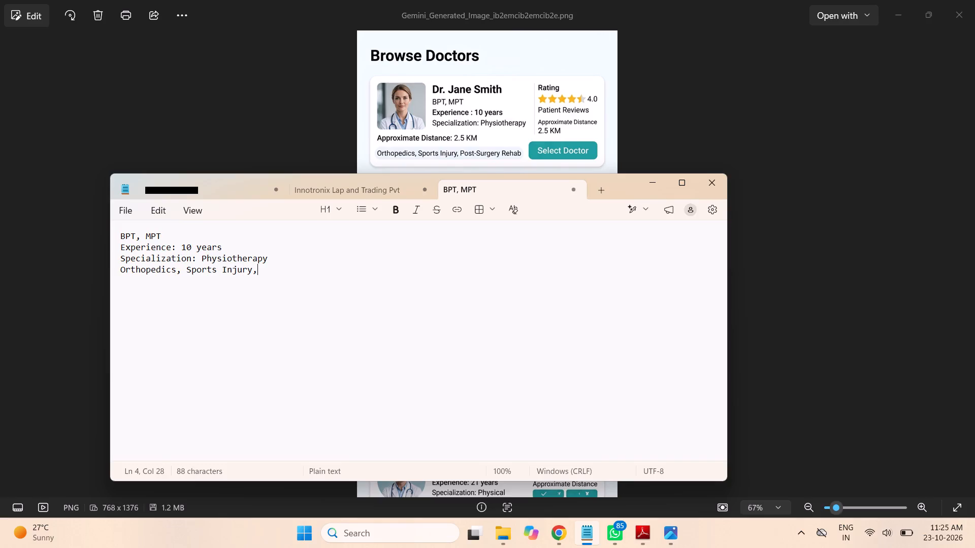
pyautogui.press('space')
pyautogui.write('Post')
pyautogui.press('space')
pyautogui.press('BackSpace')
pyautogui.write('-')
pyautogui.press('space')
pyautogui.press('BackSpace')
pyautogui.hotkey('shift', 's')
pyautogui.write('ur')
pyautogui.write('gery Reha')
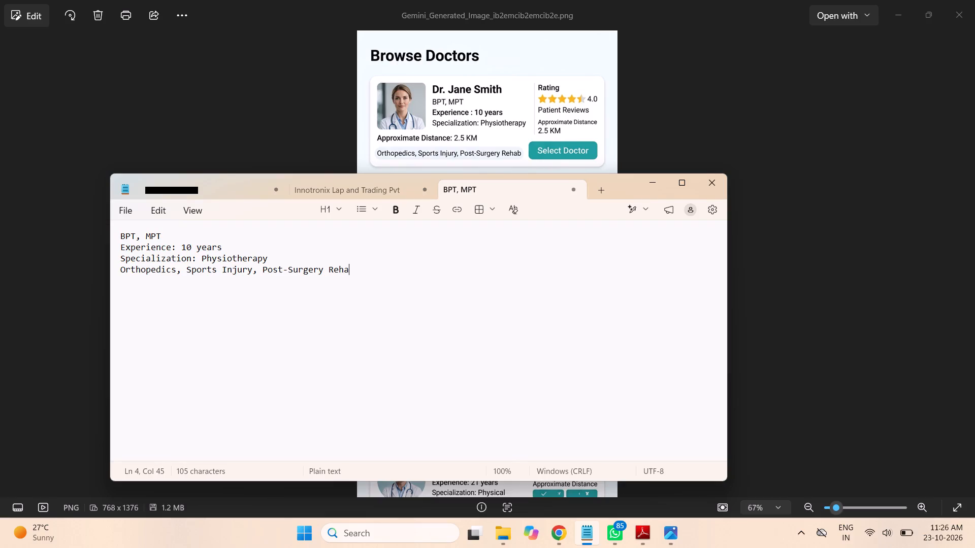
pyautogui.press('b')
# Add the first doctor card's button label, "Select Doctor", as a fifth line of the note.
pyautogui.press('Return')
pyautogui.press('space')
pyautogui.write('S')
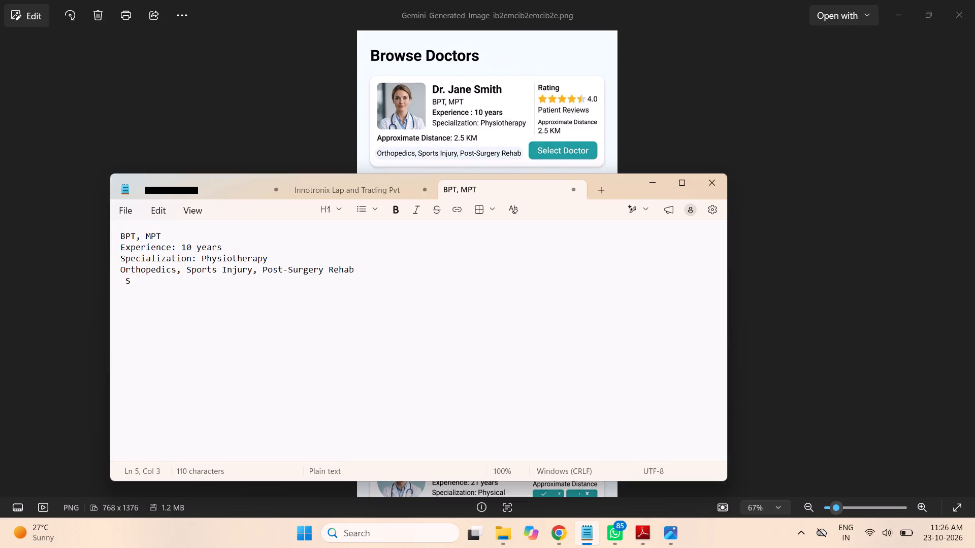
pyautogui.press('BackSpace')
pyautogui.press('BackSpace')
pyautogui.hotkey('shift', 's')
pyautogui.write('elect')
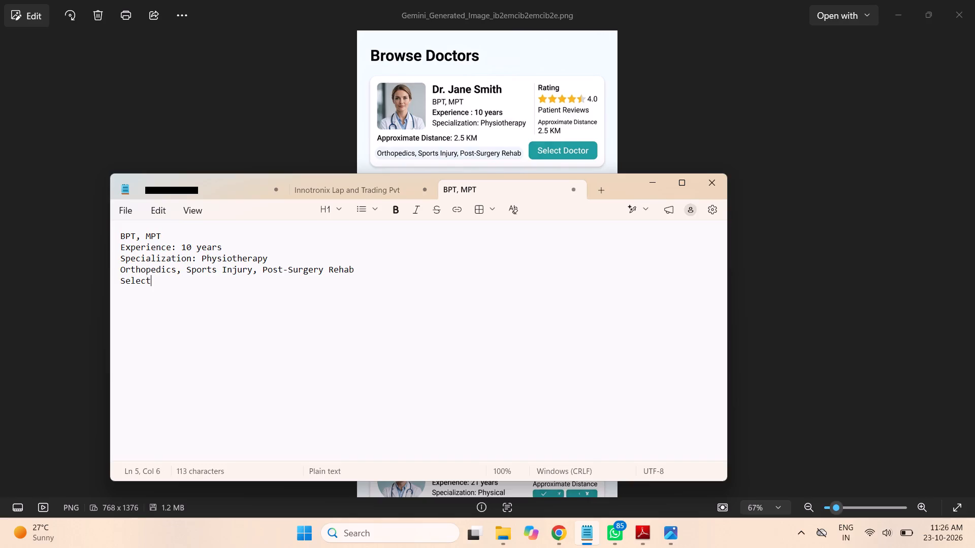
pyautogui.press('space')
pyautogui.write('Doctor')
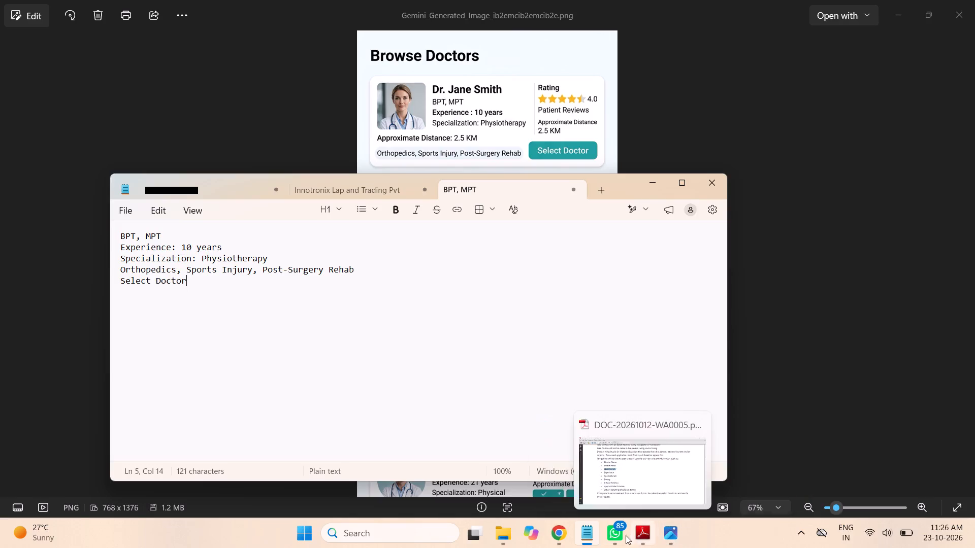
# Compare the All Doctors screen in Figma with the Browse Doctors screen in the PhysioCare App UX Flow Storyboard image.
pyautogui.click(565, 533)
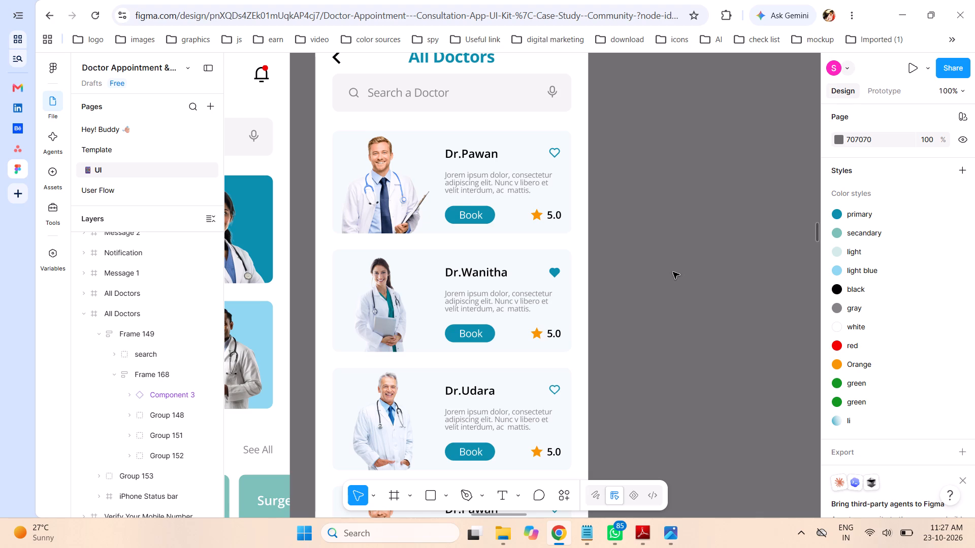
pyautogui.click(672, 533)
pyautogui.click(626, 453)
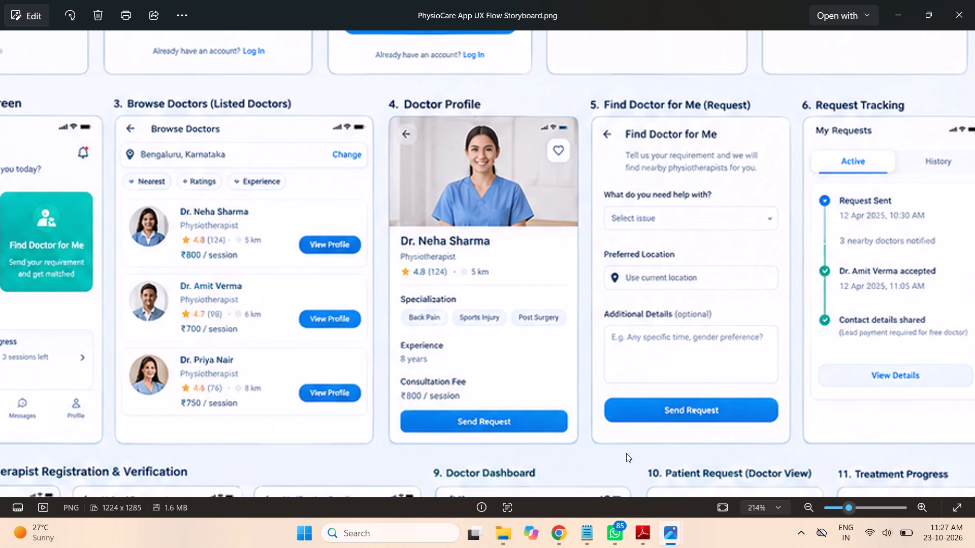
pyautogui.click(511, 534)
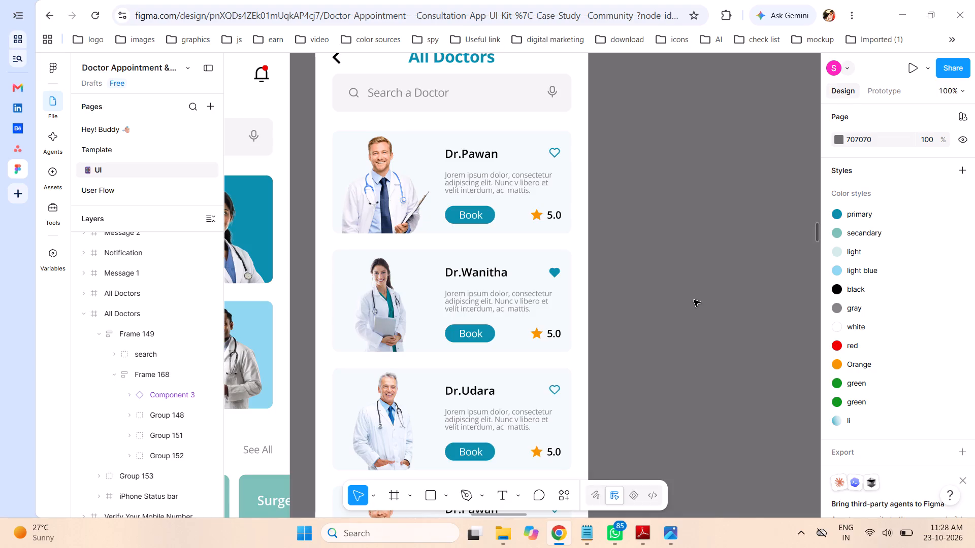
# Replace Dr.Pawan's placeholder description in Figma with the Notepad note's first four lines, "BPT, MPT" through "Post-Surgery Rehab".
pyautogui.click(587, 536)
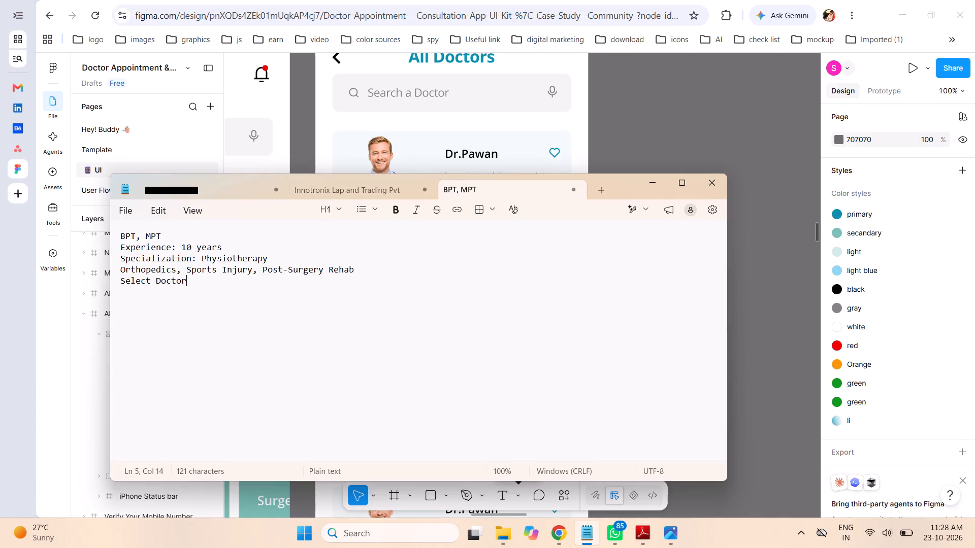
pyautogui.moveTo(357, 270); pyautogui.dragTo(100, 238)
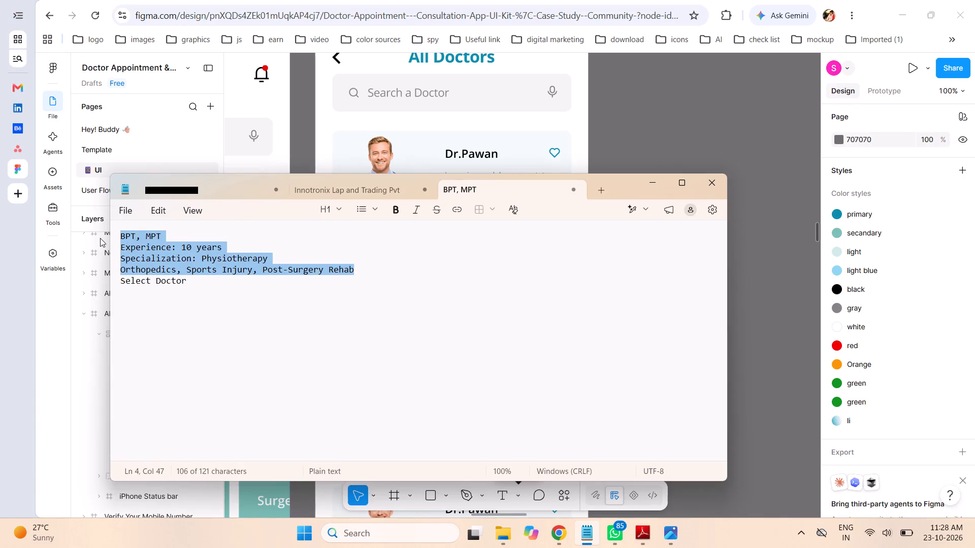
pyautogui.hotkey('ctrl', 'c')
pyautogui.click(647, 179)
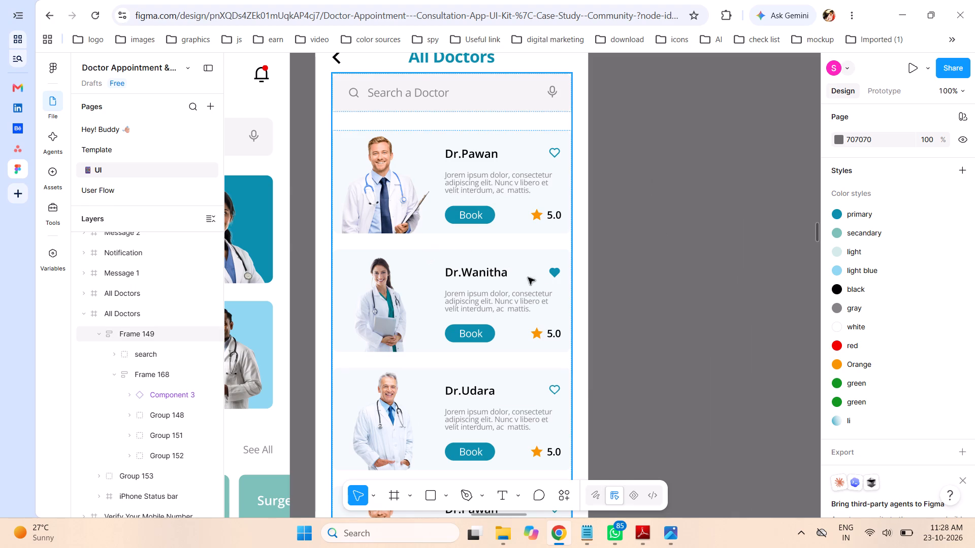
pyautogui.click(132, 394)
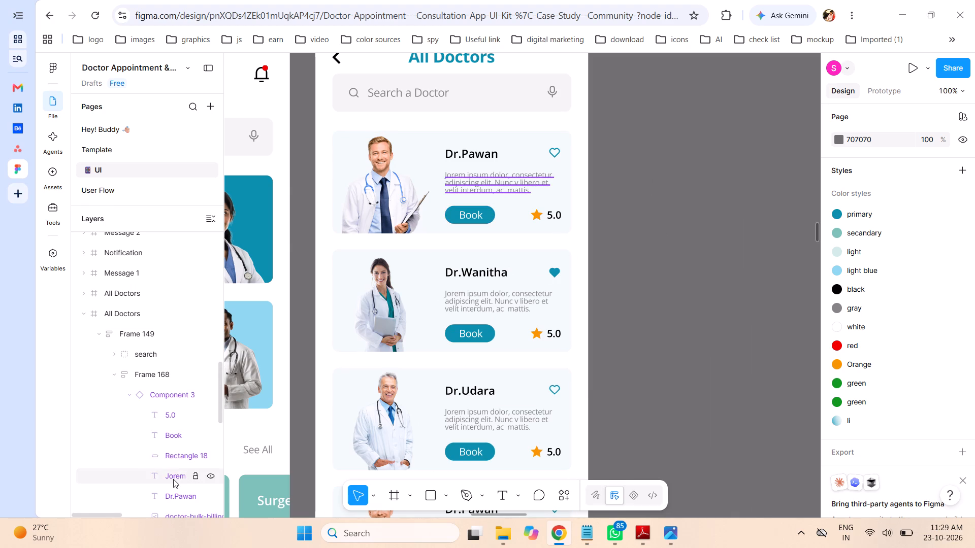
pyautogui.click(157, 477)
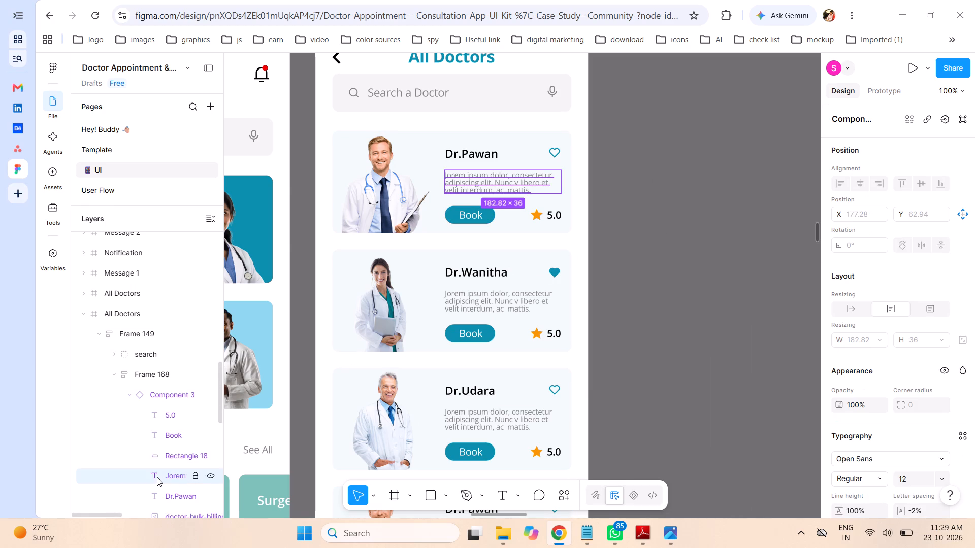
pyautogui.doubleClick(157, 477)
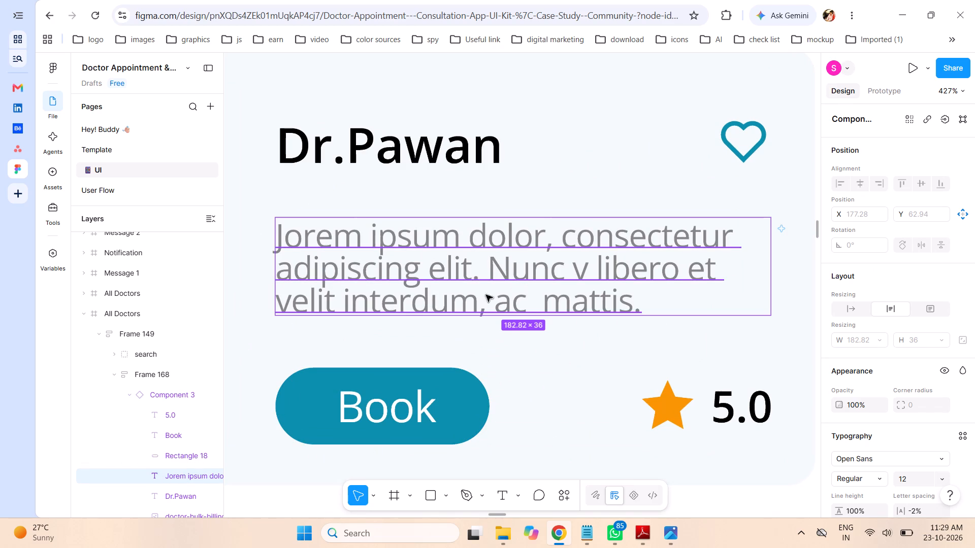
pyautogui.click(438, 280)
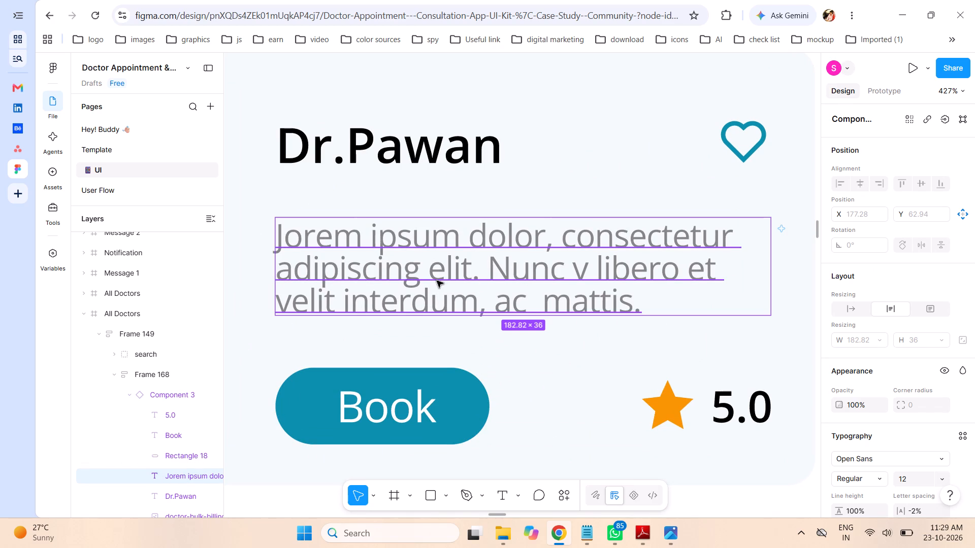
pyautogui.doubleClick(437, 280)
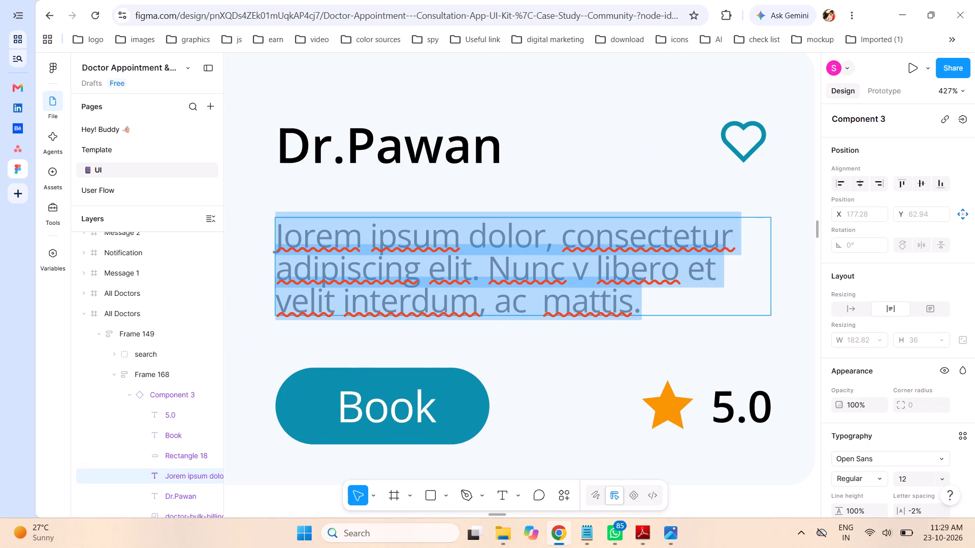
pyautogui.hotkey('ctrl', 'v')
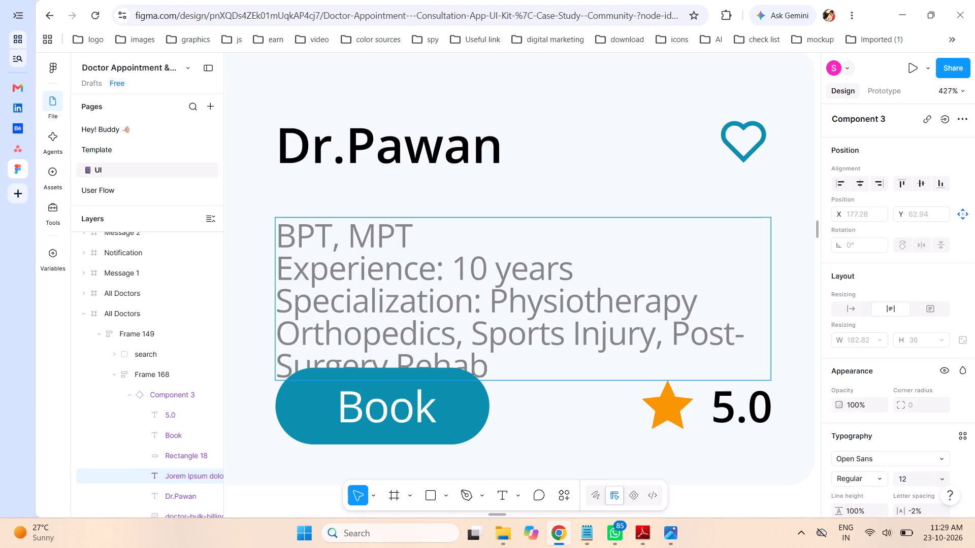
pyautogui.click(463, 201)
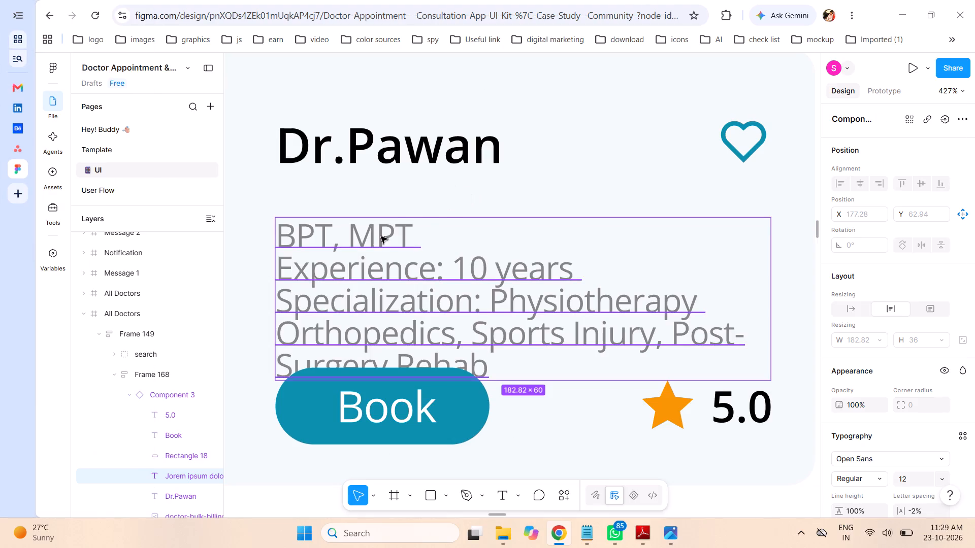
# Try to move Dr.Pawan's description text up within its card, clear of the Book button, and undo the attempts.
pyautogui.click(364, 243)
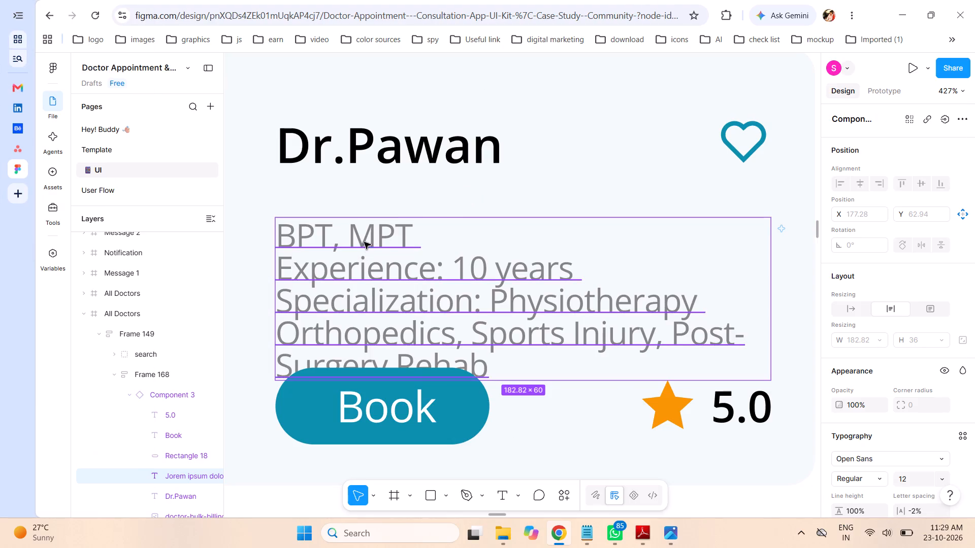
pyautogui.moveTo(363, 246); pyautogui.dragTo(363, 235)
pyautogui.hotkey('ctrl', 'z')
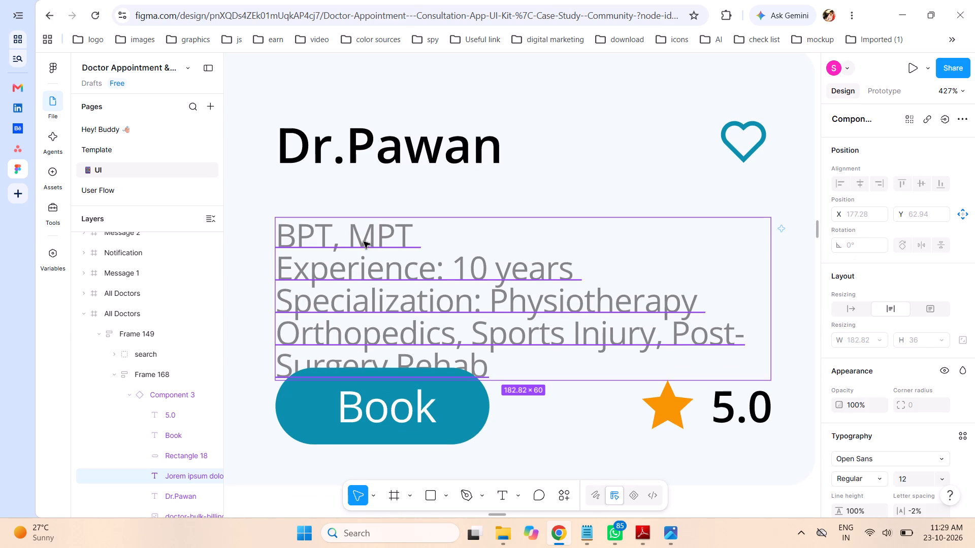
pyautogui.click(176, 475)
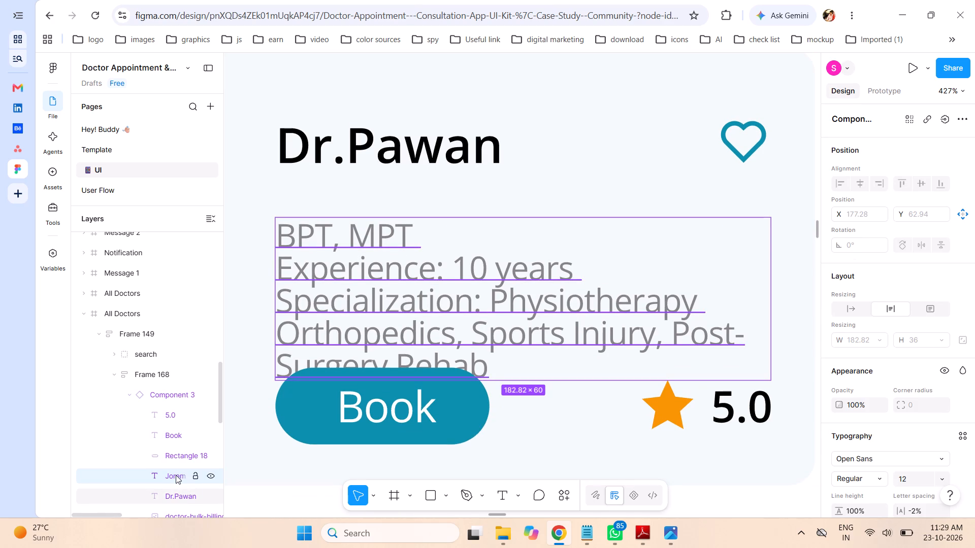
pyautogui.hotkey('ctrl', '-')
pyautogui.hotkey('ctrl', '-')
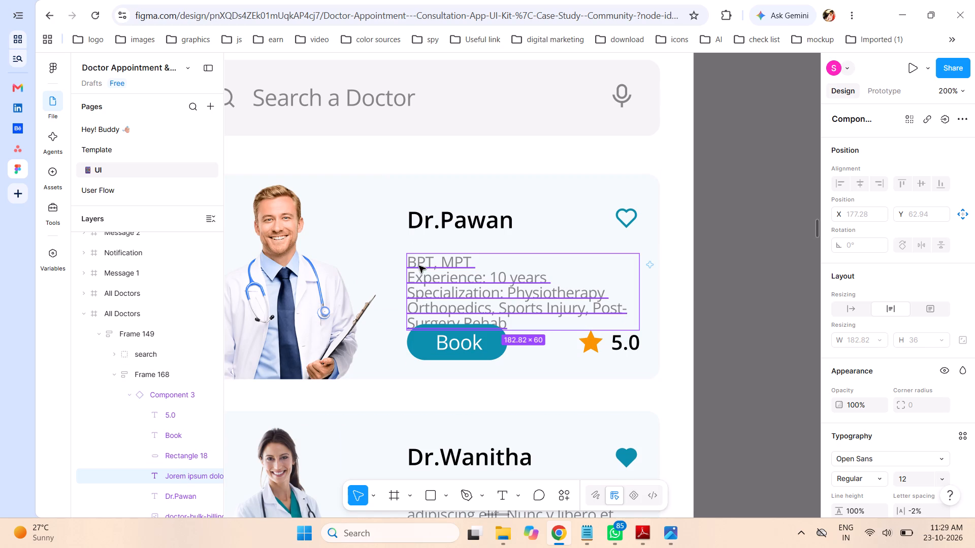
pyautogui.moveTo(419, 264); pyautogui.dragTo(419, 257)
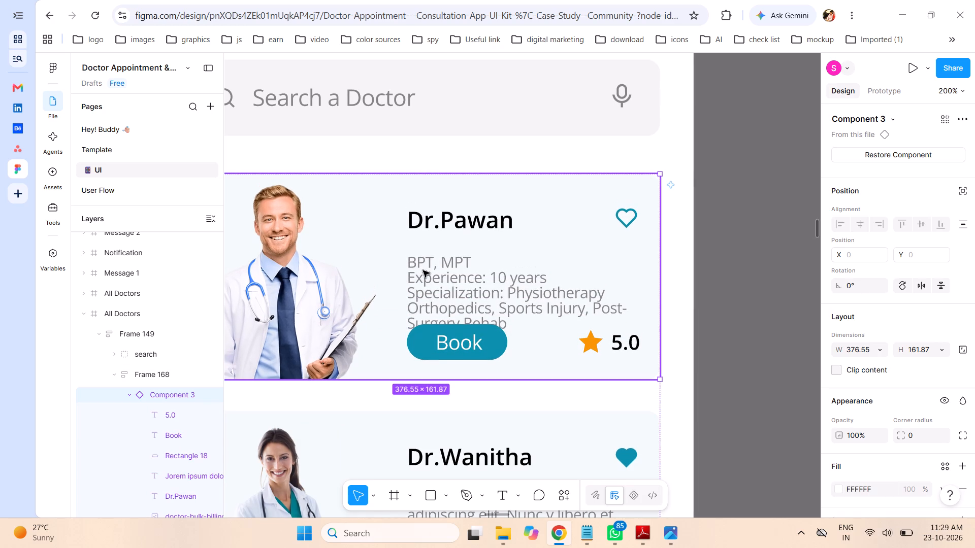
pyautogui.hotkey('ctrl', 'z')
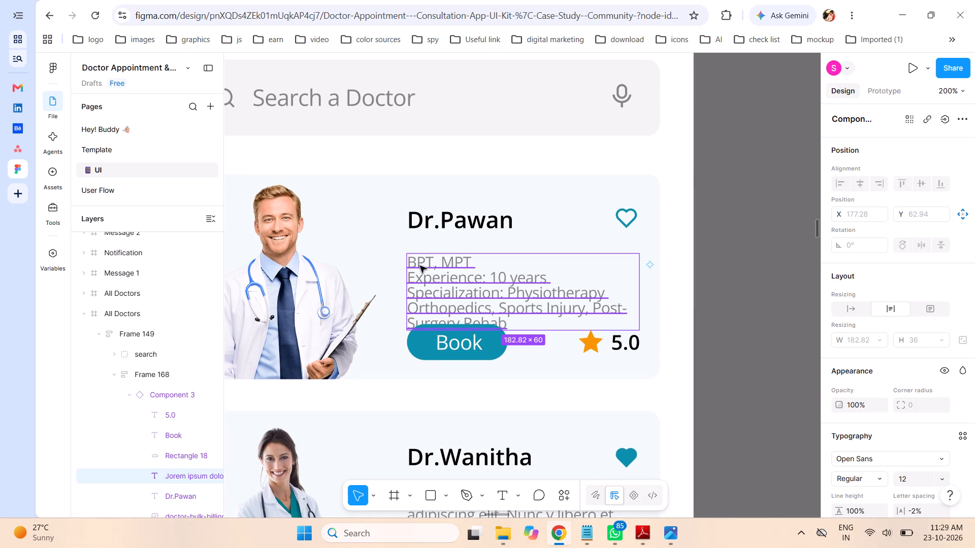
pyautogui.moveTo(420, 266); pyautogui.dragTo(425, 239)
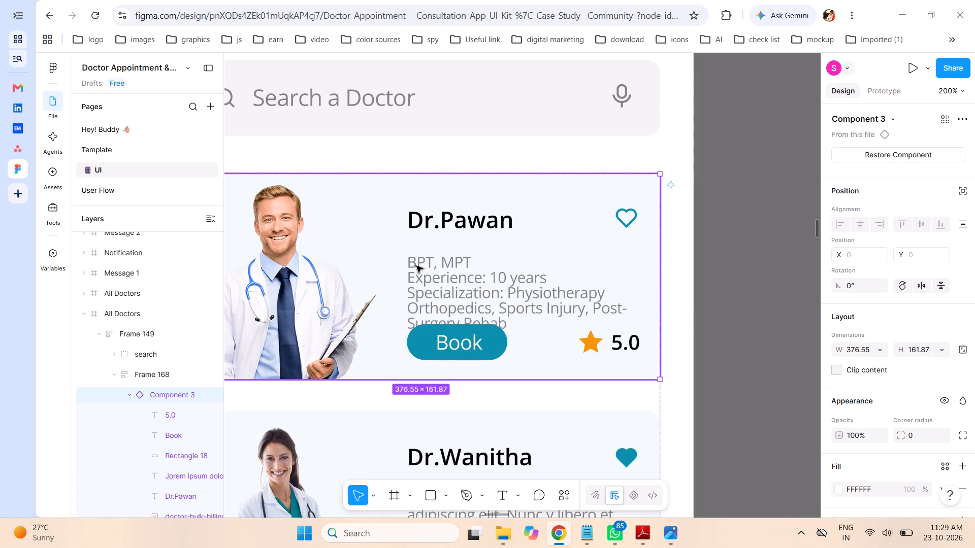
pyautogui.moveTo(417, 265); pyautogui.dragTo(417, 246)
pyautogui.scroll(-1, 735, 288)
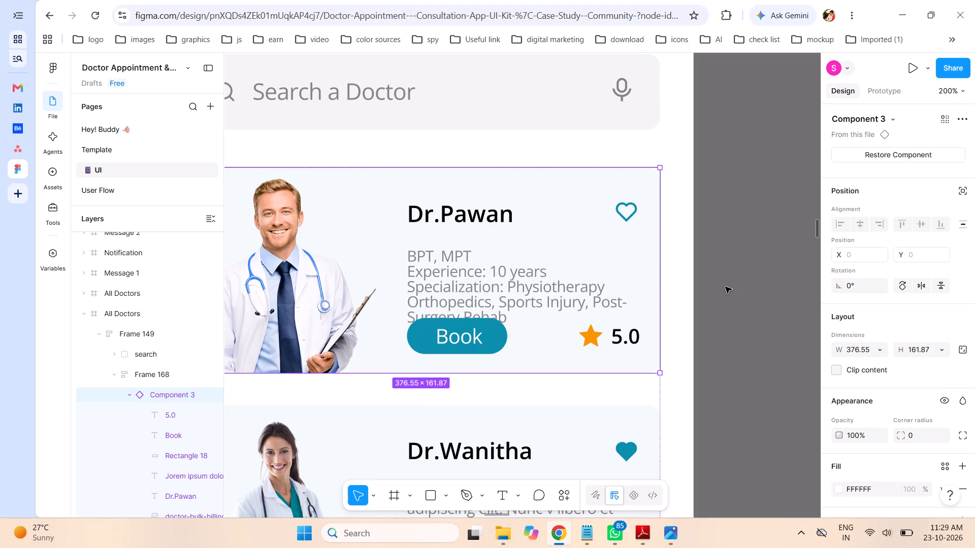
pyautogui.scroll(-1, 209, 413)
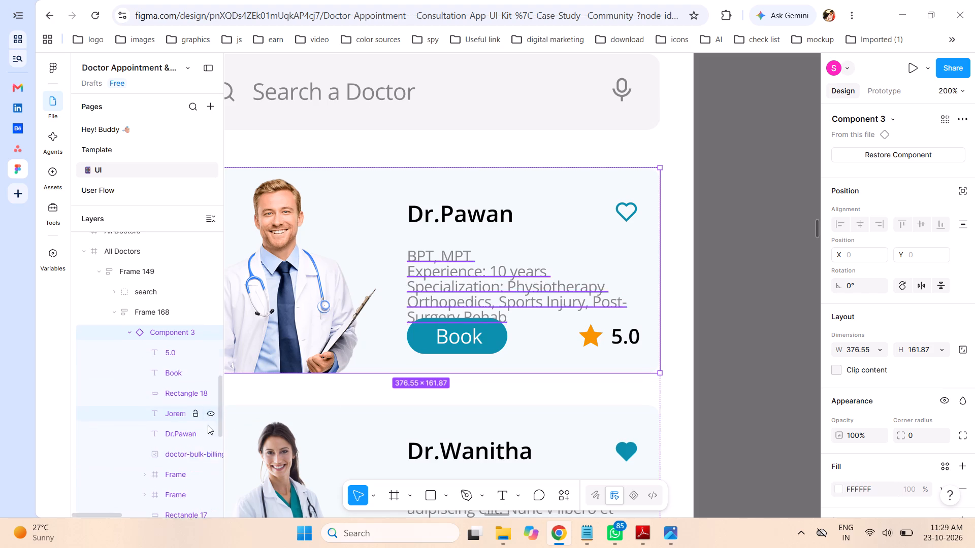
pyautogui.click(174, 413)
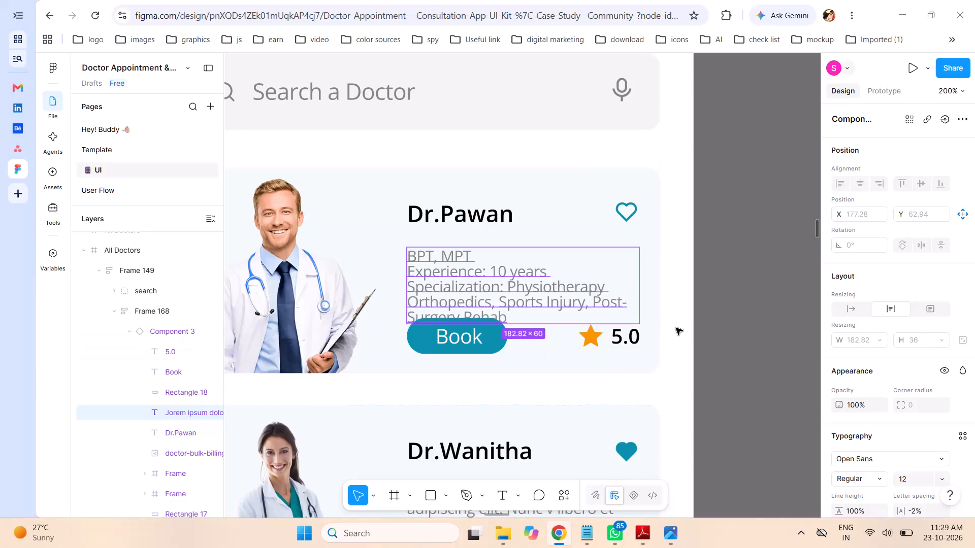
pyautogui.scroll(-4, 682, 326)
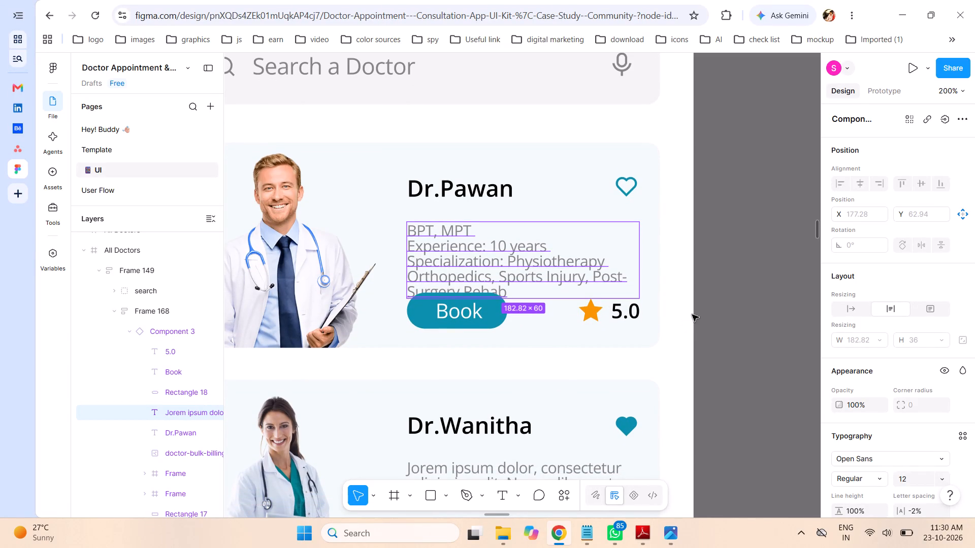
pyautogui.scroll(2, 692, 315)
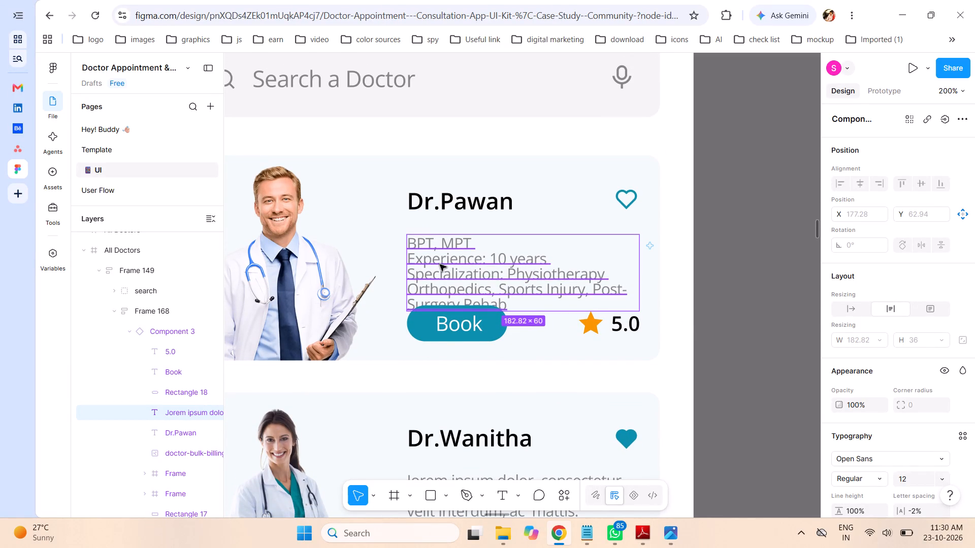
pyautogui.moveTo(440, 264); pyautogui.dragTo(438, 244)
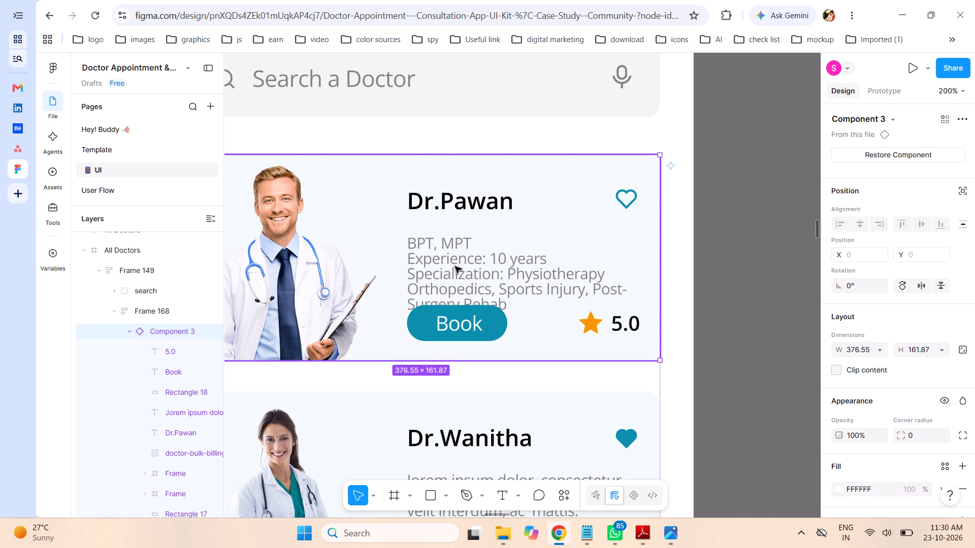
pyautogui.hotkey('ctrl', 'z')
# Replace the placeholder description in Dr.Wanitha's card with the same four copied lines, "BPT, MPT" through "Post-Surgery Rehab".
pyautogui.scroll(-1, 703, 280)
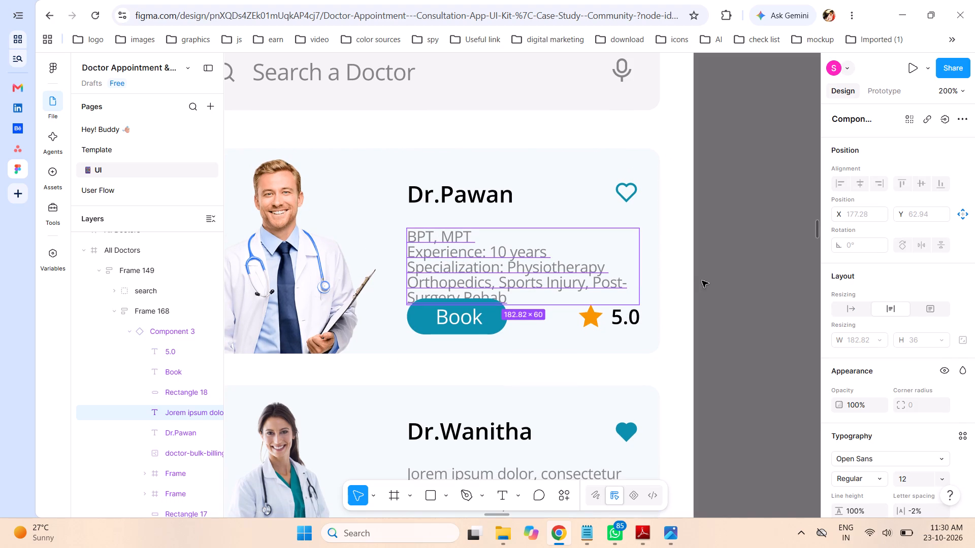
pyautogui.click(128, 331)
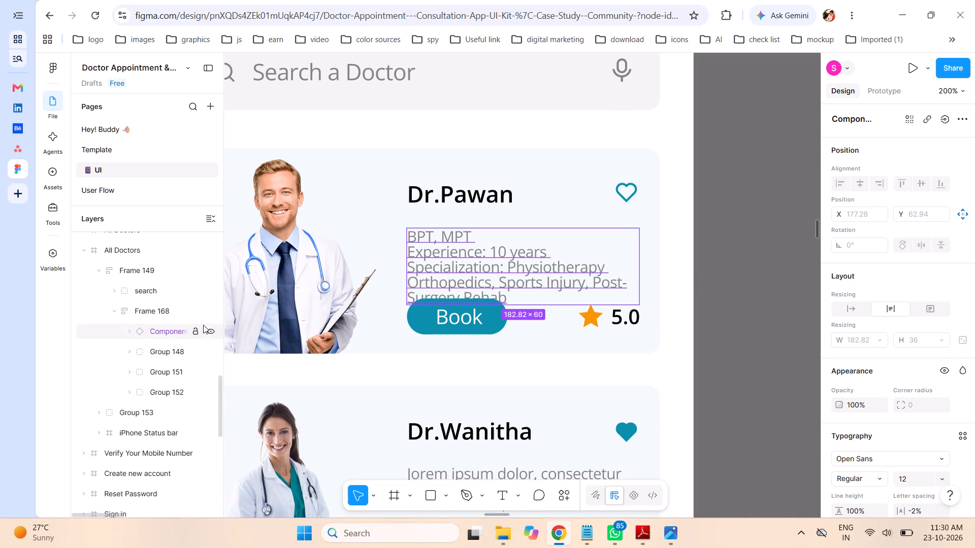
pyautogui.scroll(-5, 721, 281)
pyautogui.scroll(1, 742, 282)
pyautogui.scroll(-4, 742, 282)
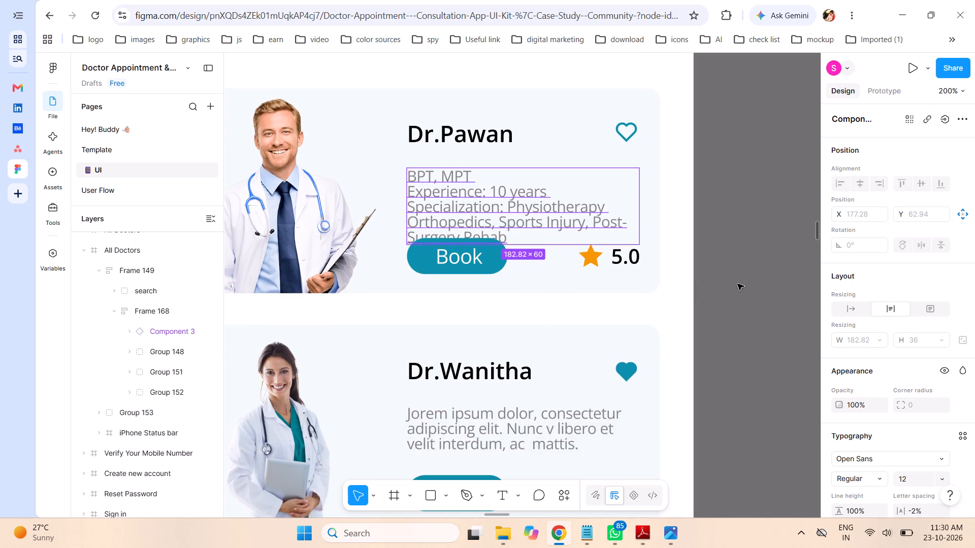
pyautogui.scroll(-1, 737, 284)
pyautogui.scroll(2, 737, 284)
pyautogui.scroll(-8, 737, 284)
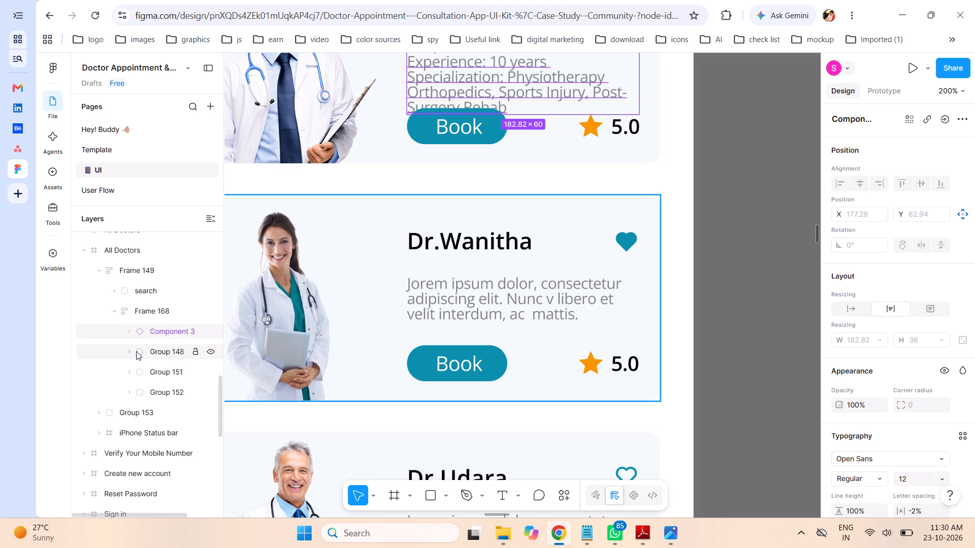
pyautogui.click(133, 351)
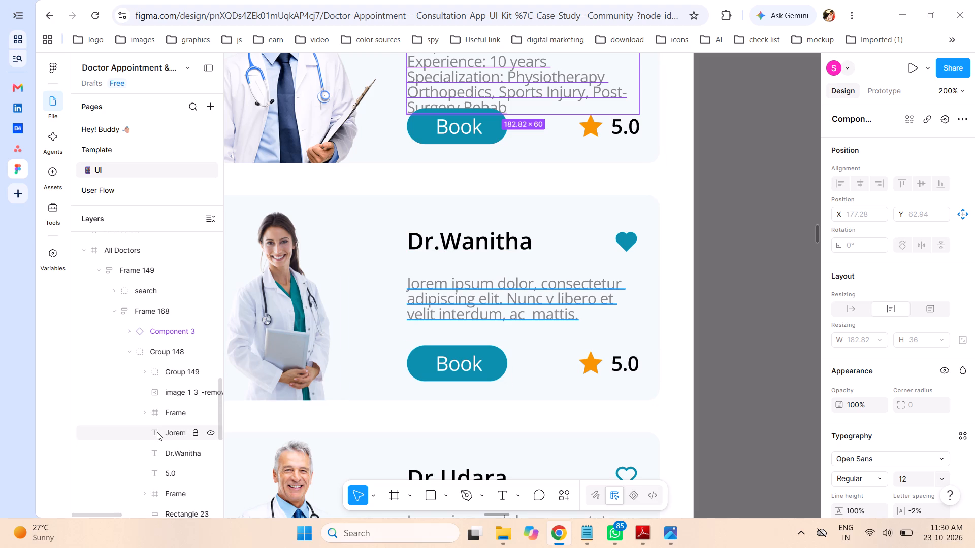
pyautogui.doubleClick(157, 432)
pyautogui.doubleClick(441, 267)
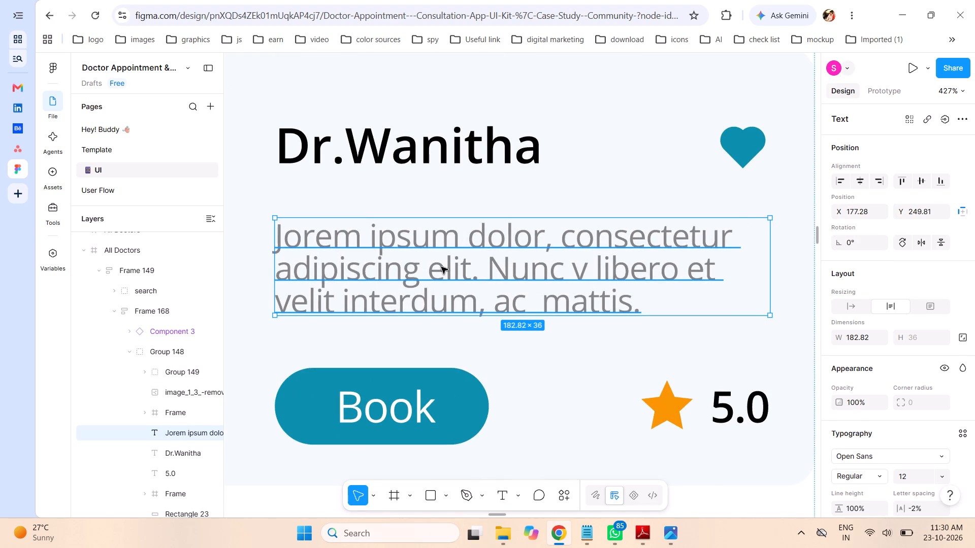
pyautogui.hotkey('ctrl', 'v')
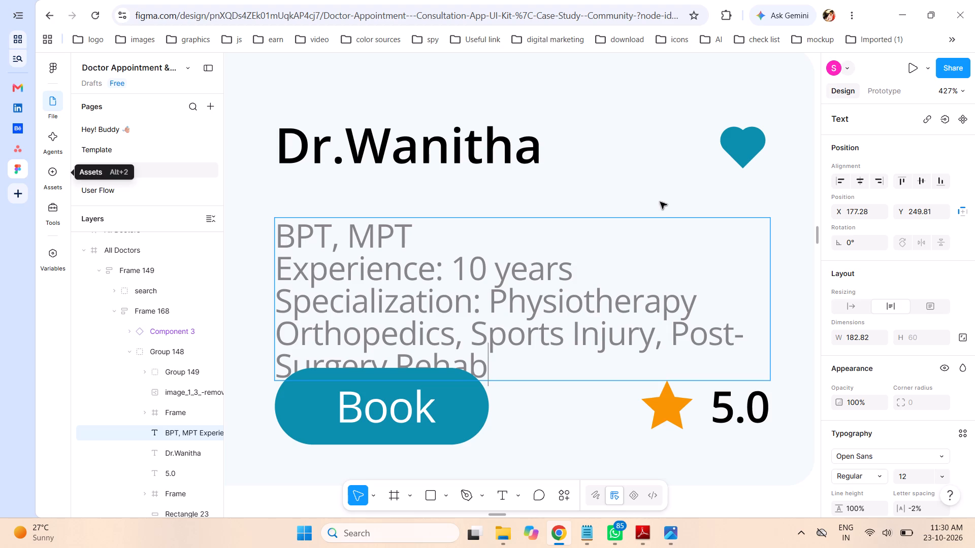
pyautogui.click(696, 196)
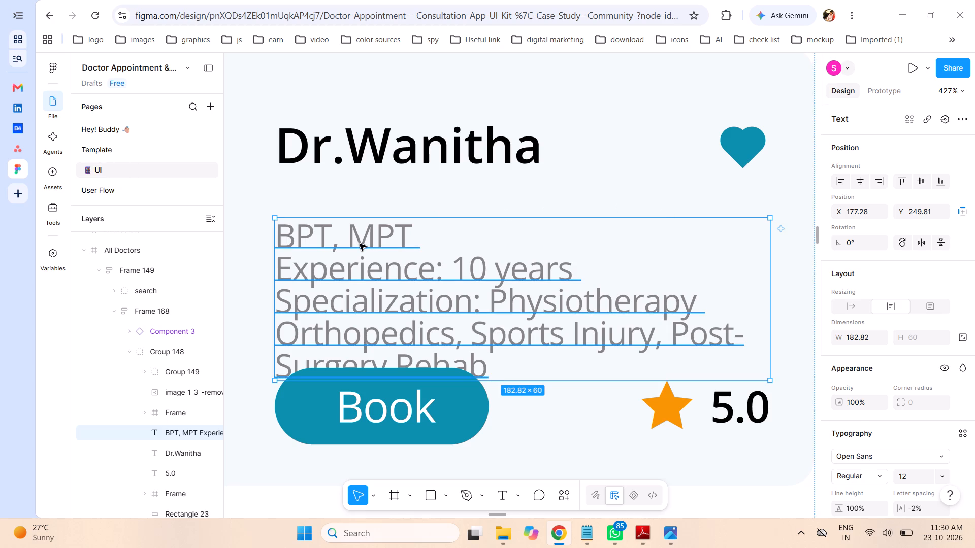
# Move Dr.Wanitha's description text up between the name and the Book button, to about Y 238.5.
pyautogui.moveTo(360, 244); pyautogui.dragTo(357, 231)
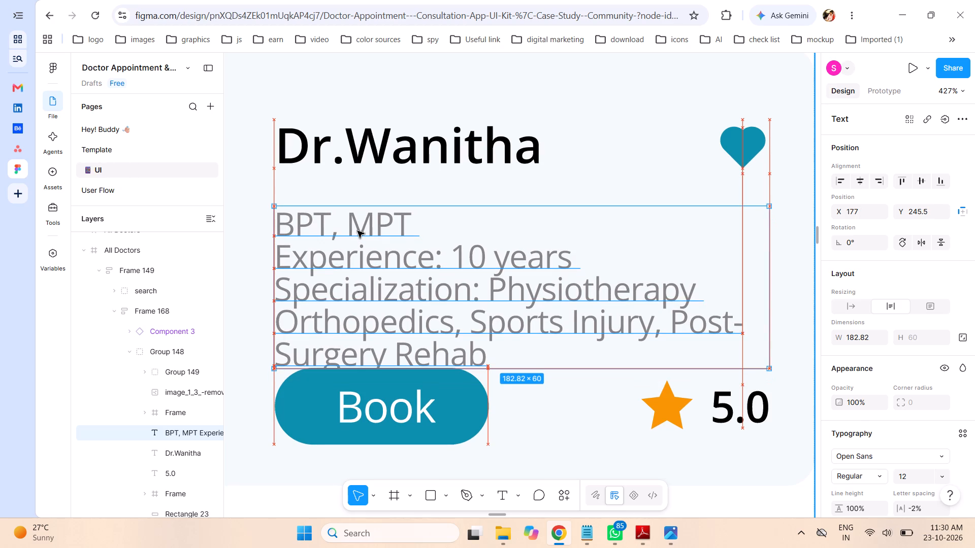
pyautogui.moveTo(357, 231); pyautogui.dragTo(357, 218)
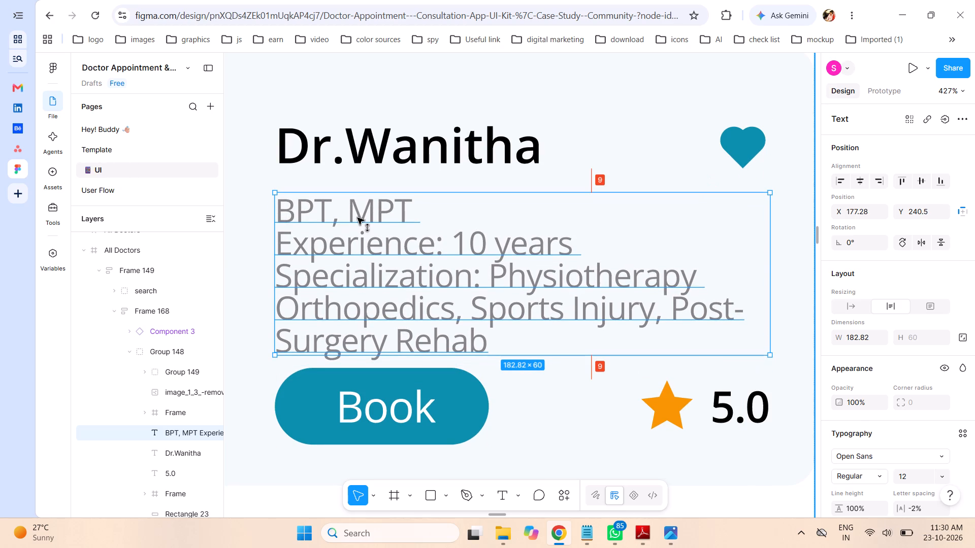
pyautogui.moveTo(357, 218); pyautogui.dragTo(357, 213)
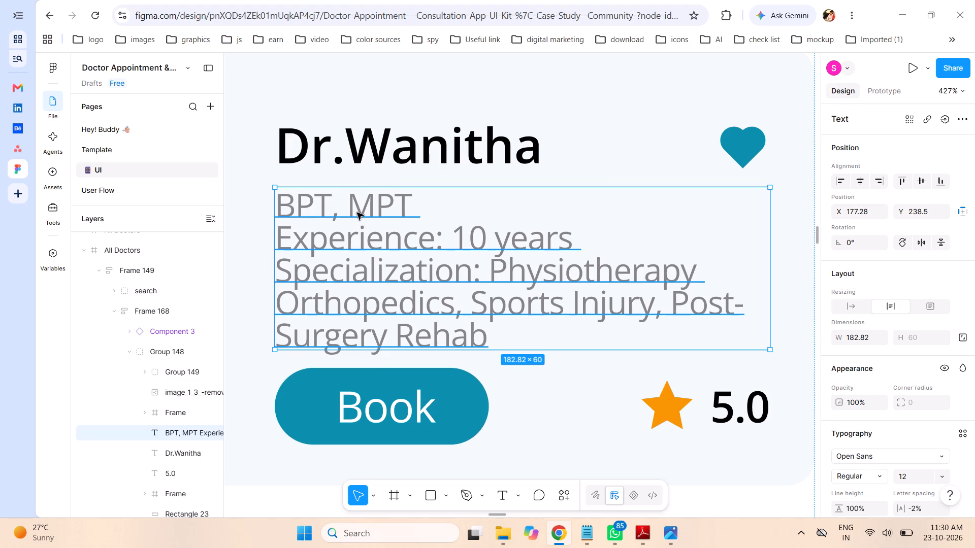
pyautogui.hotkey('ctrl', '-')
pyautogui.hotkey('ctrl', '-')
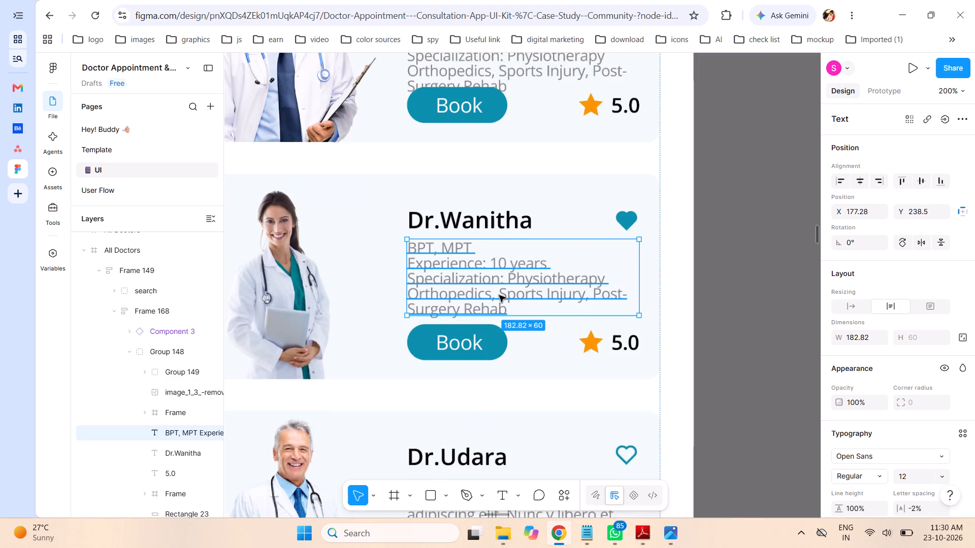
# Check Dr.Wanitha's card in Figma against the Browse Doctors screens in the Physiotherapy App UX Flow Atlas and Gemini-generated reference images.
pyautogui.hotkey('ctrl', '-')
pyautogui.click(710, 274)
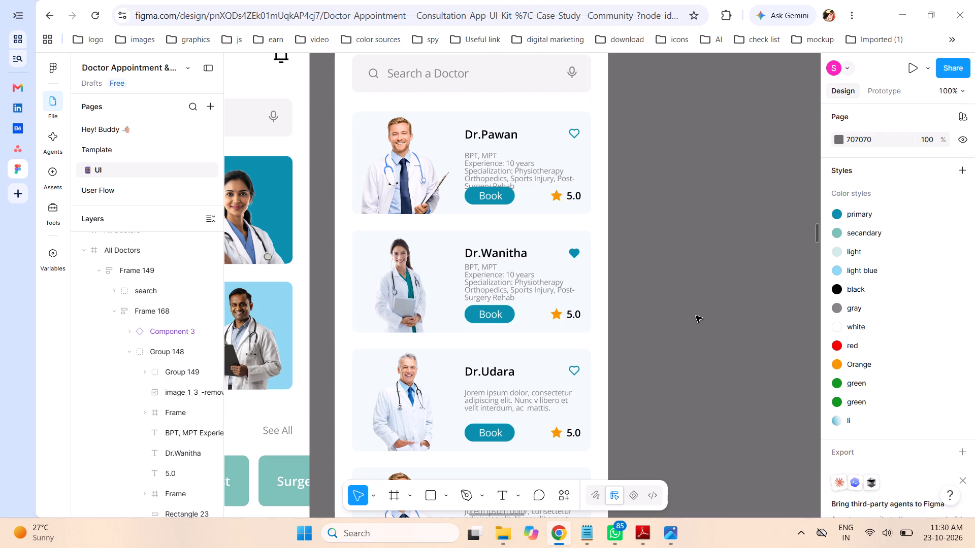
pyautogui.hotkey('ctrl', '=')
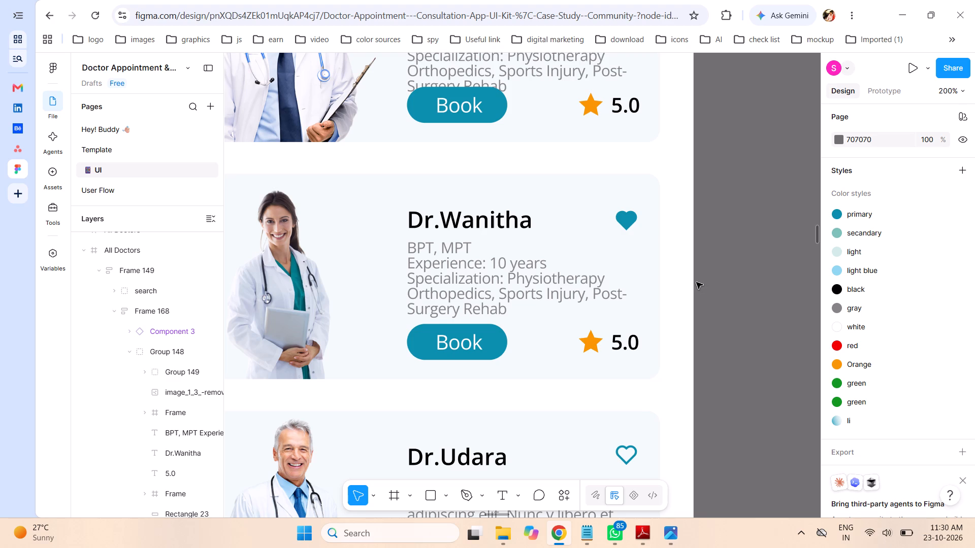
pyautogui.click(491, 296)
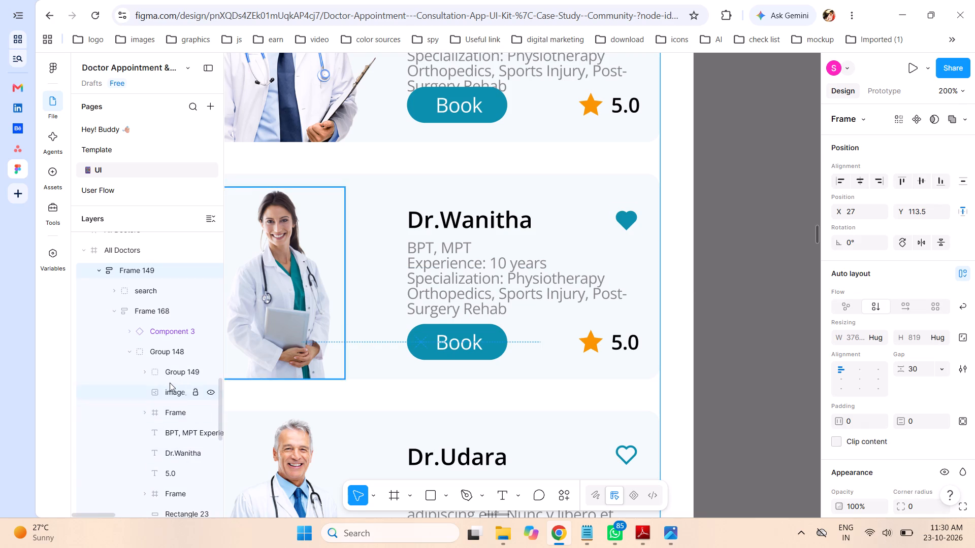
pyautogui.scroll(-1, 156, 382)
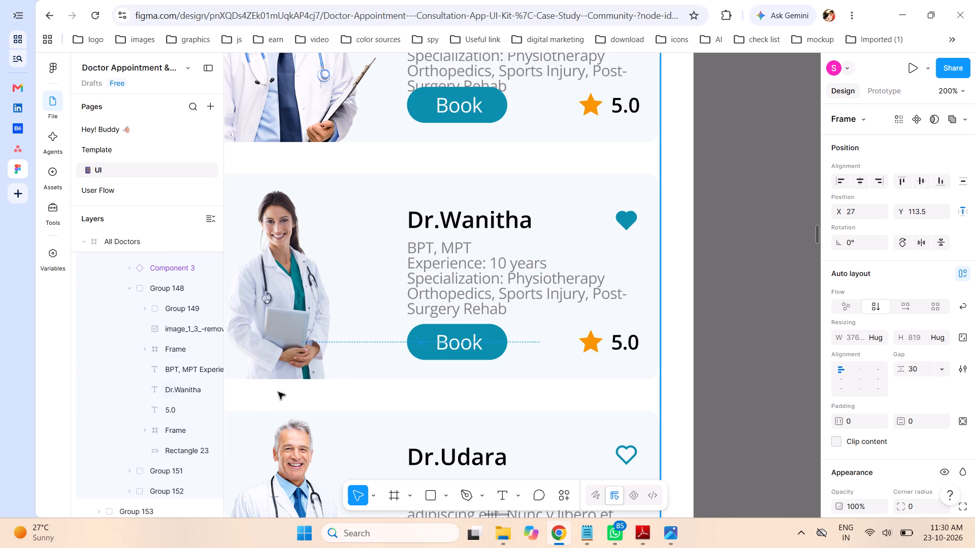
pyautogui.click(167, 369)
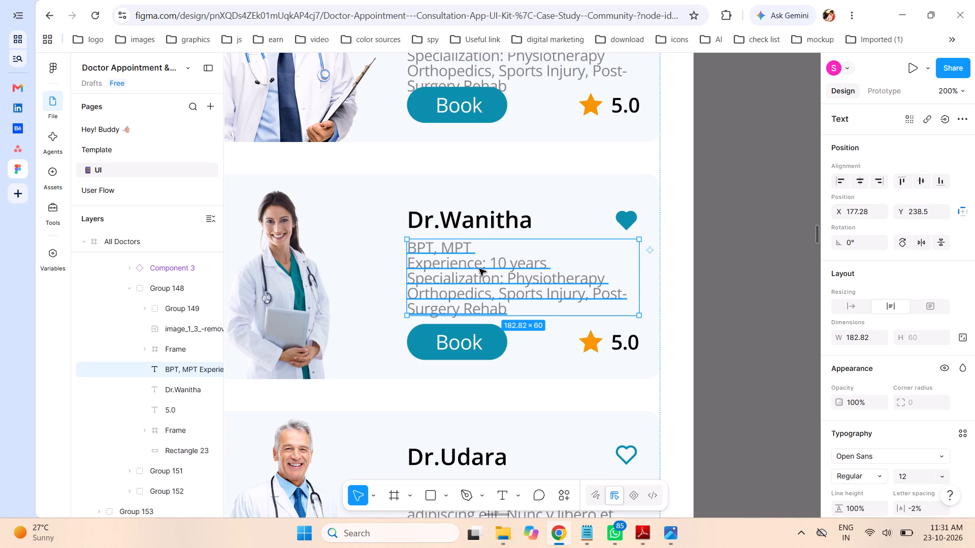
pyautogui.click(674, 533)
pyautogui.click(798, 473)
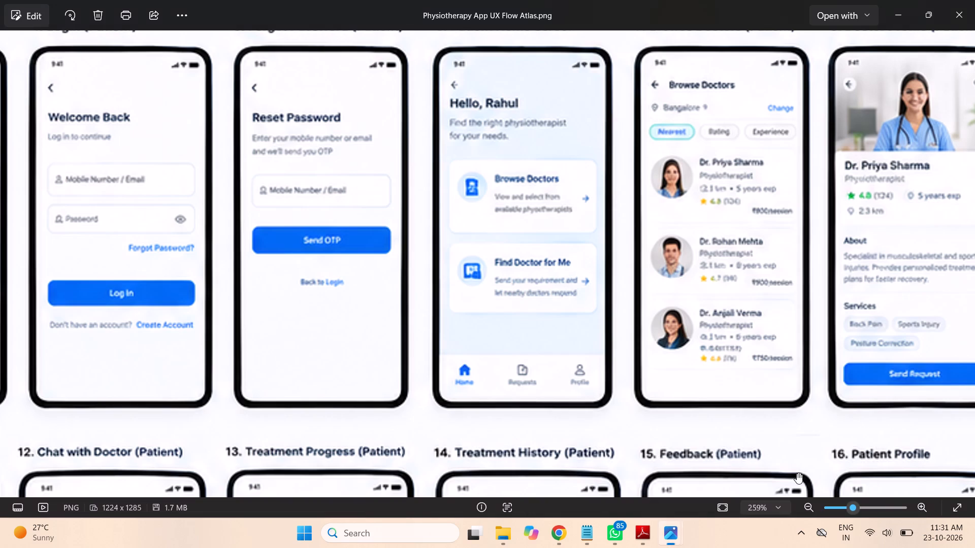
pyautogui.click(669, 536)
pyautogui.click(673, 484)
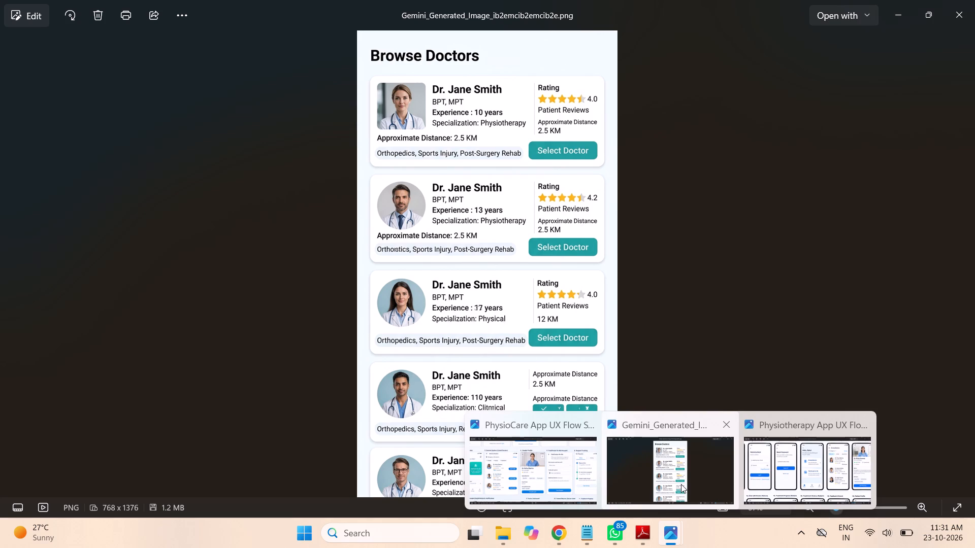
pyautogui.click(560, 538)
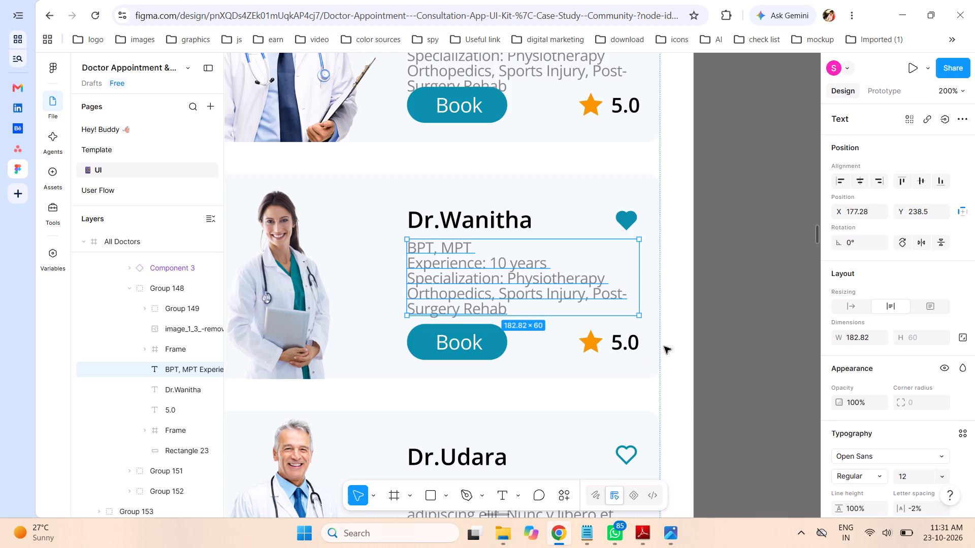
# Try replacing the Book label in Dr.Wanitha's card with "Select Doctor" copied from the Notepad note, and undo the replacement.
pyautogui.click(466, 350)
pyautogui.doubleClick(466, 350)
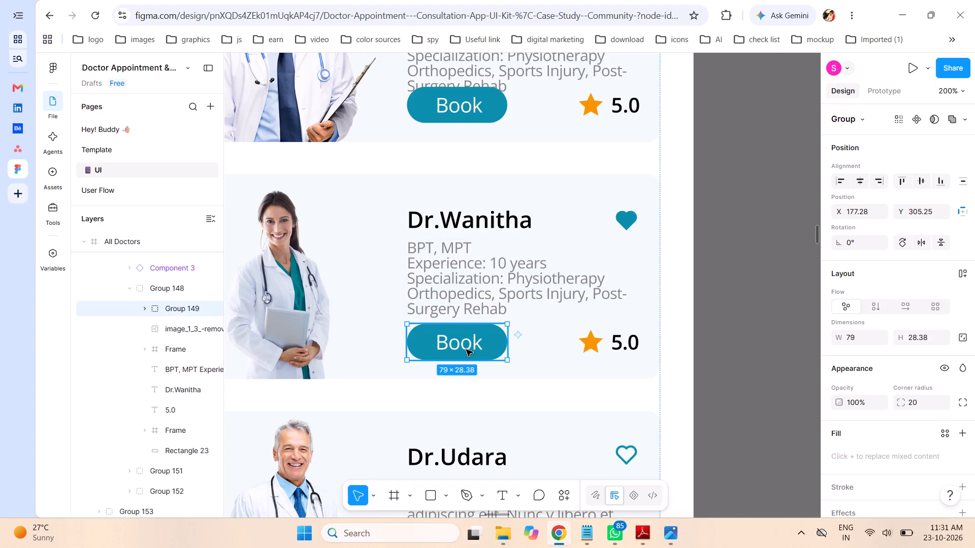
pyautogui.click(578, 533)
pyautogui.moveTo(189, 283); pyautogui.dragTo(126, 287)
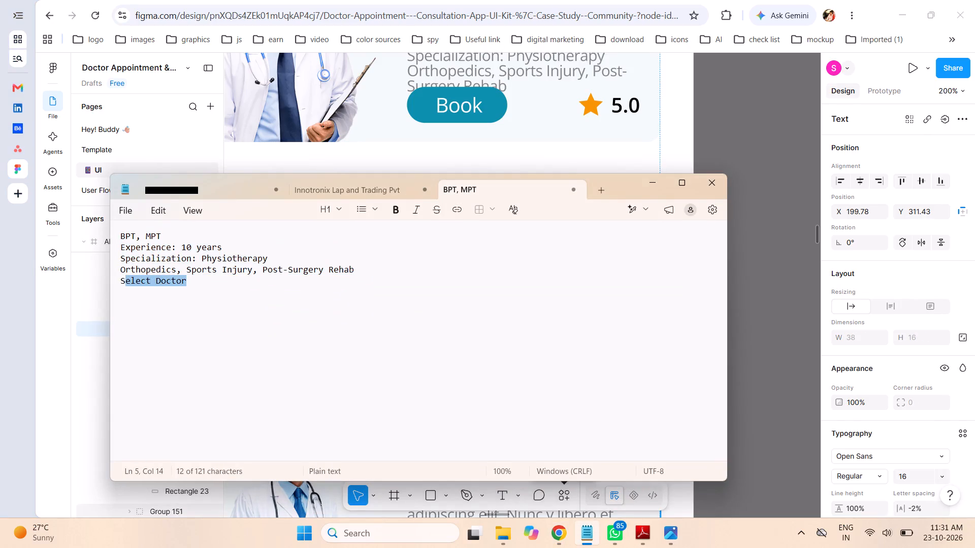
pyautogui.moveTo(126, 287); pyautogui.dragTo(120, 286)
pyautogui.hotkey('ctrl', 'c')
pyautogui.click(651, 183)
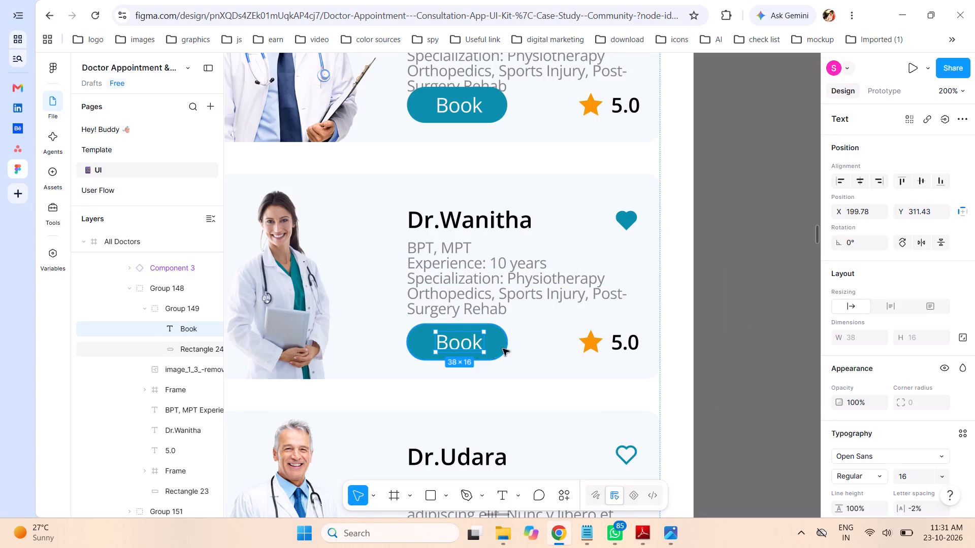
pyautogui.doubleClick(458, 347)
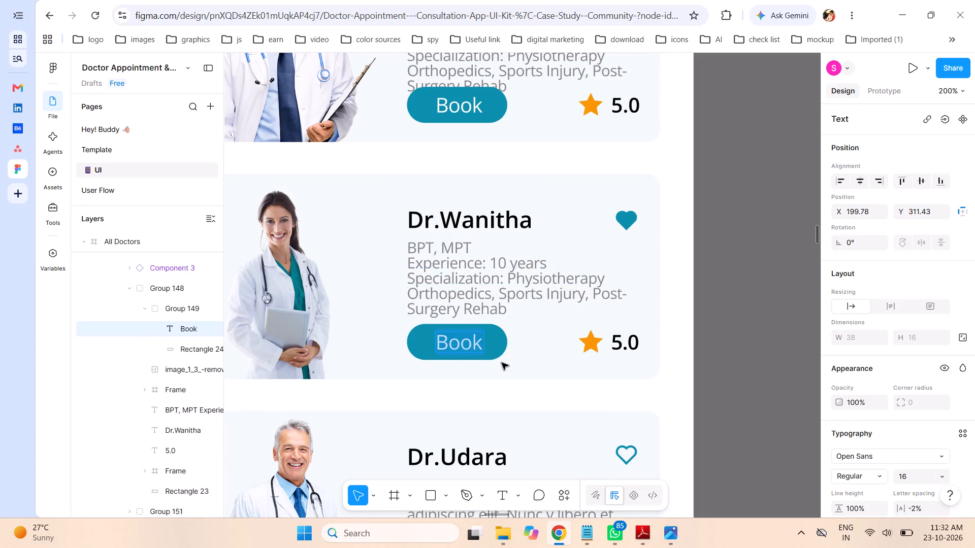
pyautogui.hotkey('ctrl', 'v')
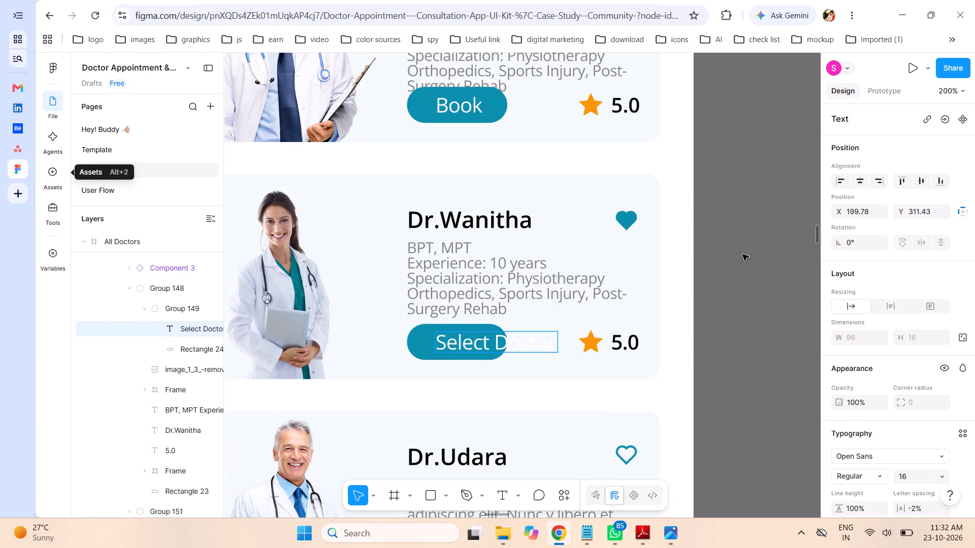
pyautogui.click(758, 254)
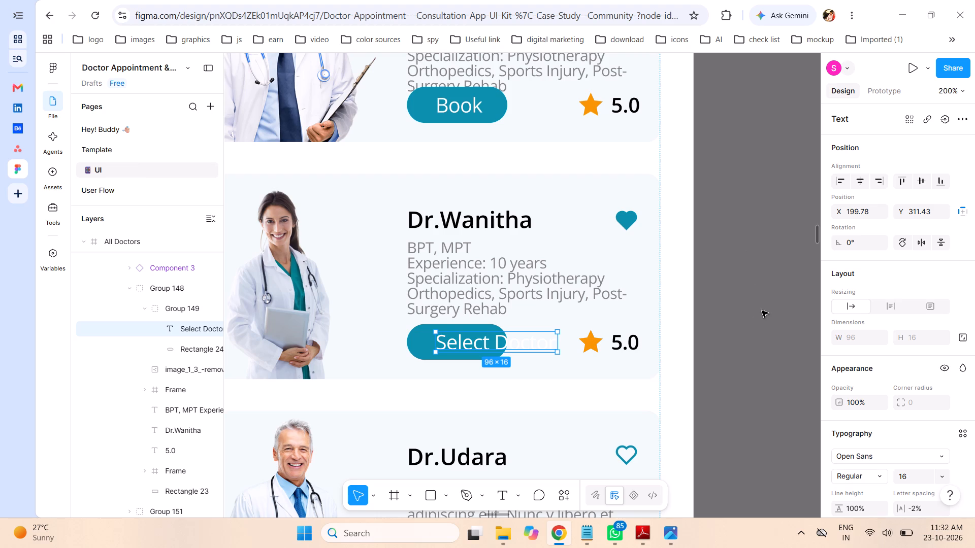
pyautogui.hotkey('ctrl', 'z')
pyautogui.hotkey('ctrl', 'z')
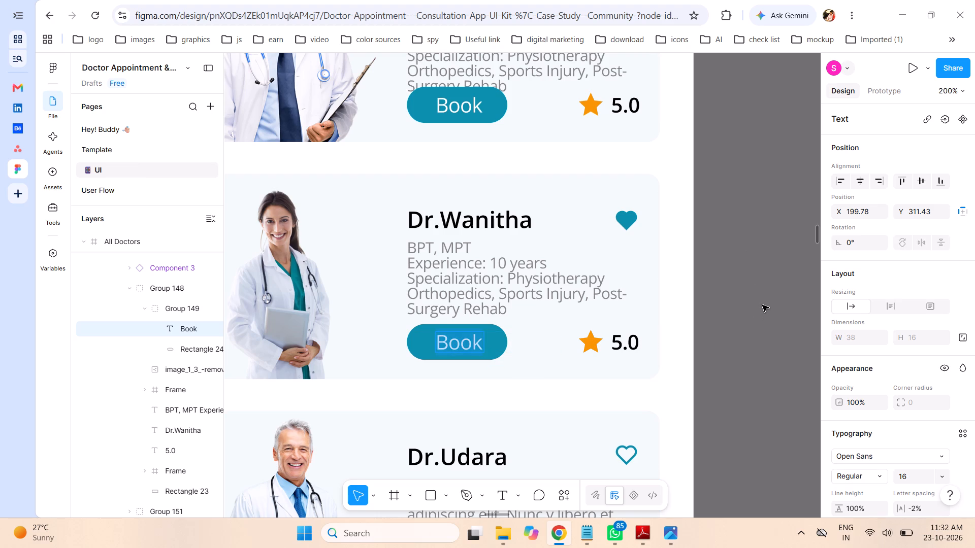
# Review Browse Doctors in the Physiotherapy atlas and PhysioCare storyboard images, and place the Notepad note just below the storyboard's first doctor card.
pyautogui.click(676, 535)
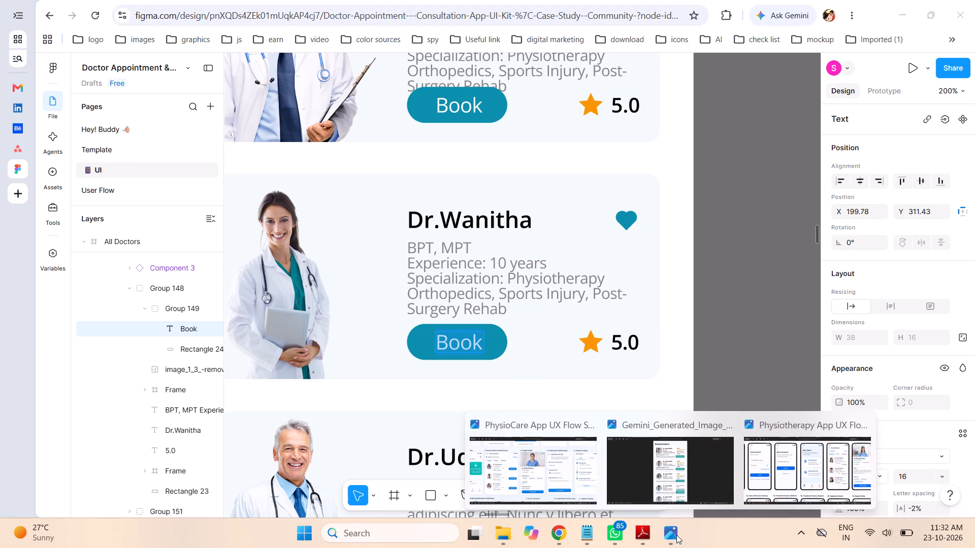
pyautogui.click(772, 492)
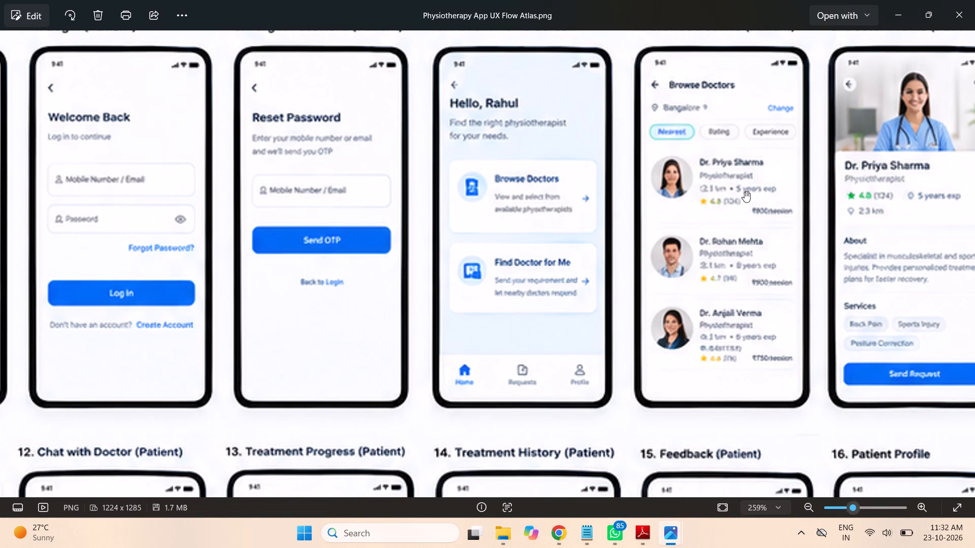
pyautogui.click(672, 539)
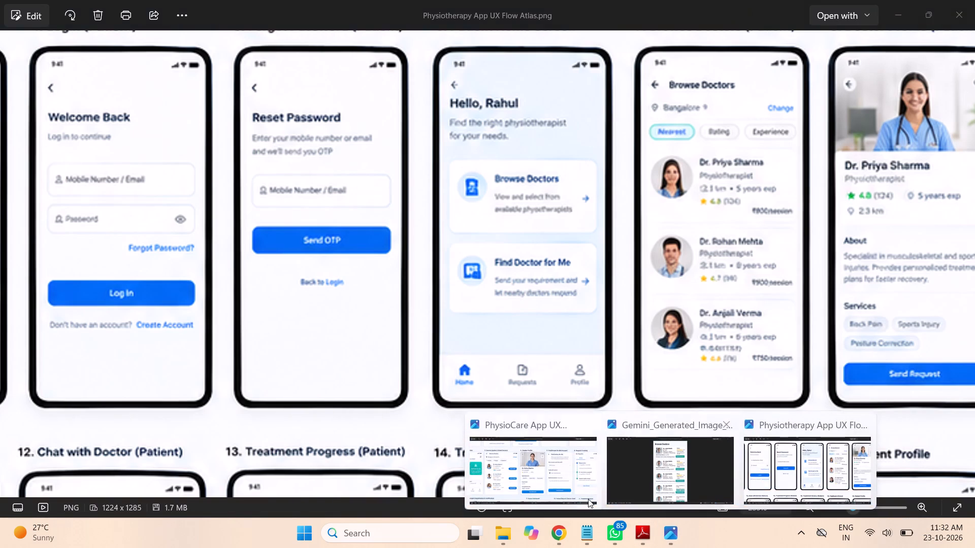
pyautogui.click(545, 494)
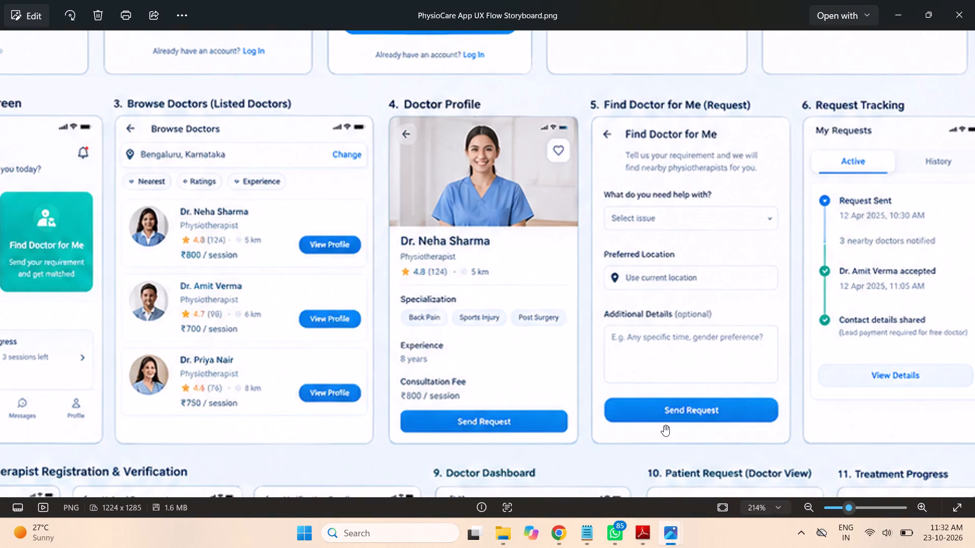
pyautogui.click(587, 537)
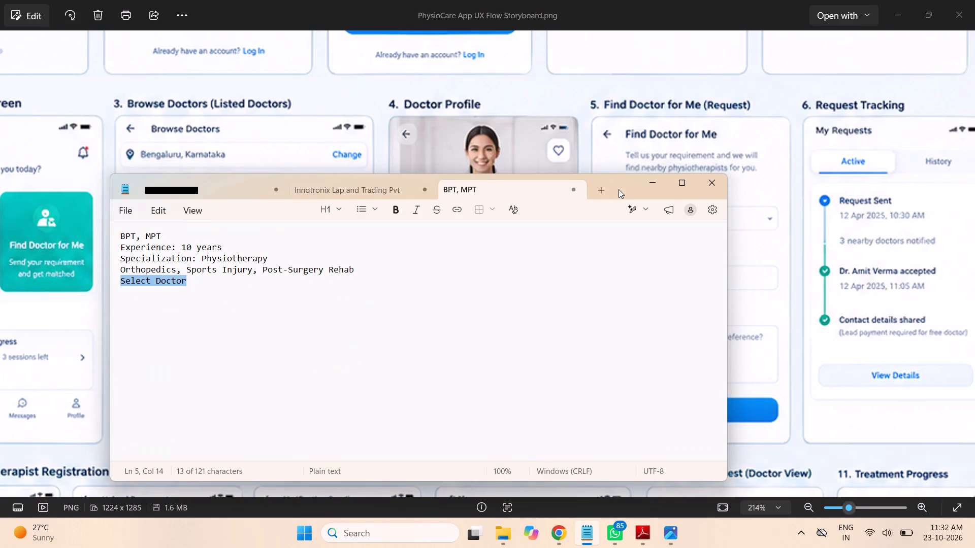
pyautogui.moveTo(620, 189); pyautogui.dragTo(634, 192)
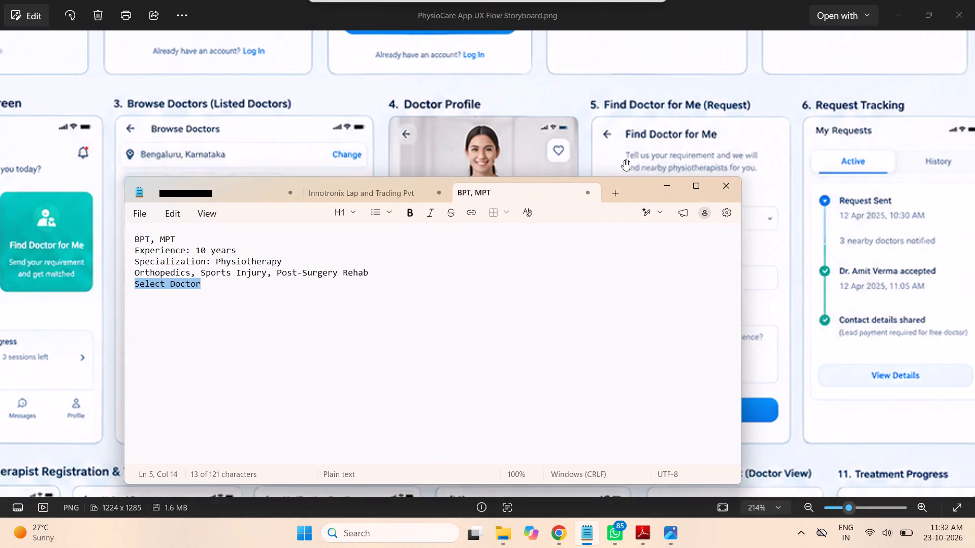
pyautogui.scroll(-3, 571, 96)
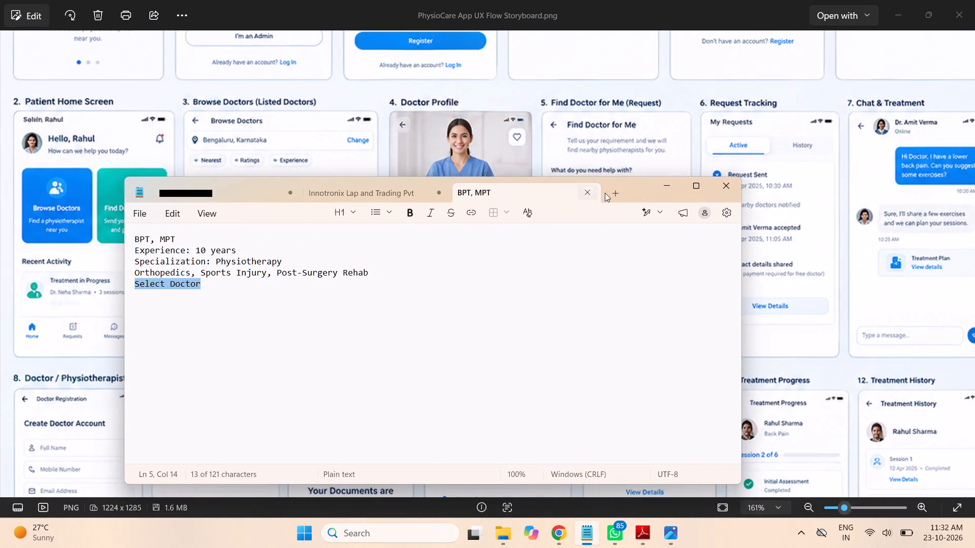
pyautogui.moveTo(636, 189); pyautogui.dragTo(647, 253)
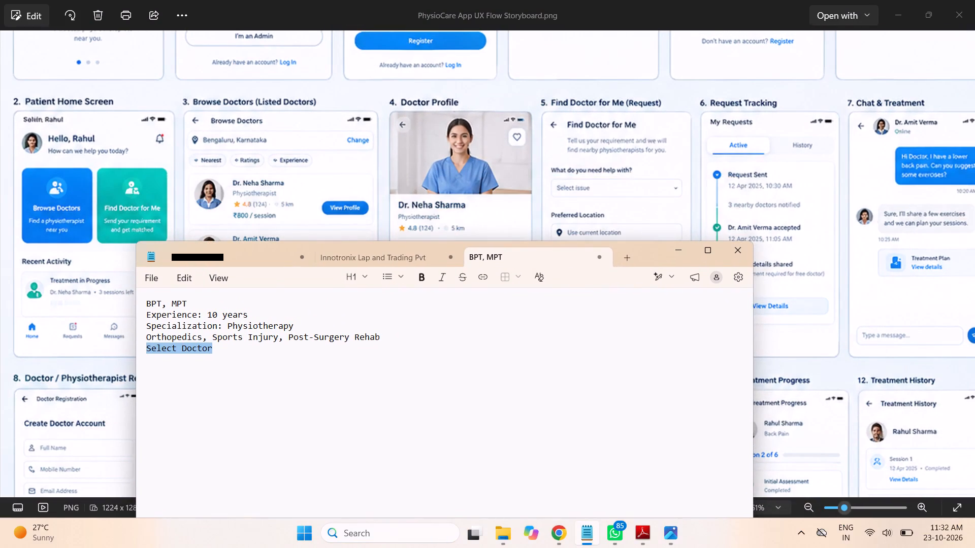
# Select the whole "Select Doctor" line in the note.
pyautogui.click(212, 351)
pyautogui.moveTo(212, 351); pyautogui.dragTo(86, 352)
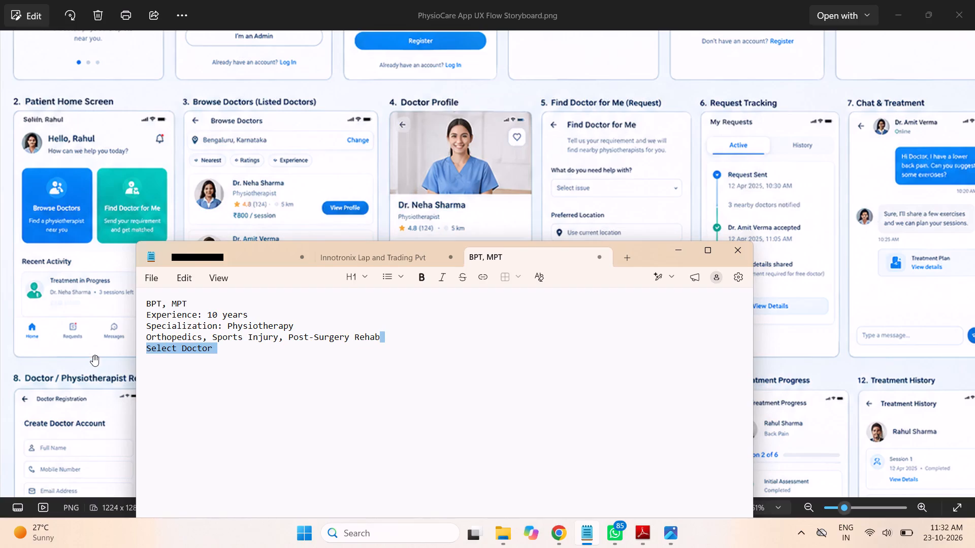
# Replace the selected "Select Doctor" text with "View Profile" as the note's fifth line, below the treatment areas.
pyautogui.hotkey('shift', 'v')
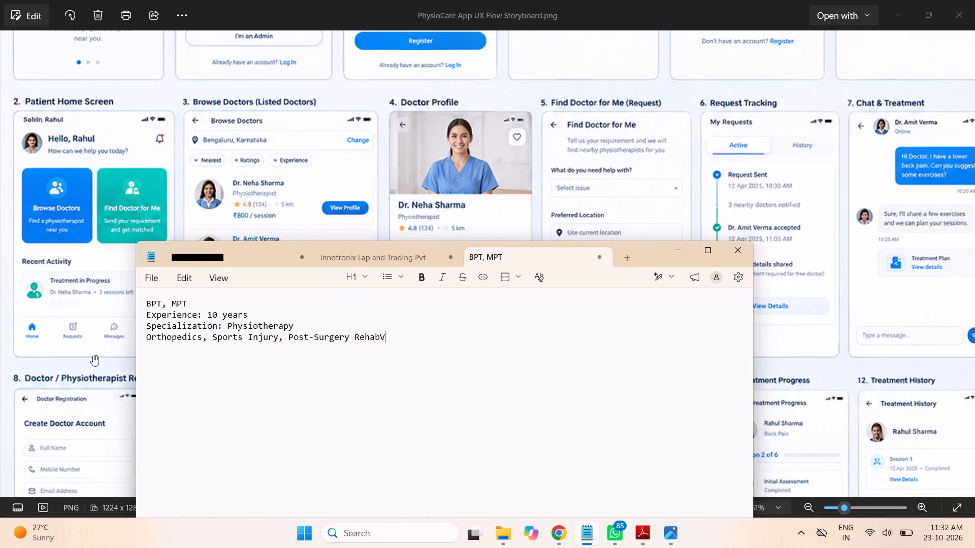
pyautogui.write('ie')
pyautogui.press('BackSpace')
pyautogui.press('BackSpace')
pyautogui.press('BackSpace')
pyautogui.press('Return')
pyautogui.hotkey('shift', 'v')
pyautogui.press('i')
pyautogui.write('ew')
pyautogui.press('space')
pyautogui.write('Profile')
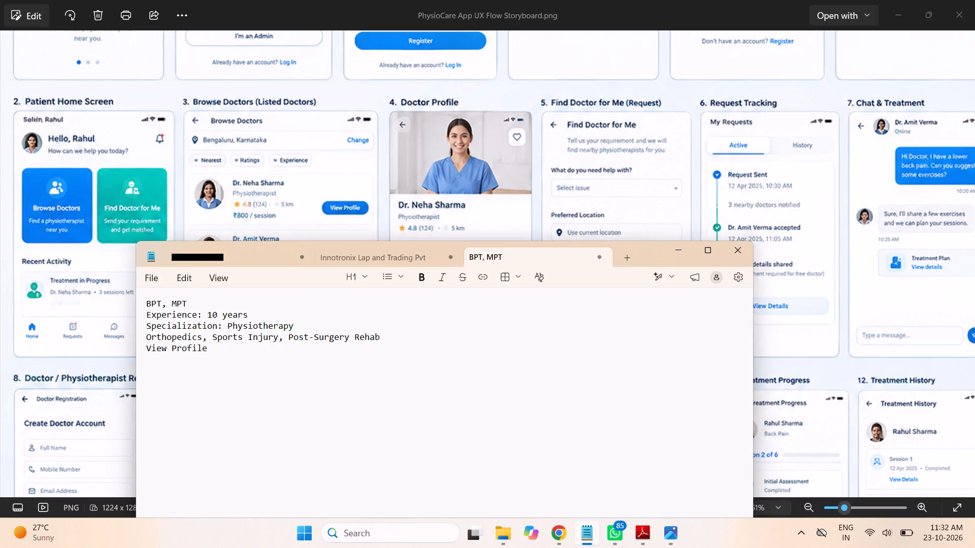
# Copy "View Profile" from the note and replace the "Book" button label on the Dr.Wanitha card in Figma with it.
pyautogui.moveTo(208, 351); pyautogui.dragTo(116, 357)
pyautogui.hotkey('ctrl', 'c')
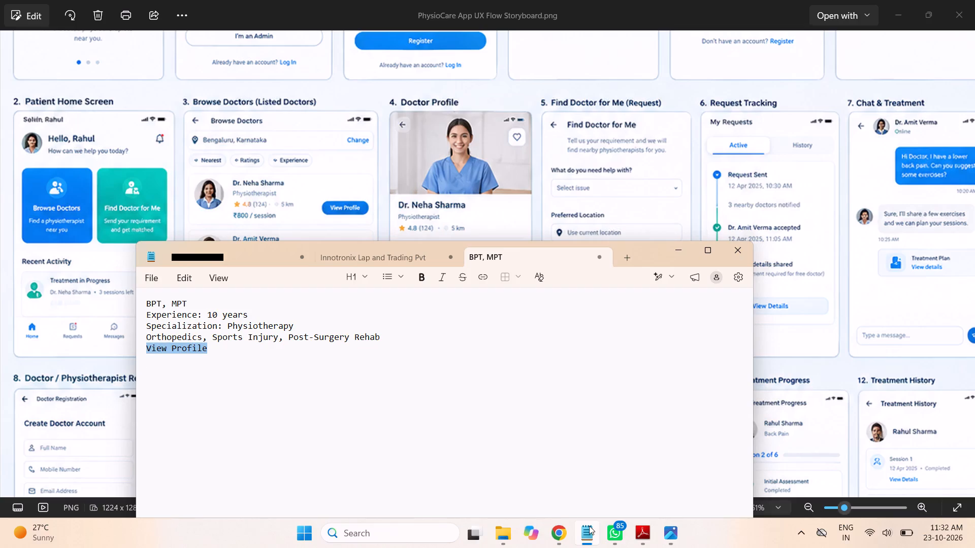
pyautogui.click(568, 536)
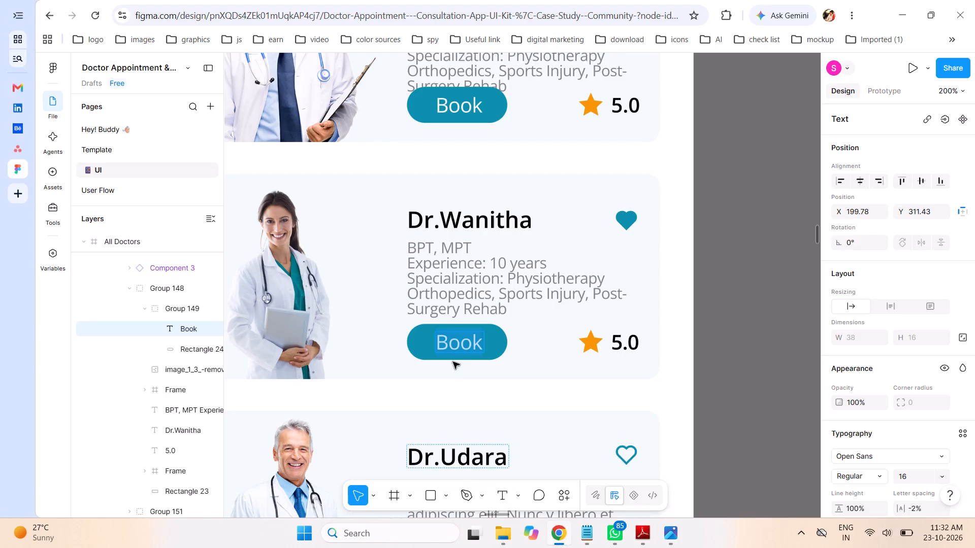
pyautogui.doubleClick(458, 347)
pyautogui.hotkey('ctrl', 'v')
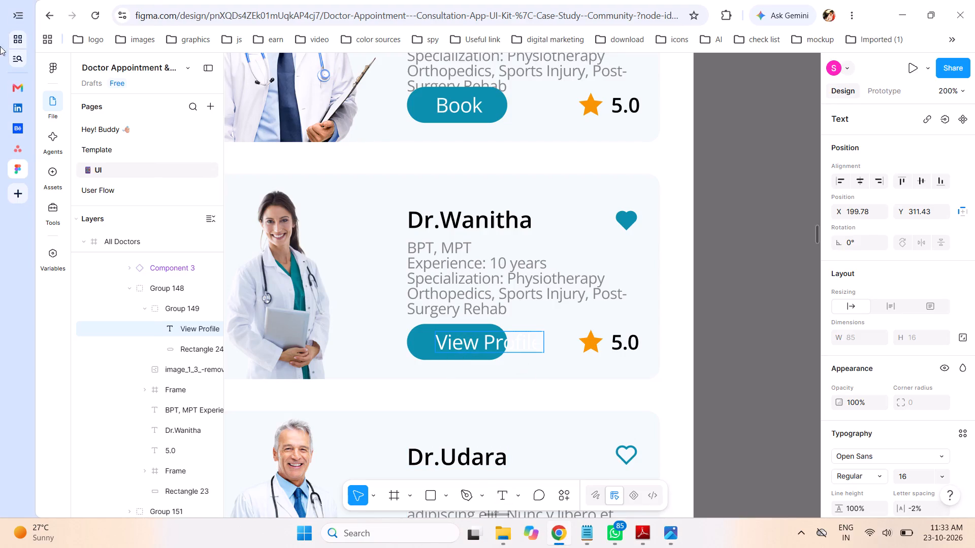
pyautogui.click(755, 307)
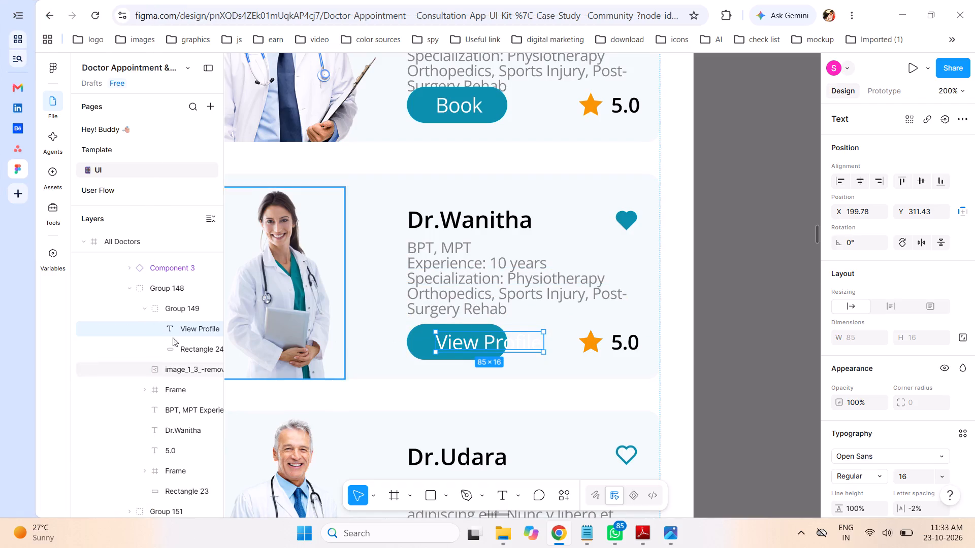
# Widen the button rectangle behind the Dr.Wanitha card's "View Profile" label to about 108, extending its right side.
pyautogui.click(172, 350)
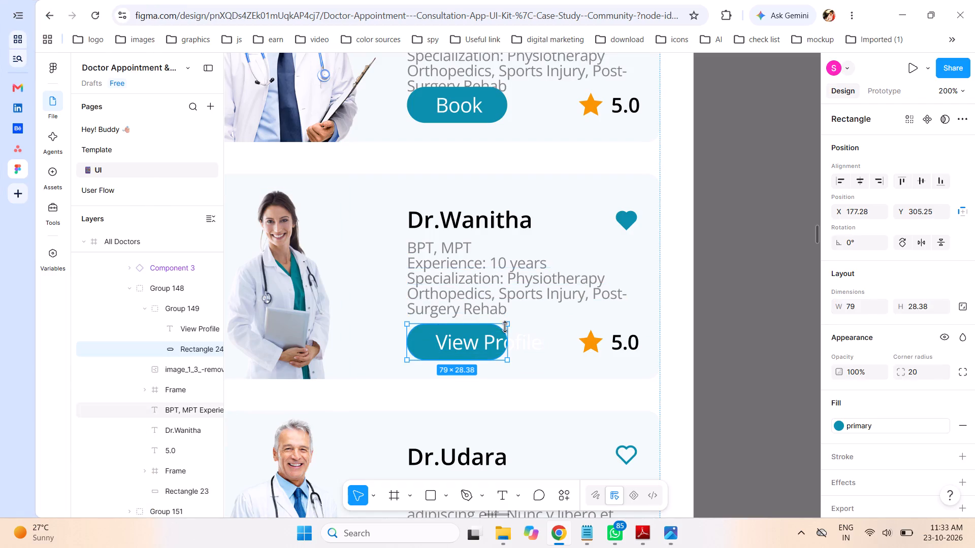
pyautogui.moveTo(507, 342); pyautogui.dragTo(548, 346)
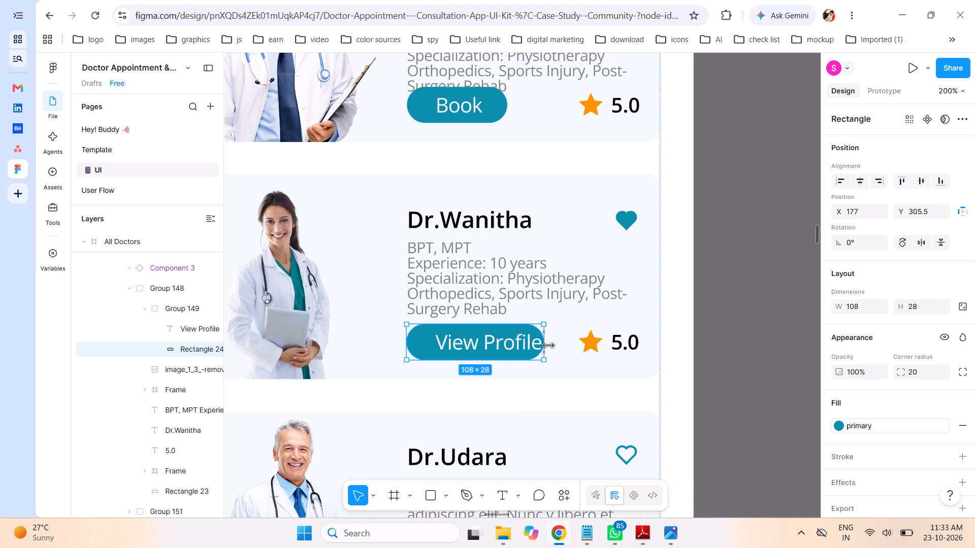
# In Figma, widen the View Profile button on Dr.Wanitha's card to 113 and centre its label horizontally and vertically on the button.
pyautogui.moveTo(548, 346); pyautogui.dragTo(551, 348)
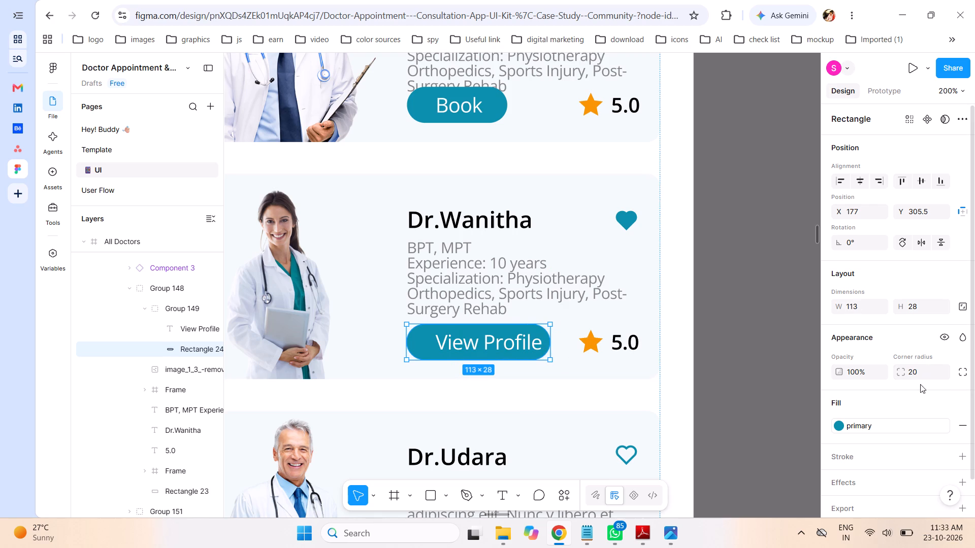
pyautogui.click(505, 348)
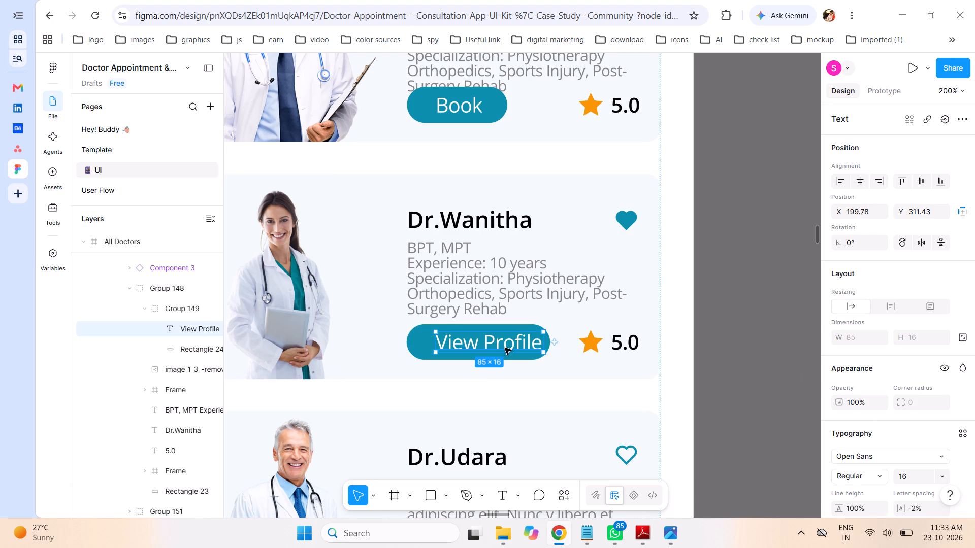
pyautogui.keyDown('shift'); pyautogui.click(423, 349); pyautogui.keyUp('shift')
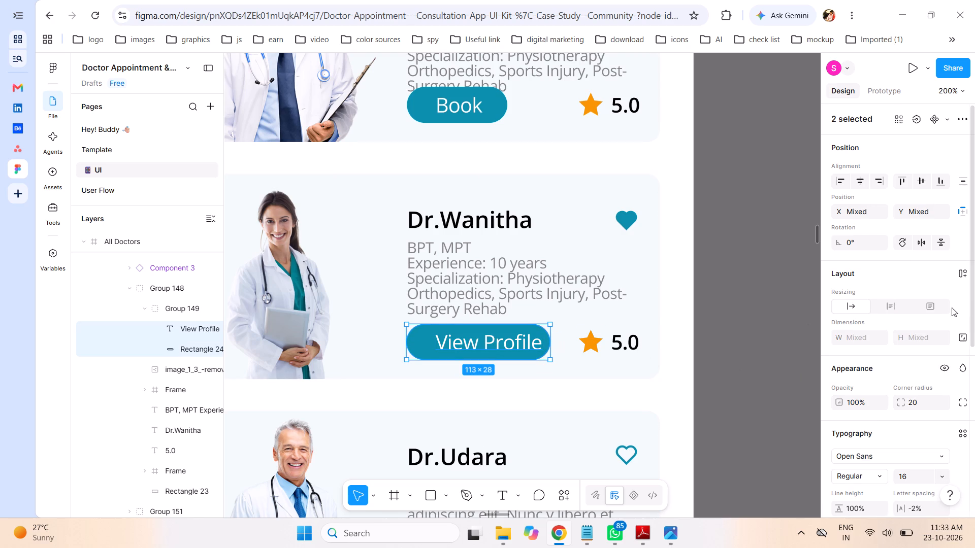
pyautogui.click(861, 183)
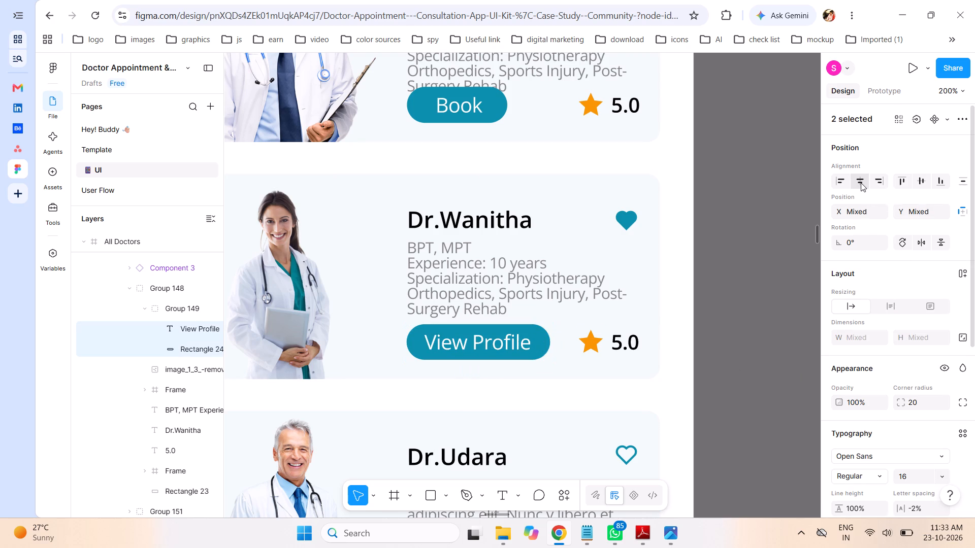
pyautogui.click(924, 180)
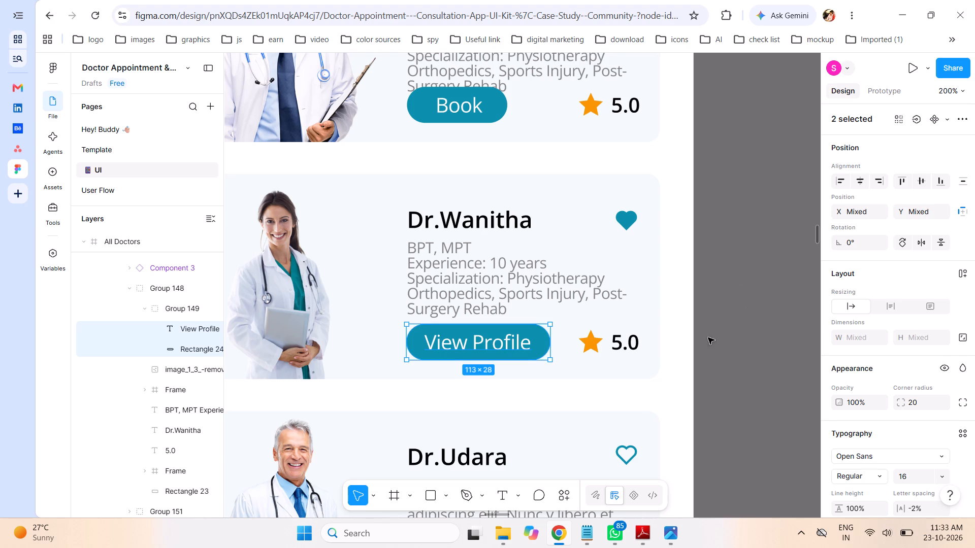
# Collapse the View Profile button's layer group on Dr.Wanitha's card and select the whole group.
pyautogui.click(145, 309)
pyautogui.click(172, 309)
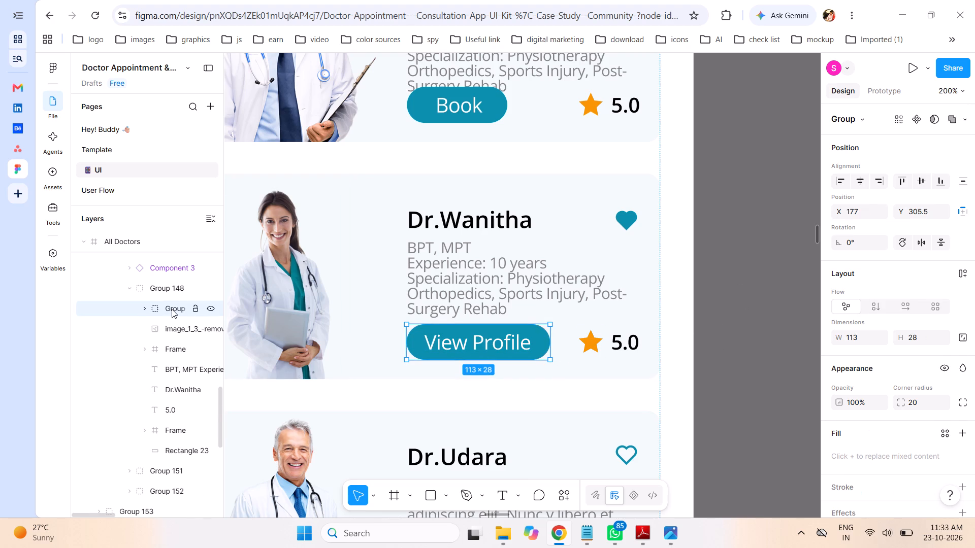
# Move Dr.Wanitha's name, details text and View Profile button together towards the doctor photo, to about X 149.
pyautogui.keyDown('ctrl'); pyautogui.click(171, 368); pyautogui.keyUp('ctrl')
pyautogui.keyDown('ctrl'); pyautogui.click(170, 391); pyautogui.keyUp('ctrl')
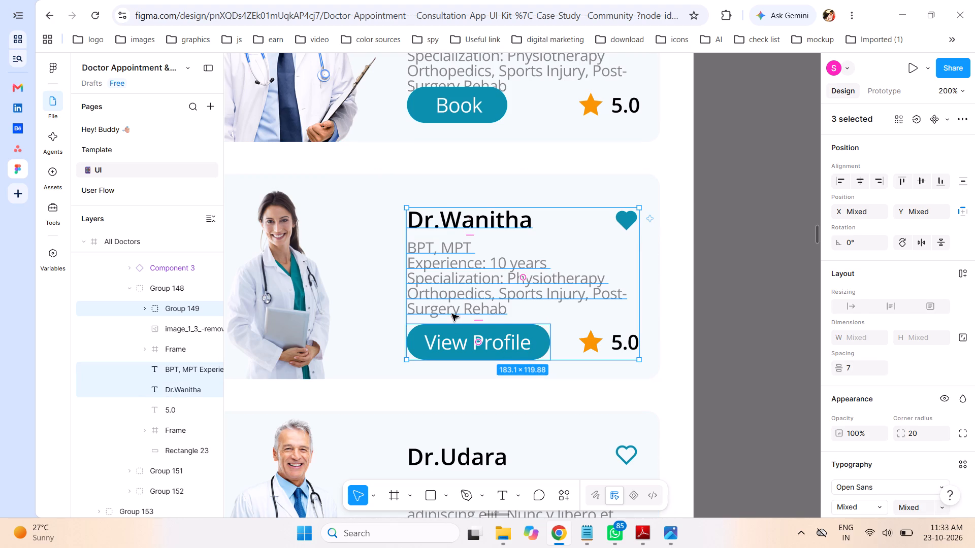
pyautogui.moveTo(456, 313); pyautogui.dragTo(424, 314)
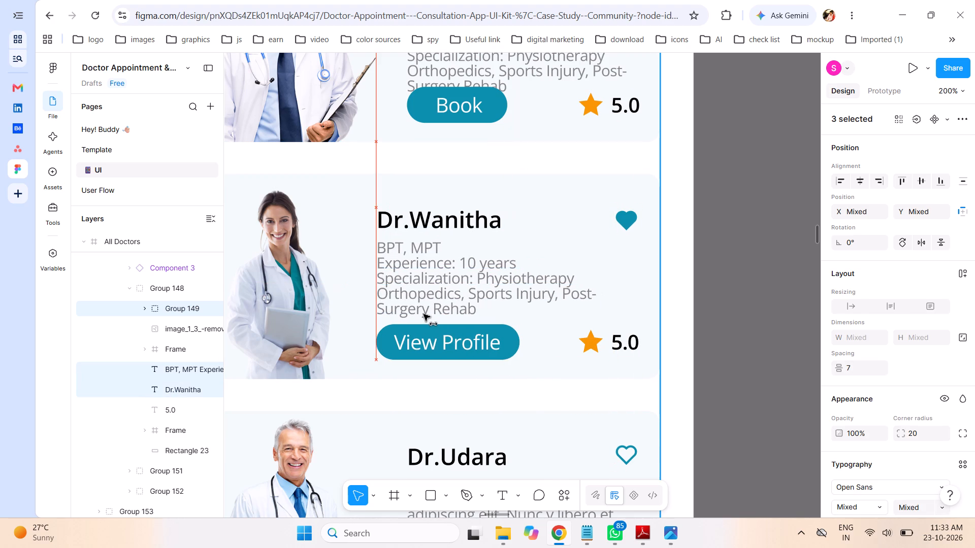
pyautogui.moveTo(424, 314); pyautogui.dragTo(420, 314)
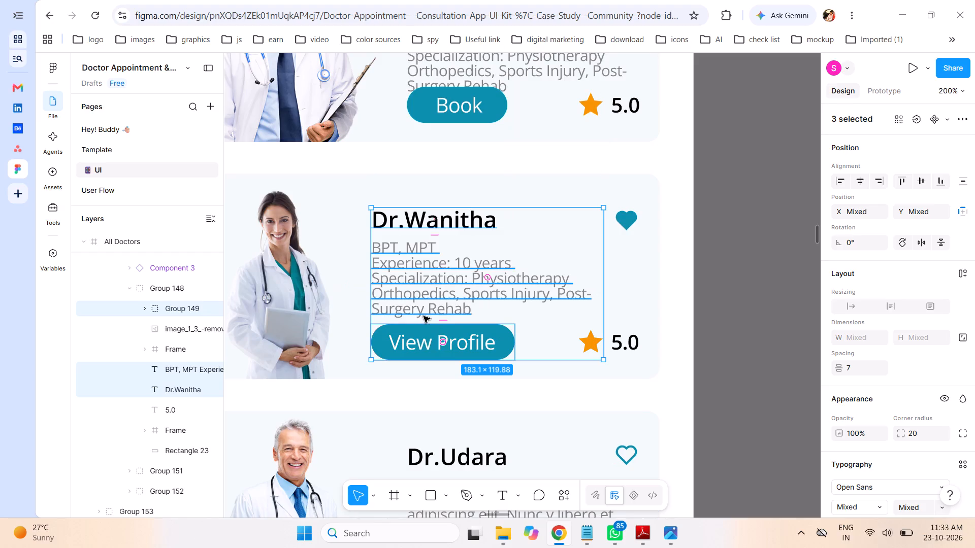
# Widen the details text box on Dr.Wanitha's card to about 215.
pyautogui.click(177, 371)
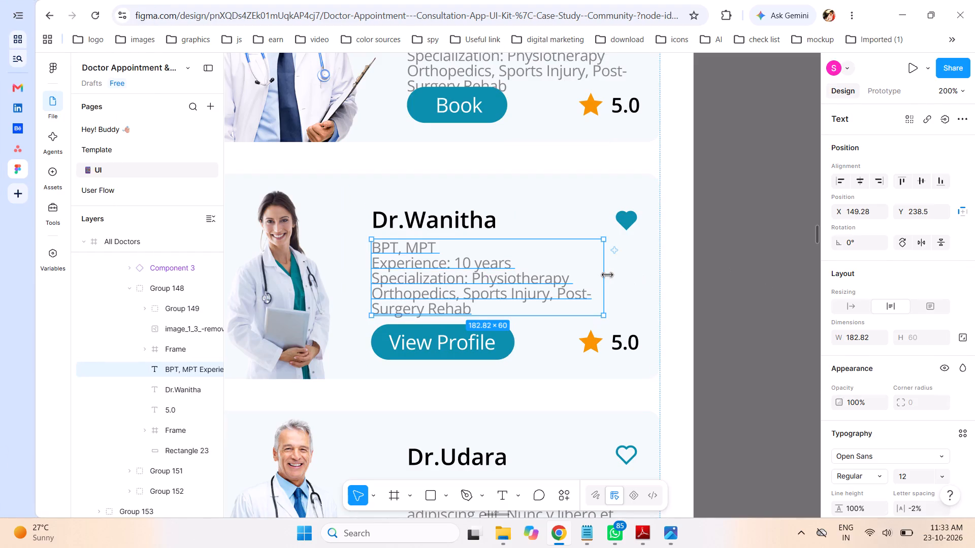
pyautogui.moveTo(605, 275); pyautogui.dragTo(641, 278)
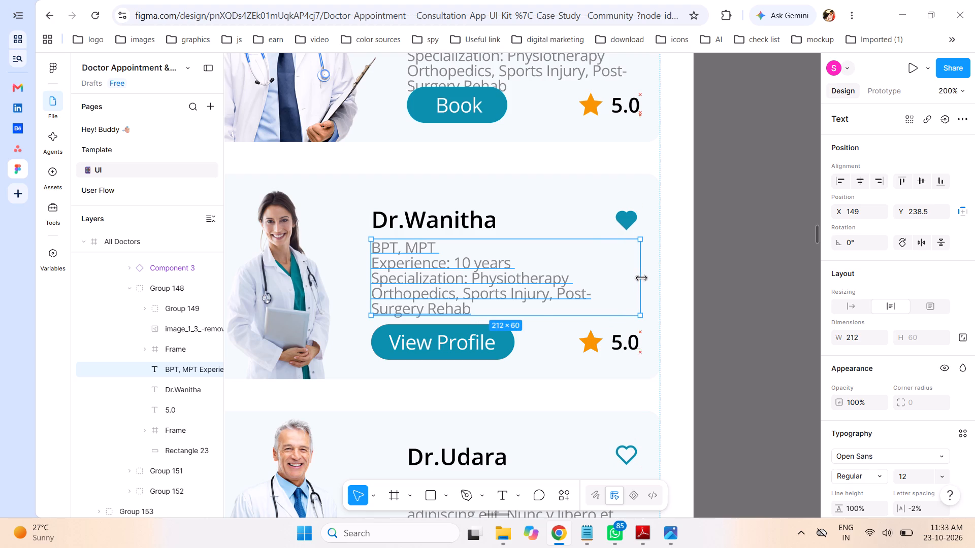
pyautogui.moveTo(641, 278); pyautogui.dragTo(644, 278)
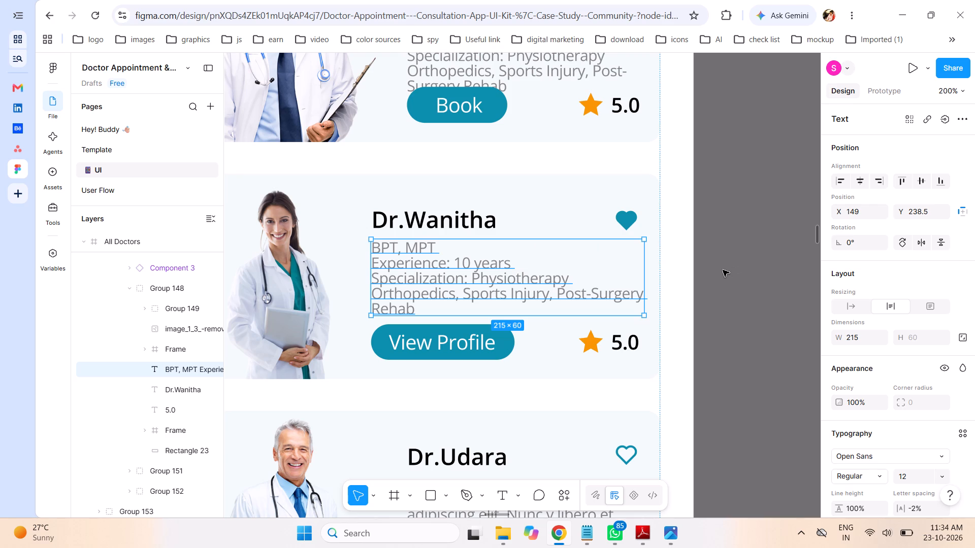
# Delete the doctor photo from Dr.Wanitha's card.
pyautogui.click(172, 349)
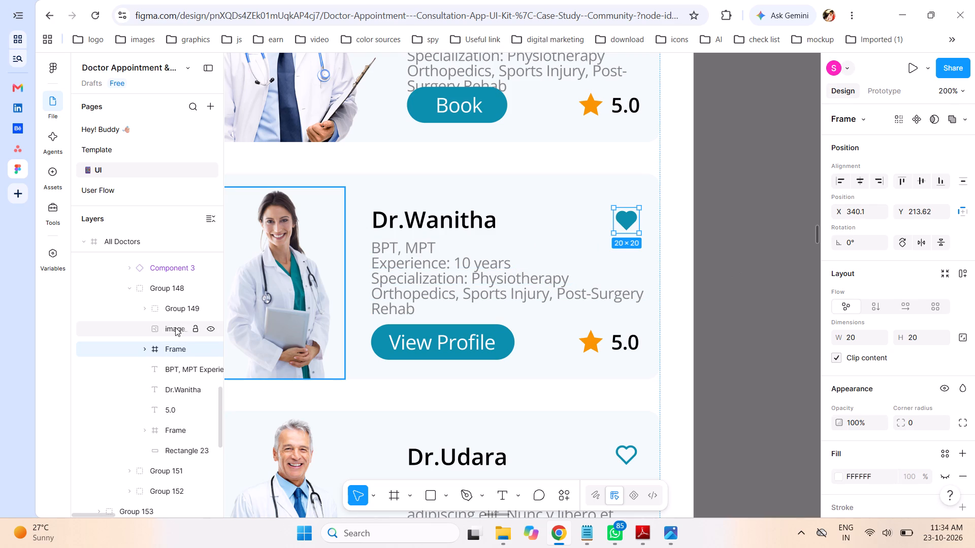
pyautogui.click(753, 421)
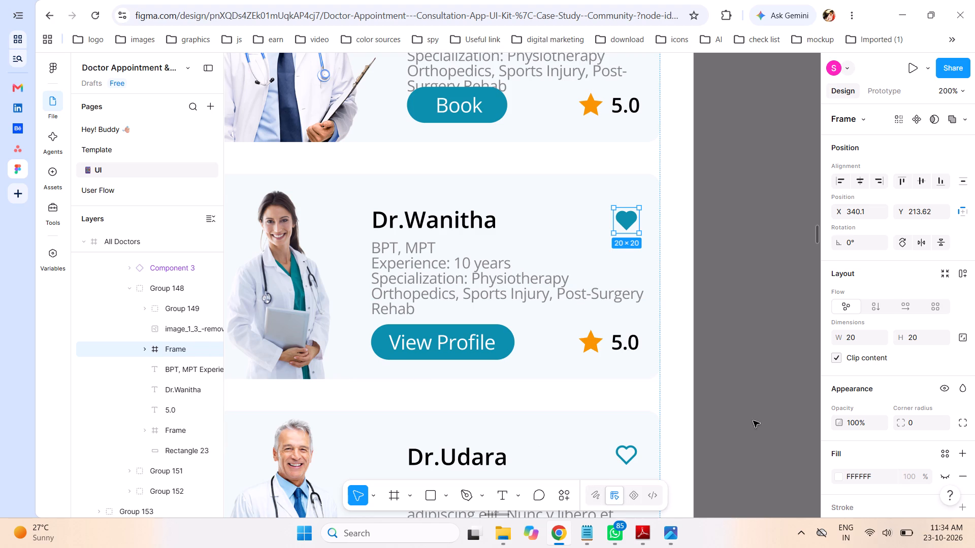
pyautogui.scroll(-5, 701, 390)
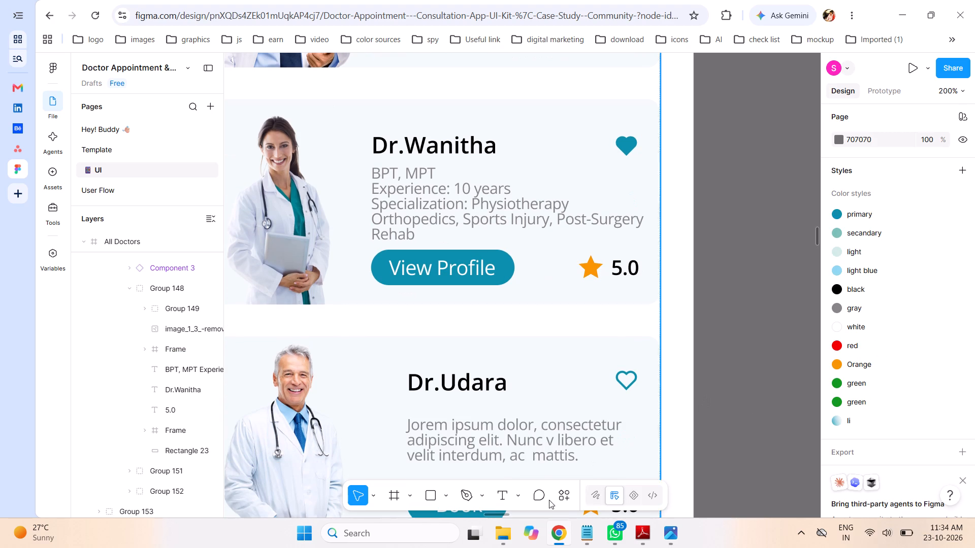
pyautogui.moveTo(498, 515); pyautogui.dragTo(493, 517)
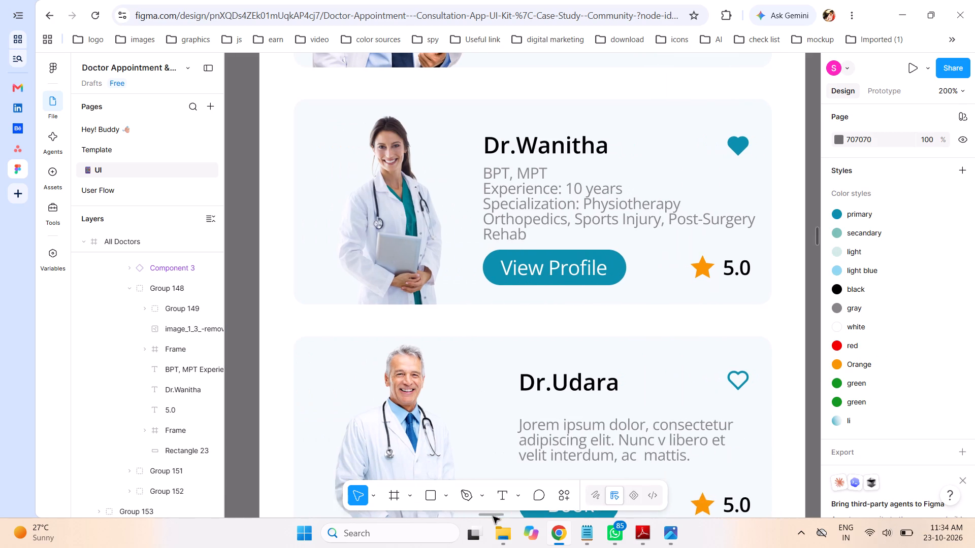
pyautogui.moveTo(493, 517); pyautogui.dragTo(494, 517)
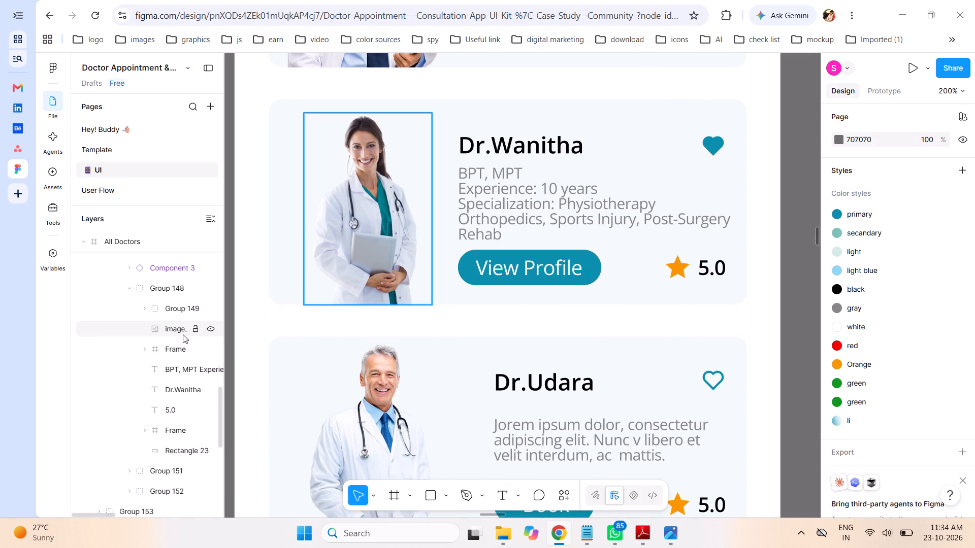
pyautogui.click(364, 223)
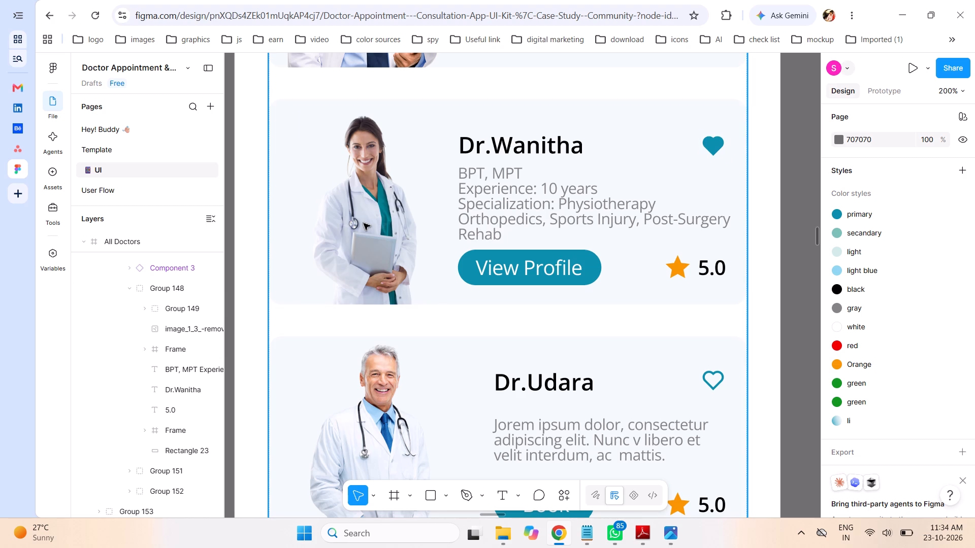
pyautogui.click(175, 383)
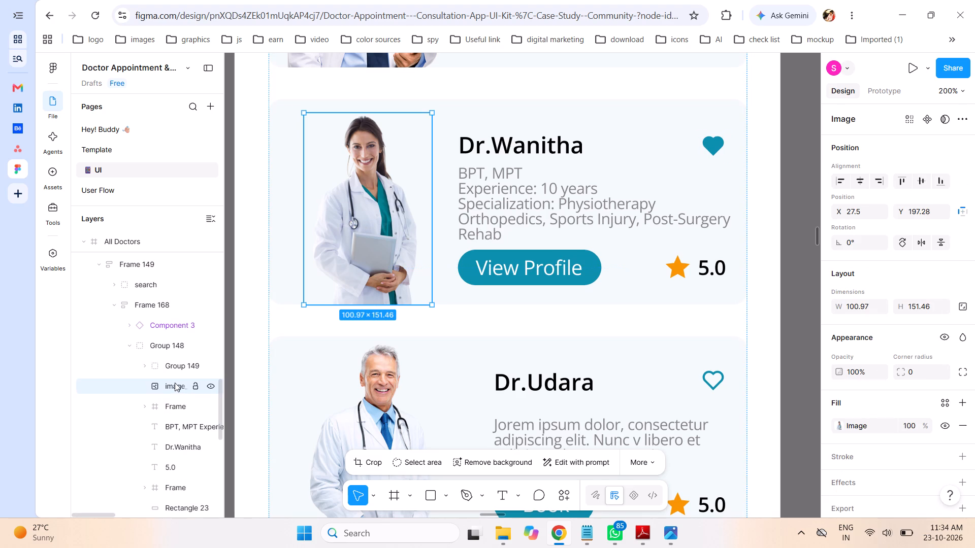
pyautogui.press('Delete')
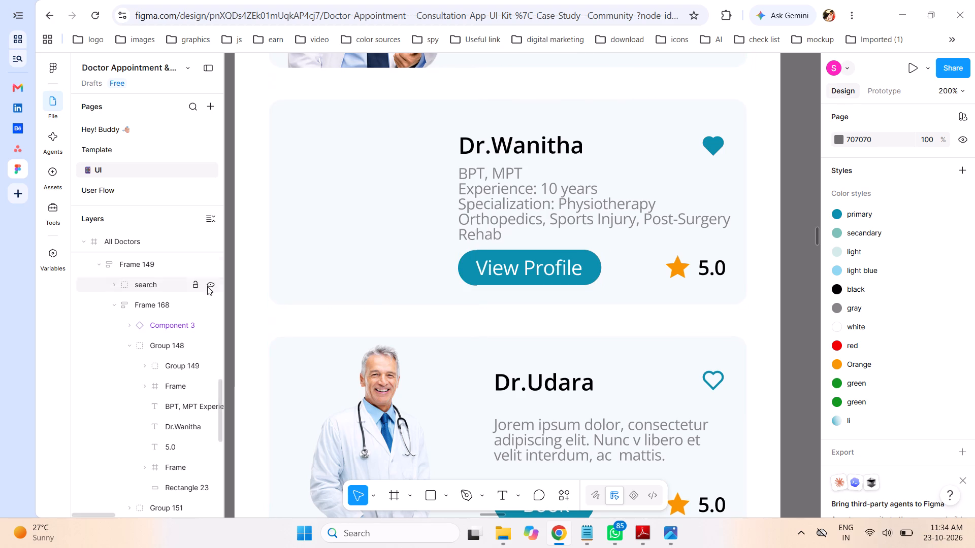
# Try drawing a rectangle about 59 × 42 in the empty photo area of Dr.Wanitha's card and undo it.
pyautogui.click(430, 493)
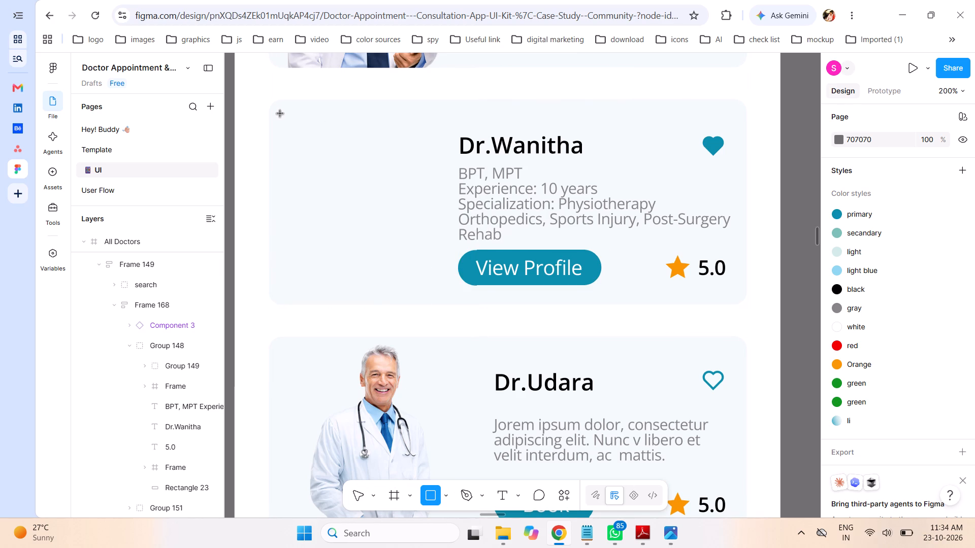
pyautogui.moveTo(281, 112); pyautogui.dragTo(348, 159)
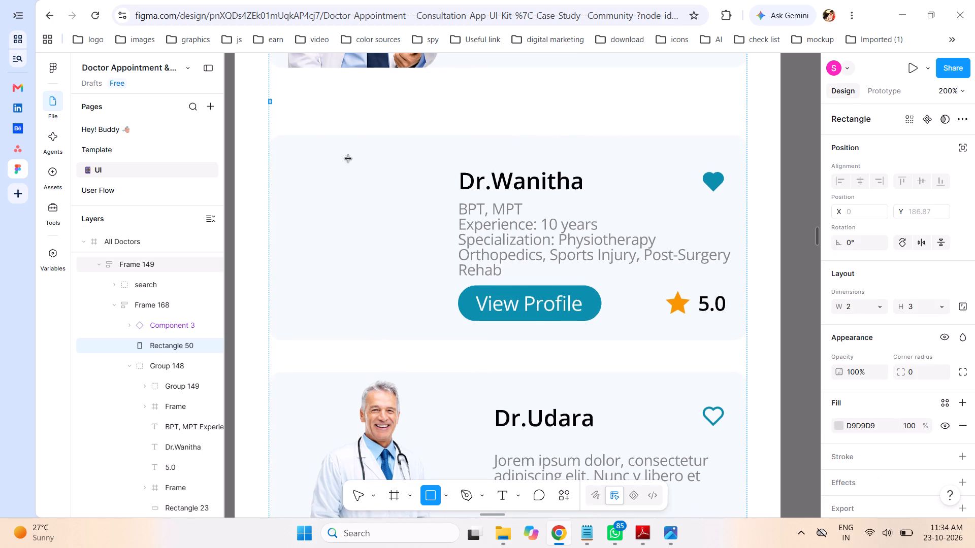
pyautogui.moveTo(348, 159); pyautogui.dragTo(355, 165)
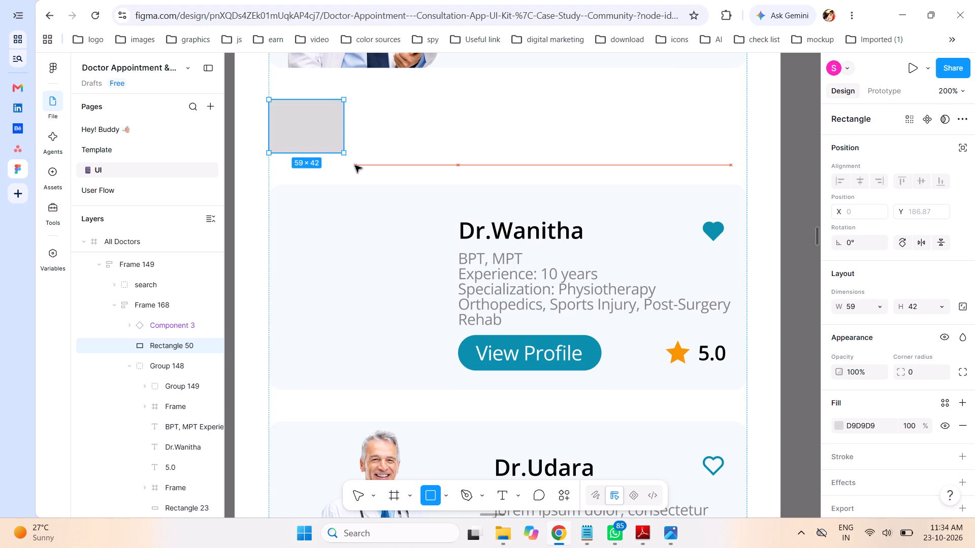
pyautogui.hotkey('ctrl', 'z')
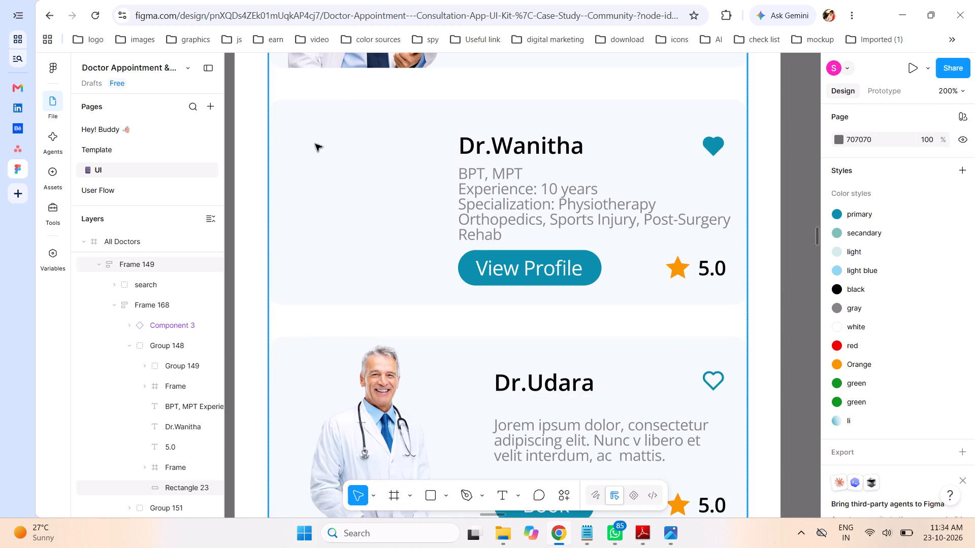
# Draw a rectangle about 129 × 131 as the photo placeholder for Dr.Wanitha's card.
pyautogui.click(307, 139)
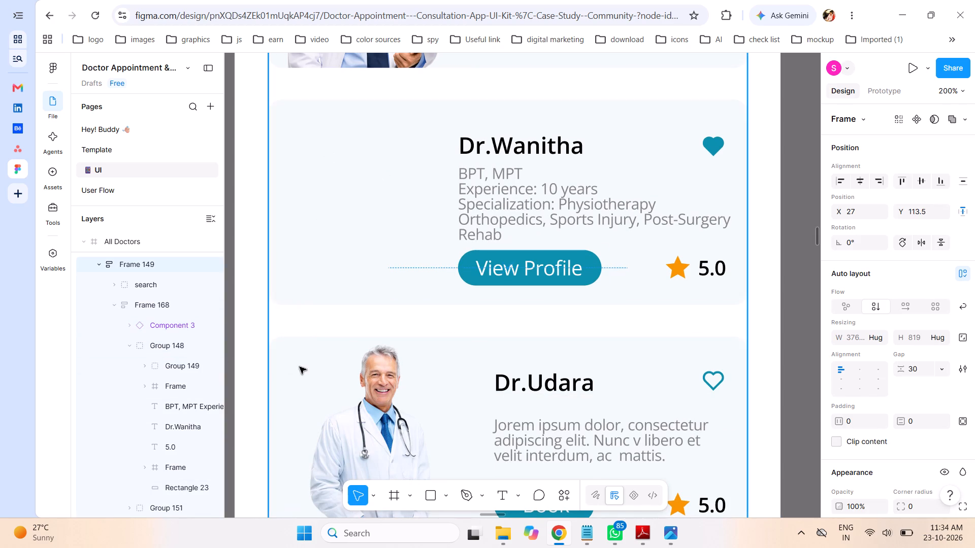
pyautogui.click(171, 366)
pyautogui.click(171, 386)
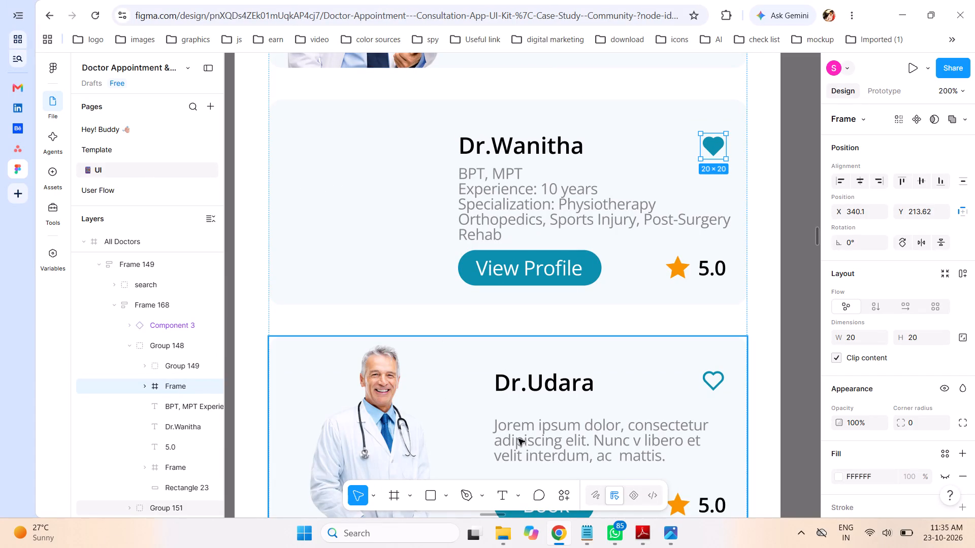
pyautogui.click(430, 498)
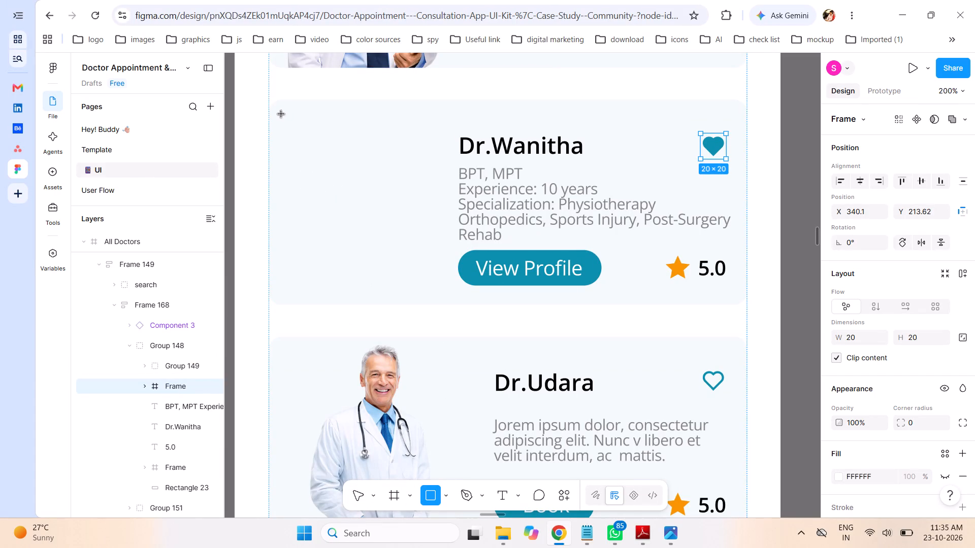
pyautogui.moveTo(281, 114); pyautogui.dragTo(402, 187)
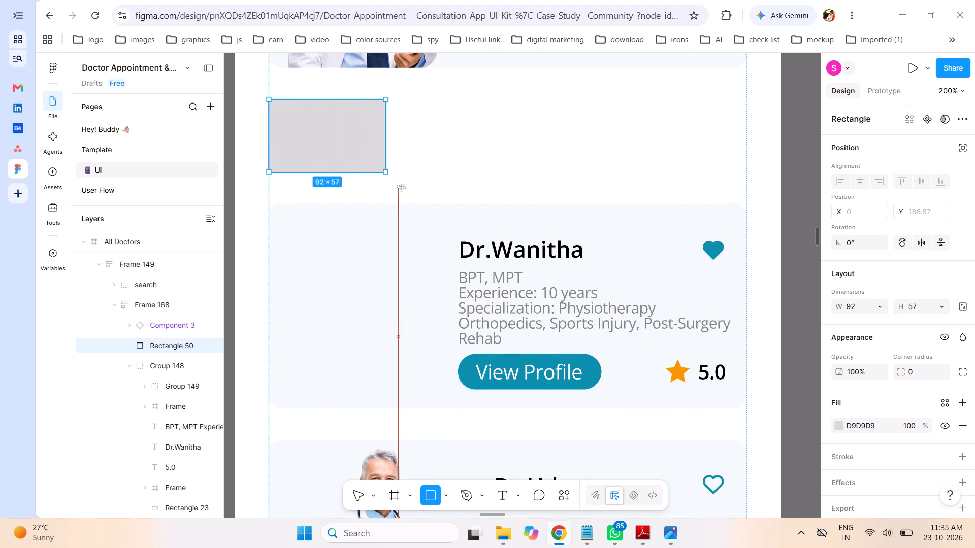
pyautogui.moveTo(402, 187); pyautogui.dragTo(444, 285)
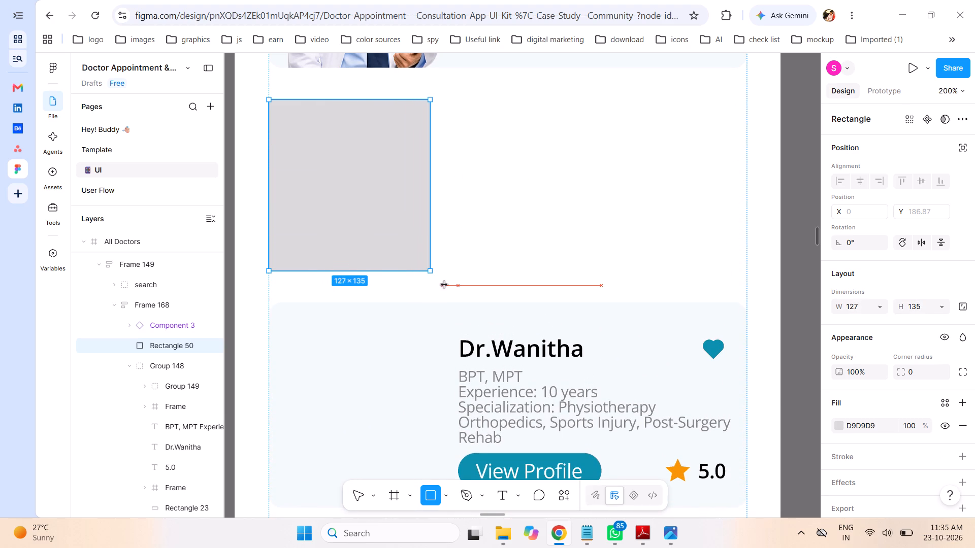
pyautogui.moveTo(444, 285); pyautogui.dragTo(445, 281)
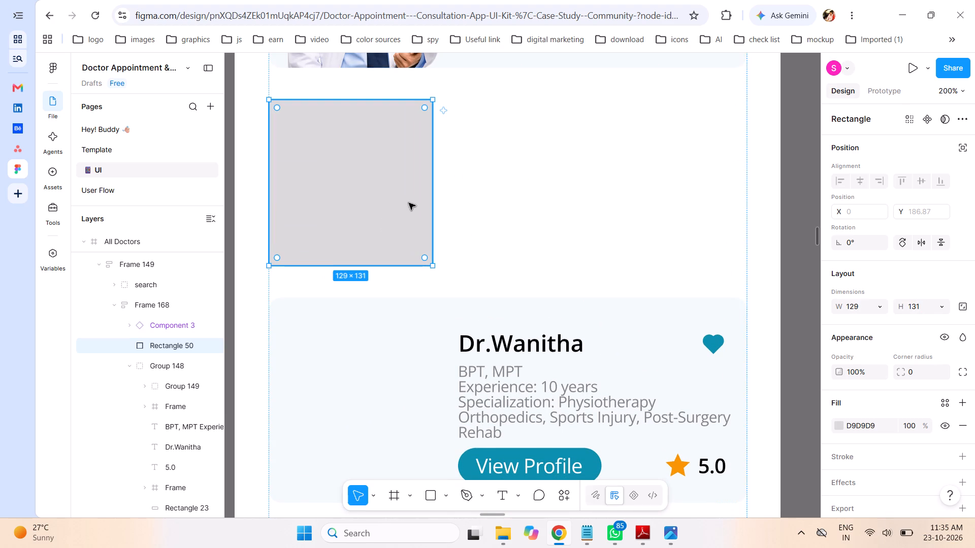
# Move the new placeholder rectangle's layer into Group 148, Dr.Wanitha's card group.
pyautogui.scroll(-2, 409, 203)
pyautogui.moveTo(165, 342); pyautogui.dragTo(168, 373)
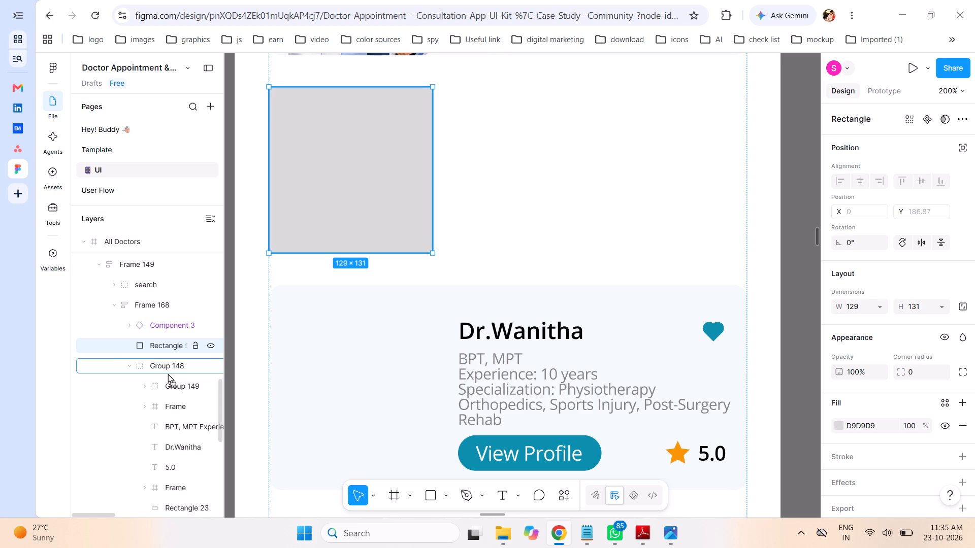
pyautogui.moveTo(168, 373); pyautogui.dragTo(169, 378)
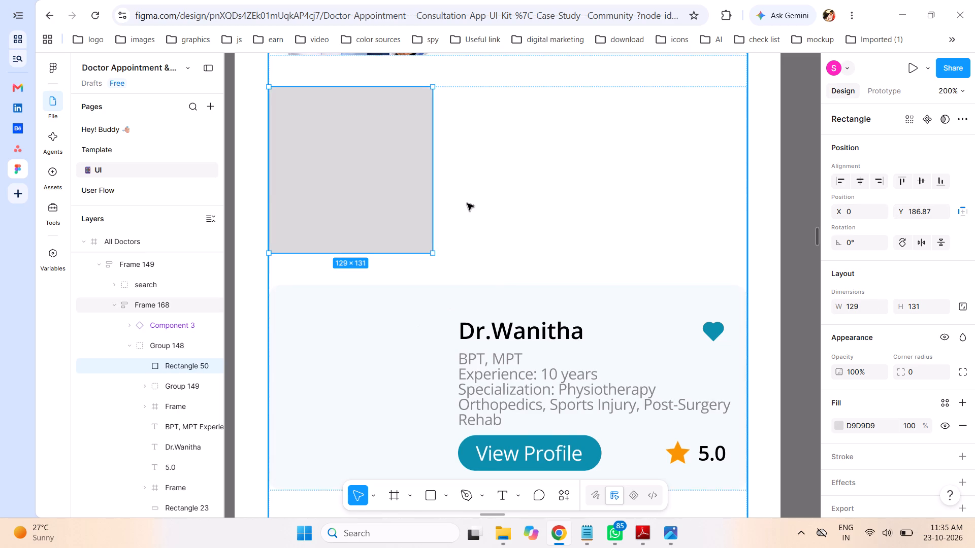
# Position the placeholder rectangle in the empty photo area of Dr.Wanitha's card, at about X 9, Y 196.5.
pyautogui.scroll(-1, 467, 203)
pyautogui.scroll(1, 467, 203)
pyautogui.scroll(-3, 467, 203)
pyautogui.moveTo(363, 181); pyautogui.dragTo(371, 266)
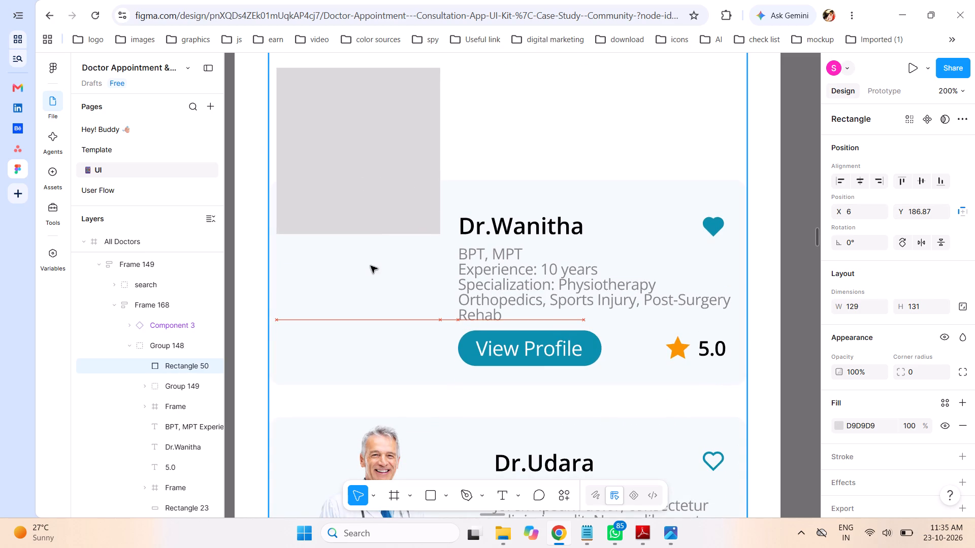
pyautogui.moveTo(371, 266); pyautogui.dragTo(370, 279)
pyautogui.moveTo(370, 171); pyautogui.dragTo(371, 259)
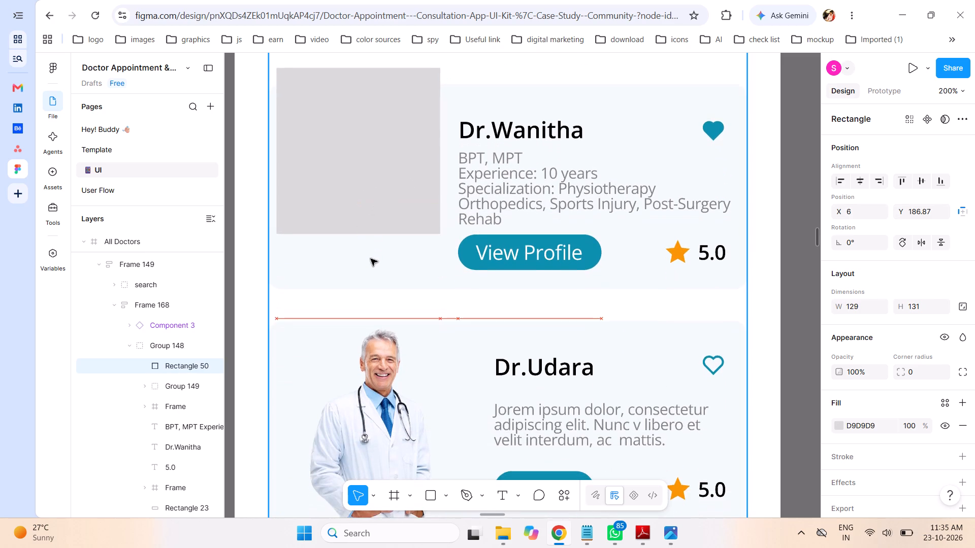
pyautogui.moveTo(371, 259); pyautogui.dragTo(374, 270)
pyautogui.moveTo(380, 163); pyautogui.dragTo(379, 180)
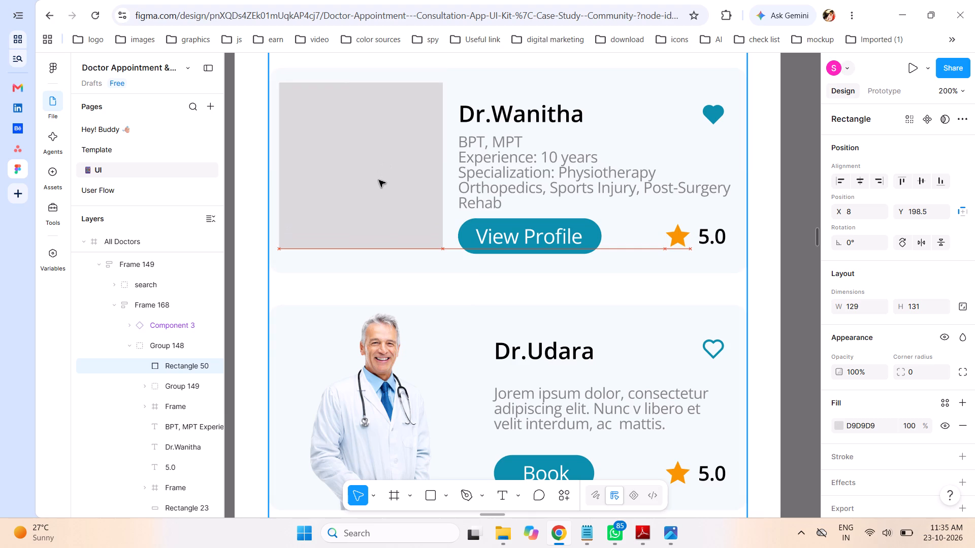
pyautogui.moveTo(379, 180); pyautogui.dragTo(378, 177)
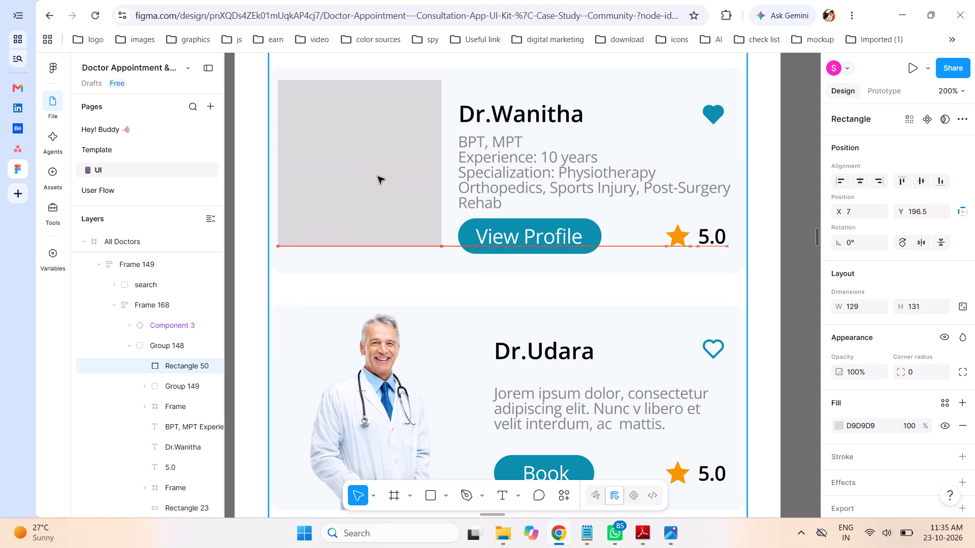
pyautogui.moveTo(378, 177); pyautogui.dragTo(381, 177)
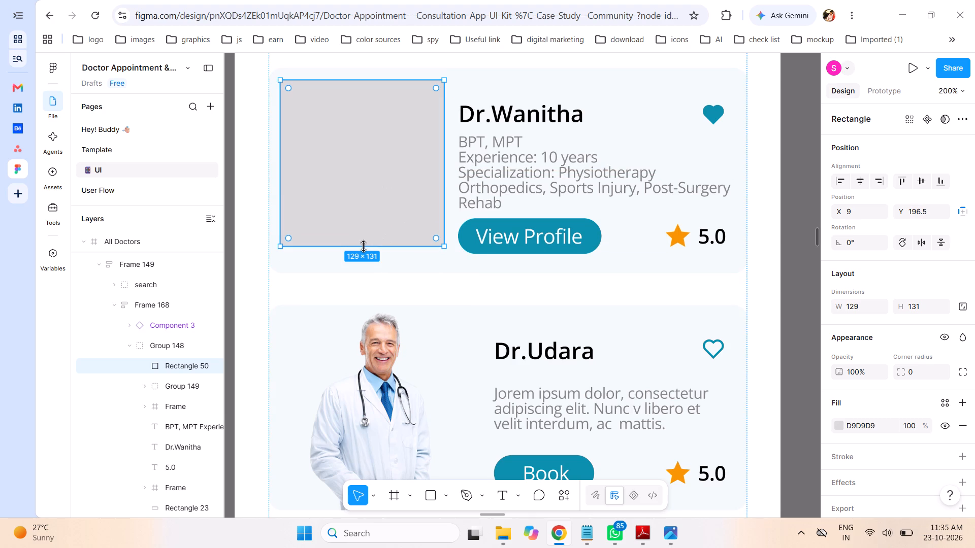
# Extend the placeholder rectangle down to the bottom edge of Dr.Wanitha's card, making it about 152 high, and deselect it.
pyautogui.moveTo(363, 246); pyautogui.dragTo(365, 271)
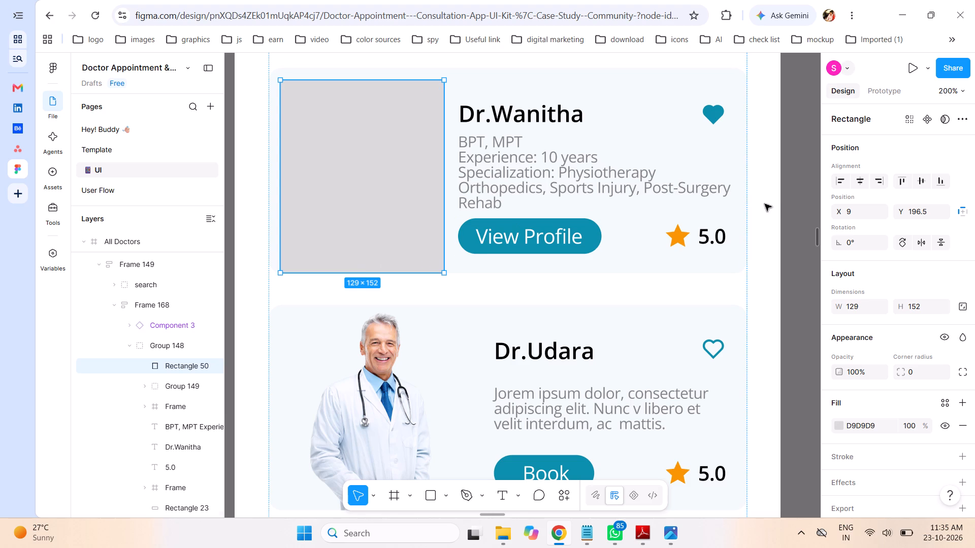
pyautogui.click(798, 194)
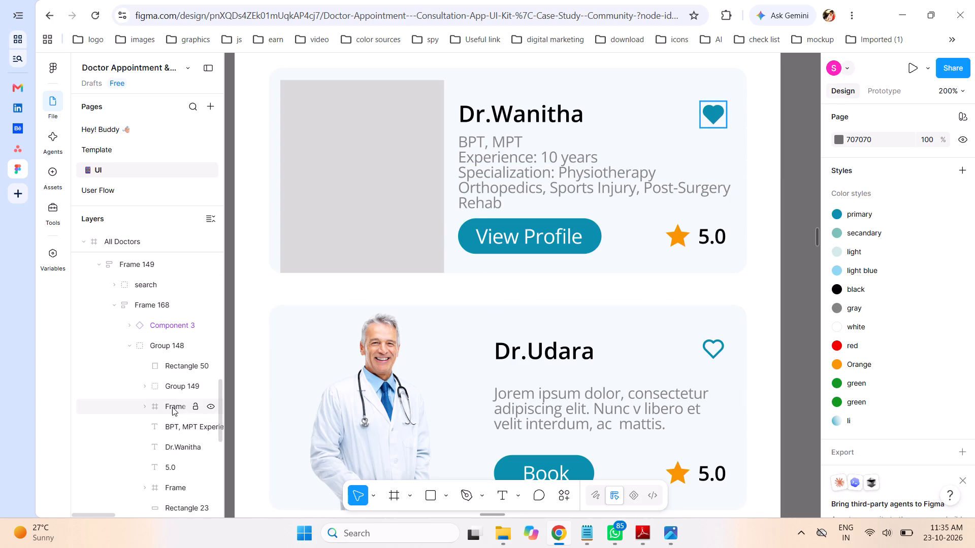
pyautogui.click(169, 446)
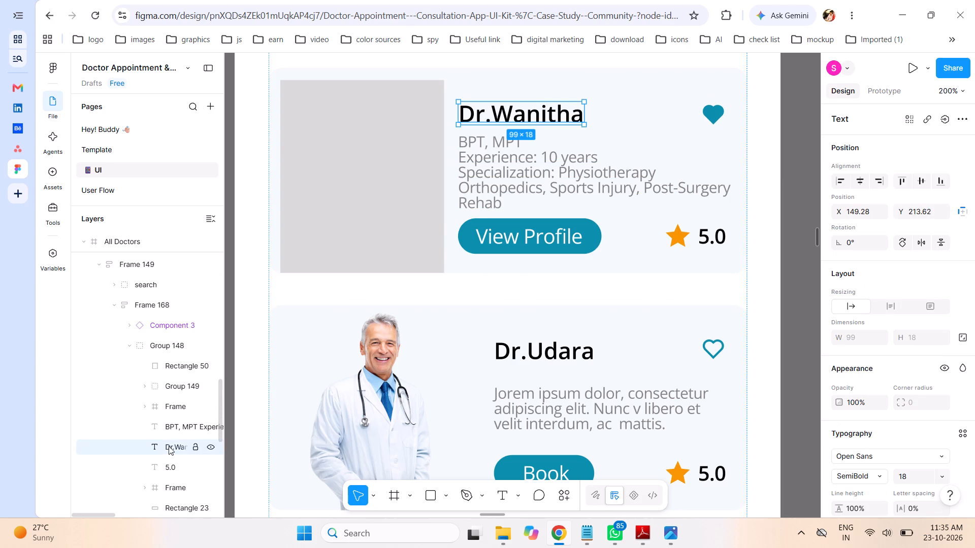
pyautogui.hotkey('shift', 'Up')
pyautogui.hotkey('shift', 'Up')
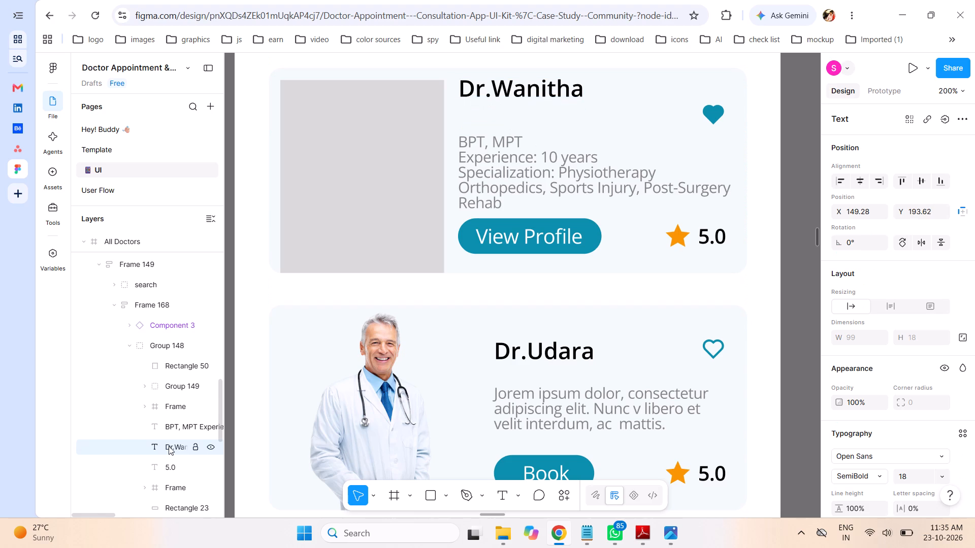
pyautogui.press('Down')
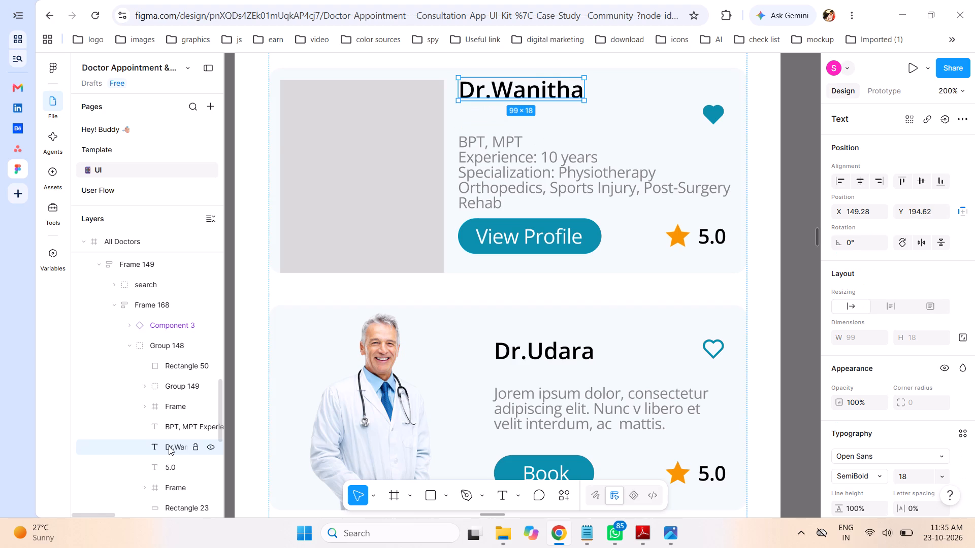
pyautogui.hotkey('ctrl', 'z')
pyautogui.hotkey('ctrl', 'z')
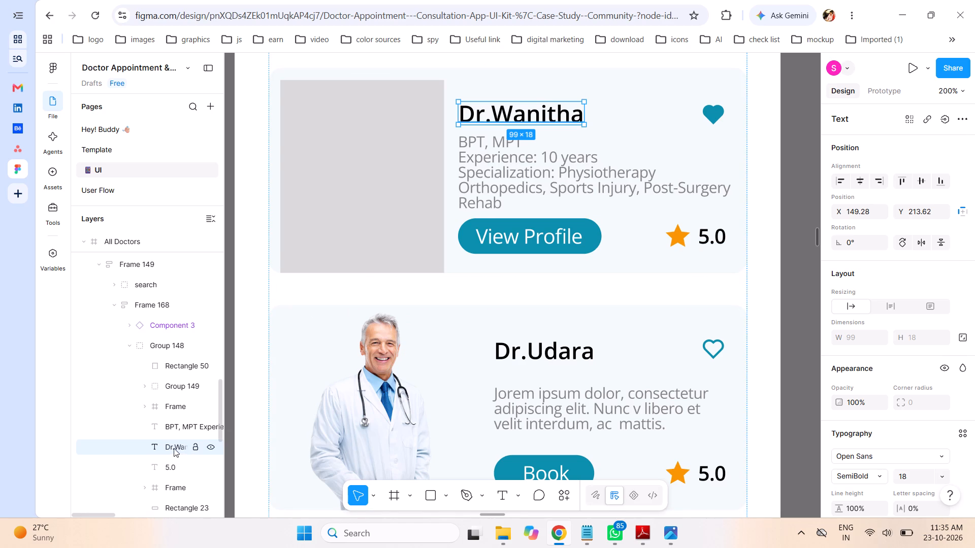
# Reorder the Dr.Wanitha name layer to sit directly beneath Group 149, above the heart icon's frame.
pyautogui.moveTo(173, 448); pyautogui.dragTo(174, 394)
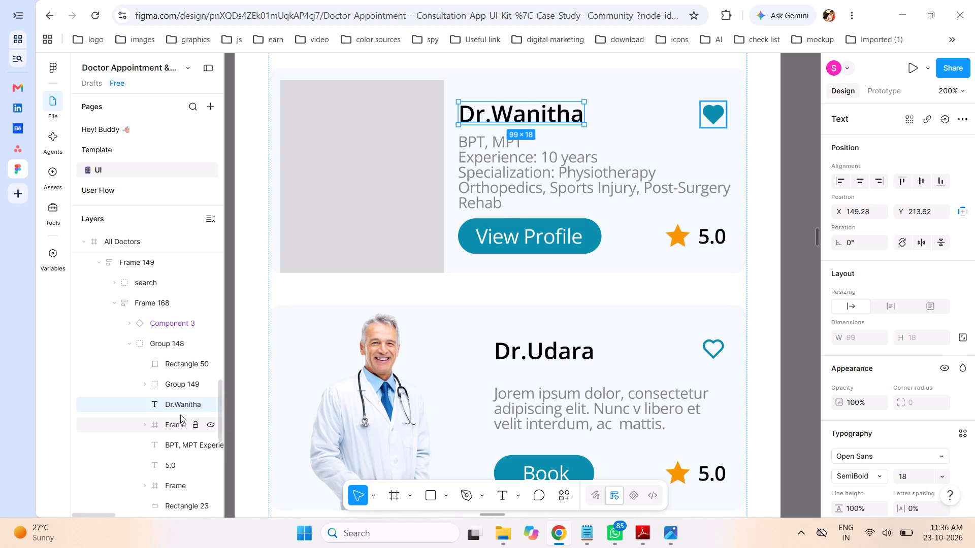
# Move Dr.Wanitha's name, heart icon and description together up by about 19, placing the description at Y 219.5.
pyautogui.keyDown('shift'); pyautogui.click(168, 422); pyautogui.keyUp('shift')
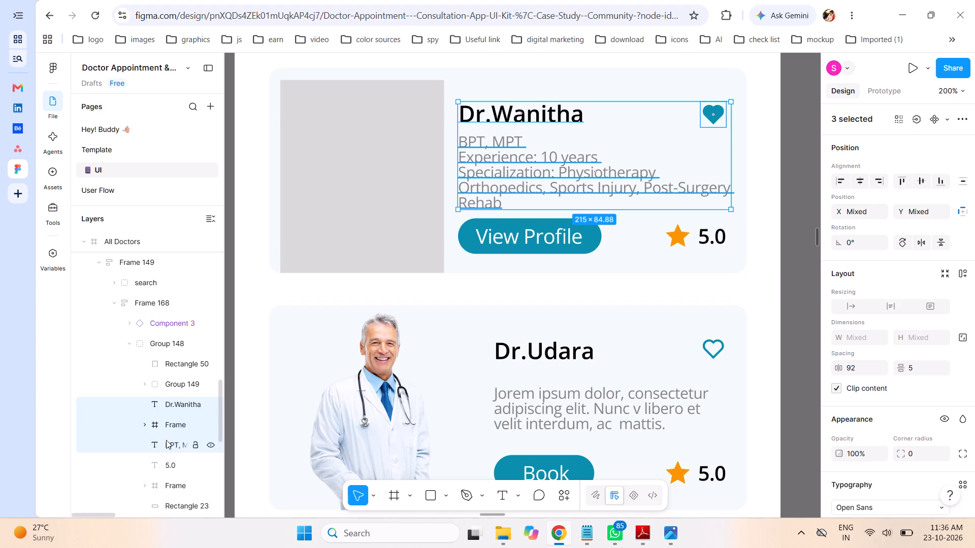
pyautogui.keyDown('ctrl'); pyautogui.click(164, 446); pyautogui.keyUp('ctrl')
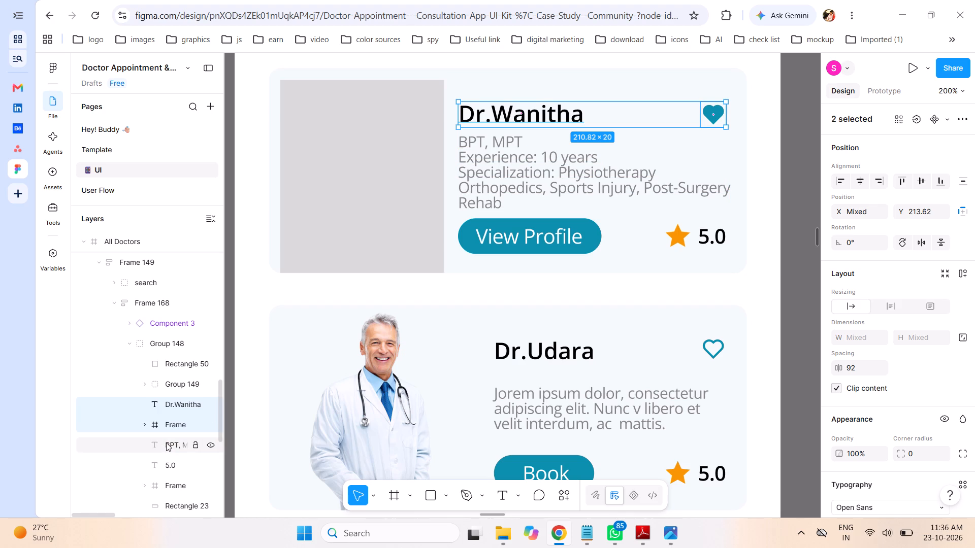
pyautogui.keyDown('shift'); pyautogui.click(168, 444); pyautogui.keyUp('shift')
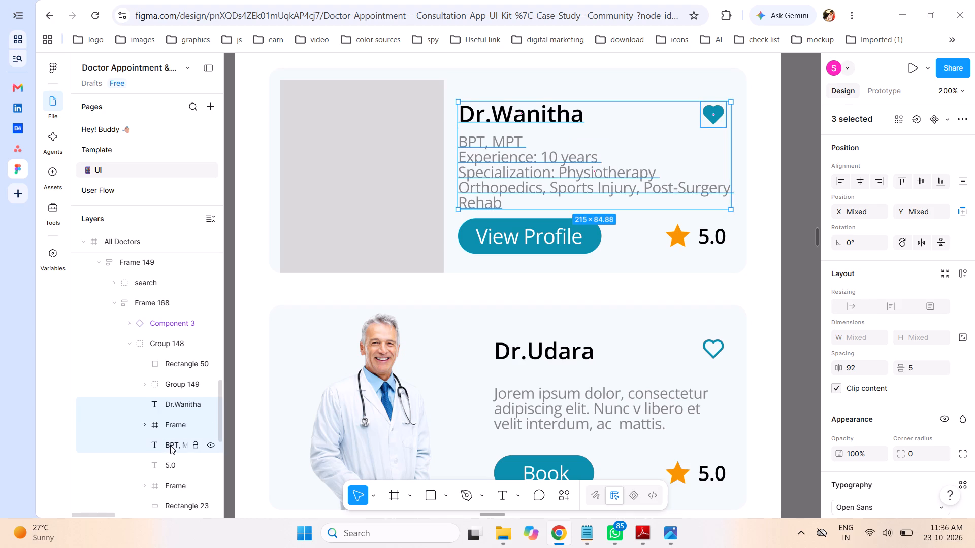
pyautogui.hotkey('shift', 'Up')
pyautogui.hotkey('shift', 'Up')
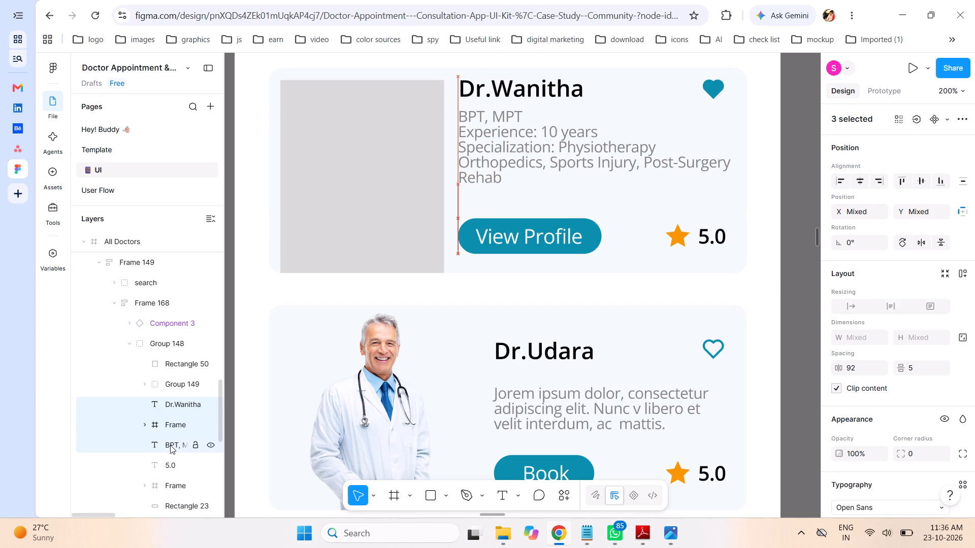
pyautogui.press('Down')
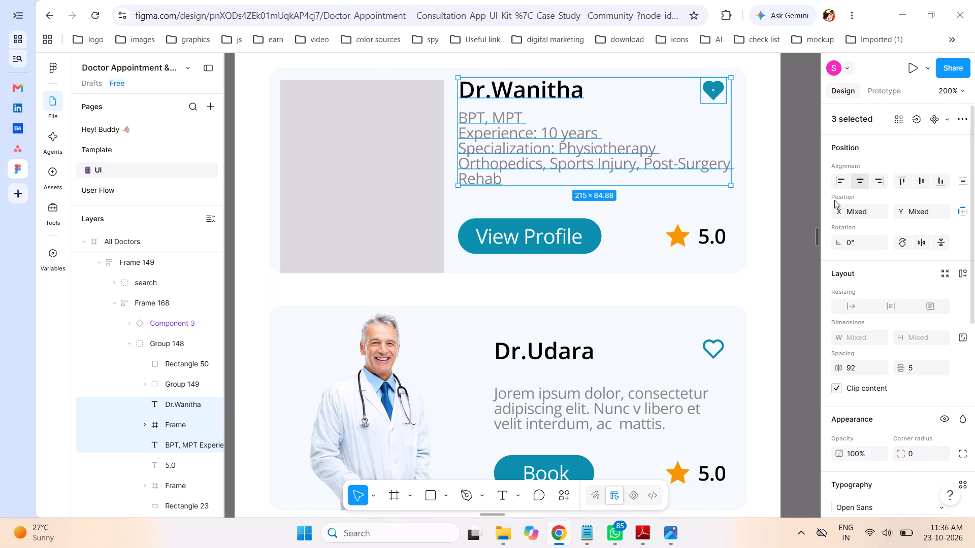
pyautogui.click(794, 207)
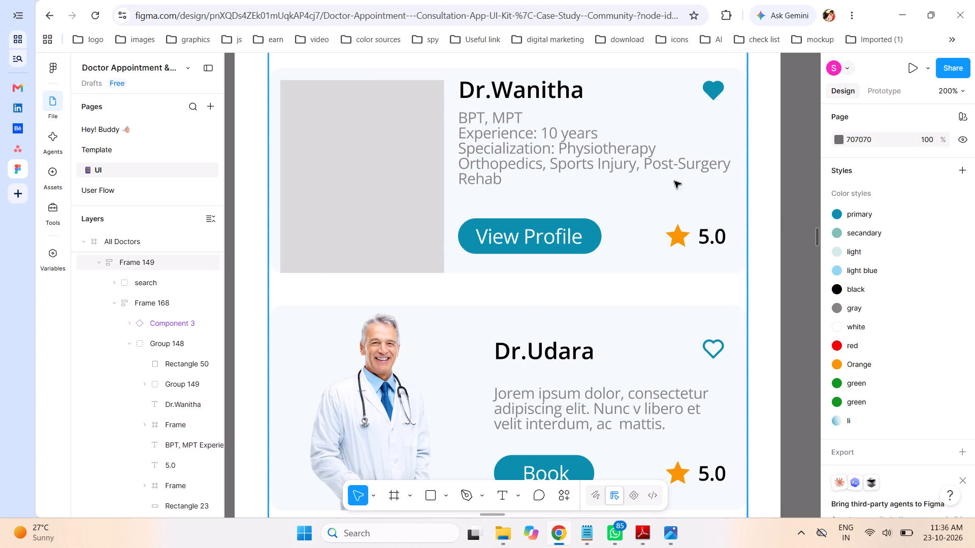
# Select the "Specialization:" label within Dr.Wanitha's description text and open its gray fill colour style.
pyautogui.click(581, 167)
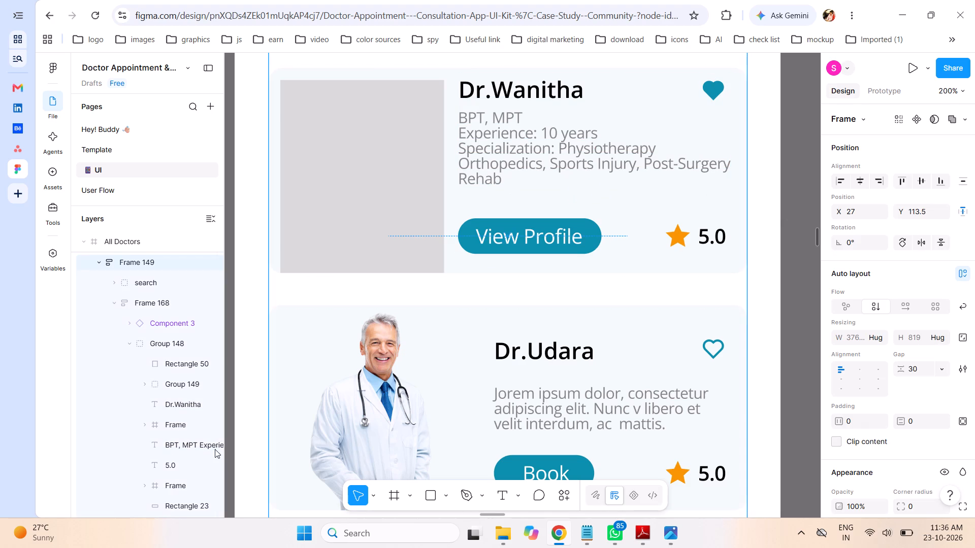
pyautogui.click(165, 443)
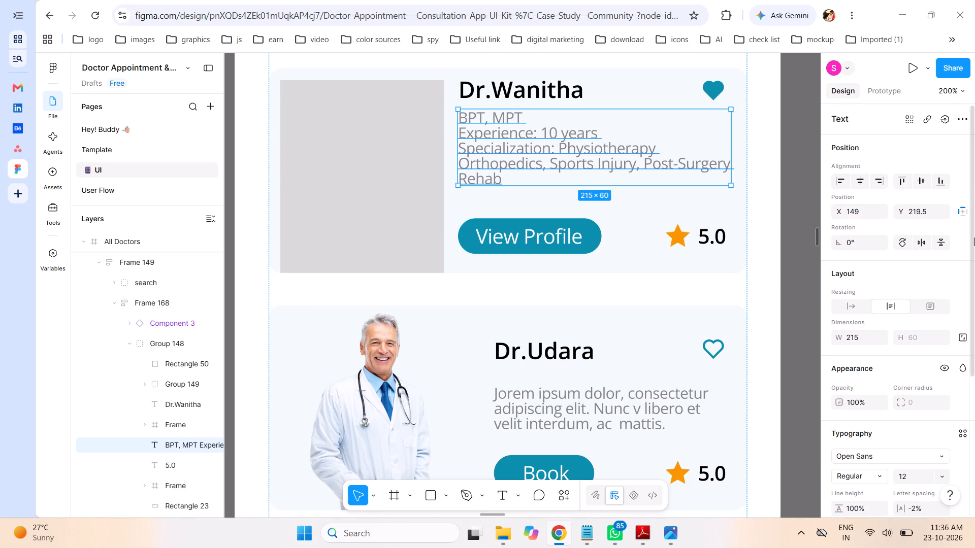
pyautogui.scroll(-2, 960, 247)
pyautogui.scroll(1, 960, 247)
pyautogui.scroll(-1, 960, 247)
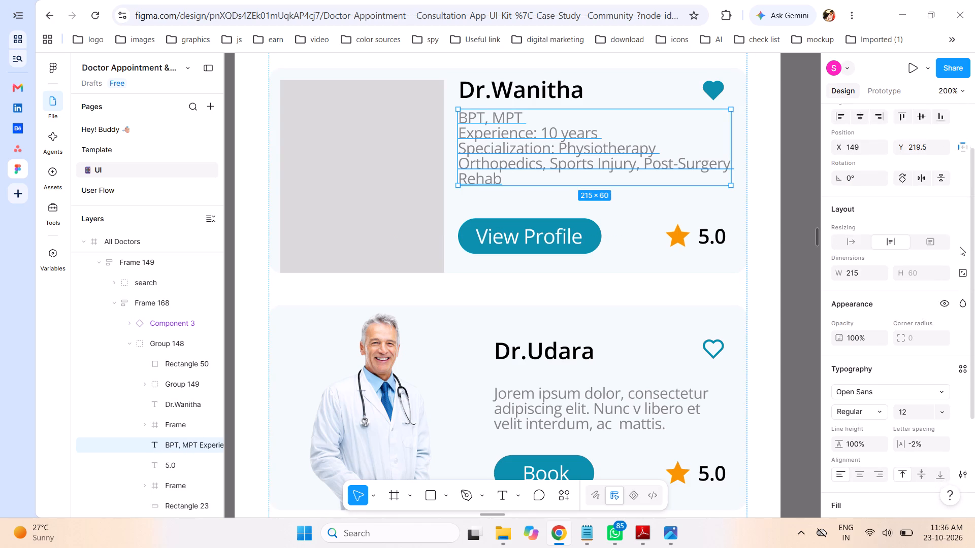
pyautogui.scroll(1, 960, 247)
pyautogui.scroll(-1, 960, 247)
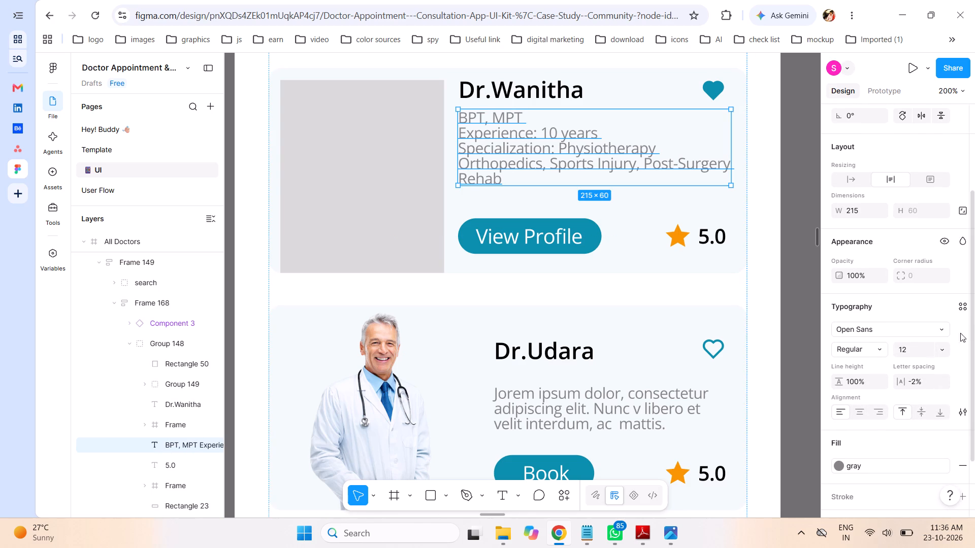
pyautogui.scroll(-3, 939, 330)
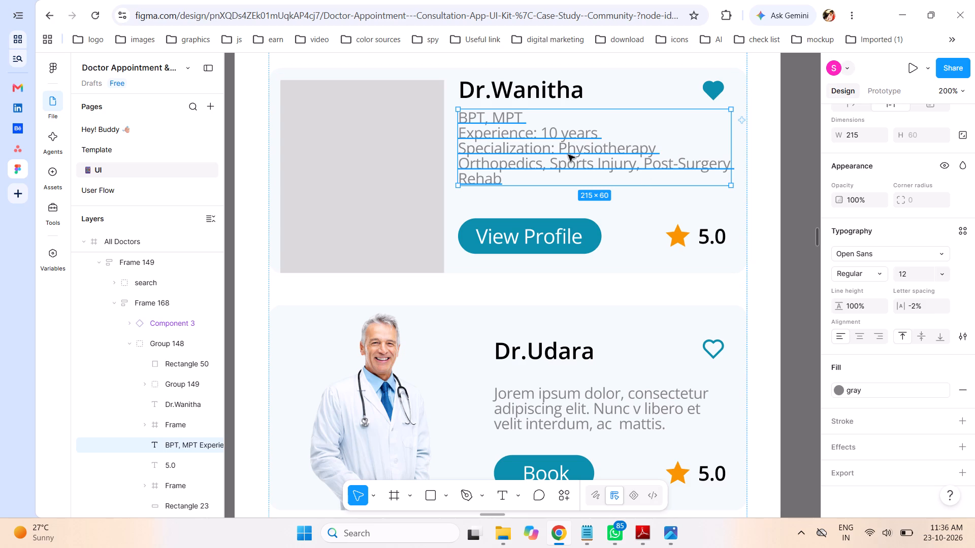
pyautogui.doubleClick(537, 152)
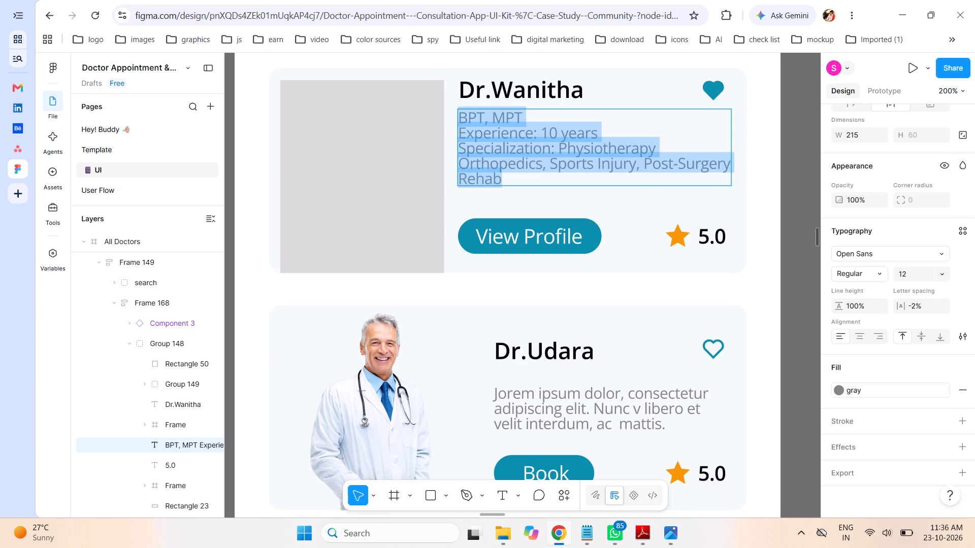
pyautogui.moveTo(556, 148); pyautogui.dragTo(454, 149)
pyautogui.click(842, 388)
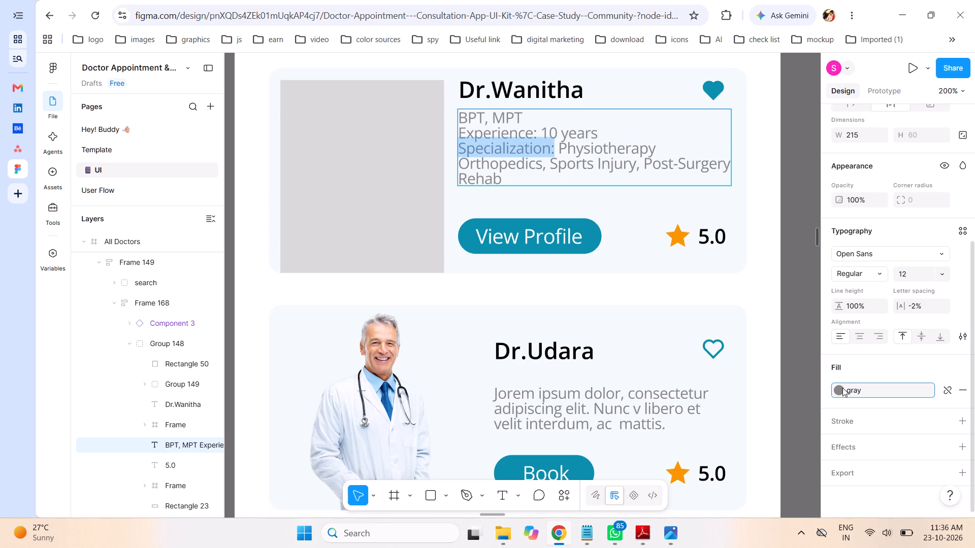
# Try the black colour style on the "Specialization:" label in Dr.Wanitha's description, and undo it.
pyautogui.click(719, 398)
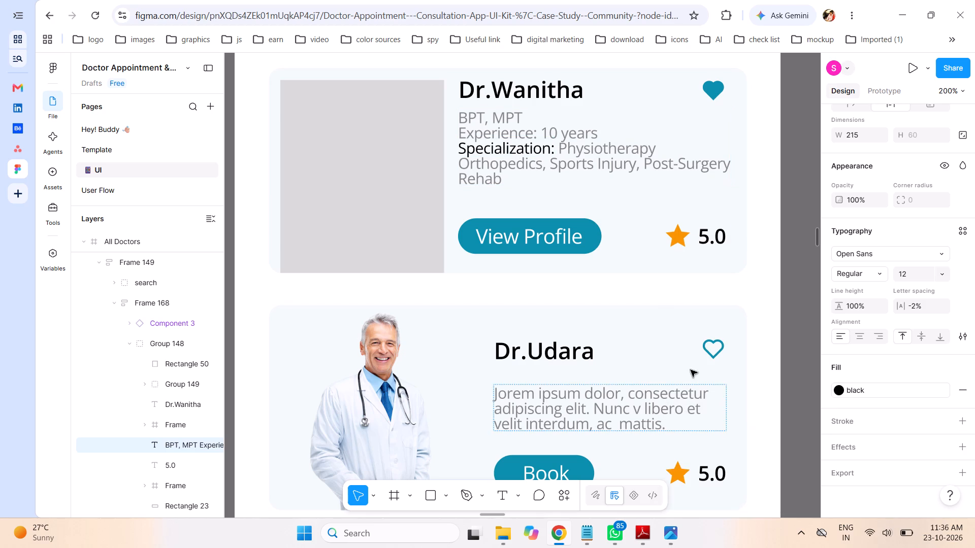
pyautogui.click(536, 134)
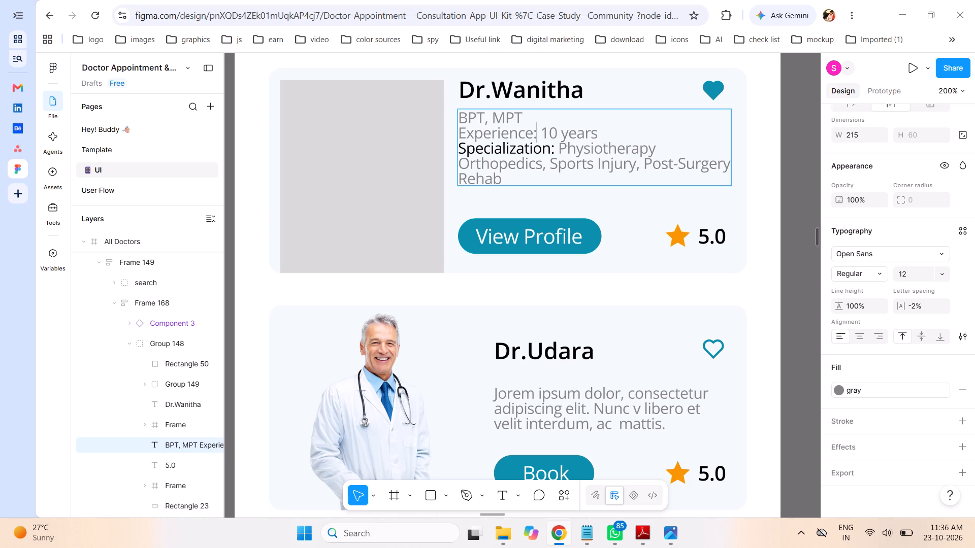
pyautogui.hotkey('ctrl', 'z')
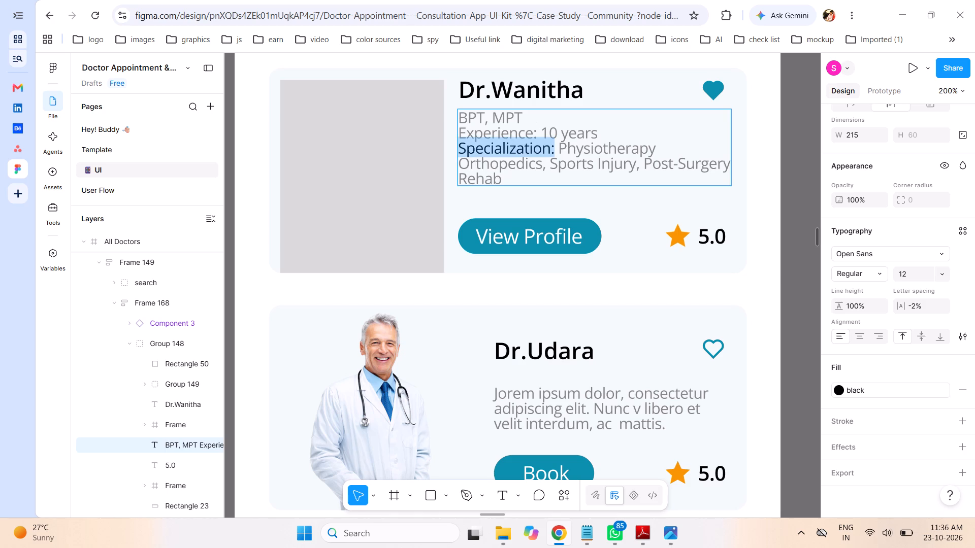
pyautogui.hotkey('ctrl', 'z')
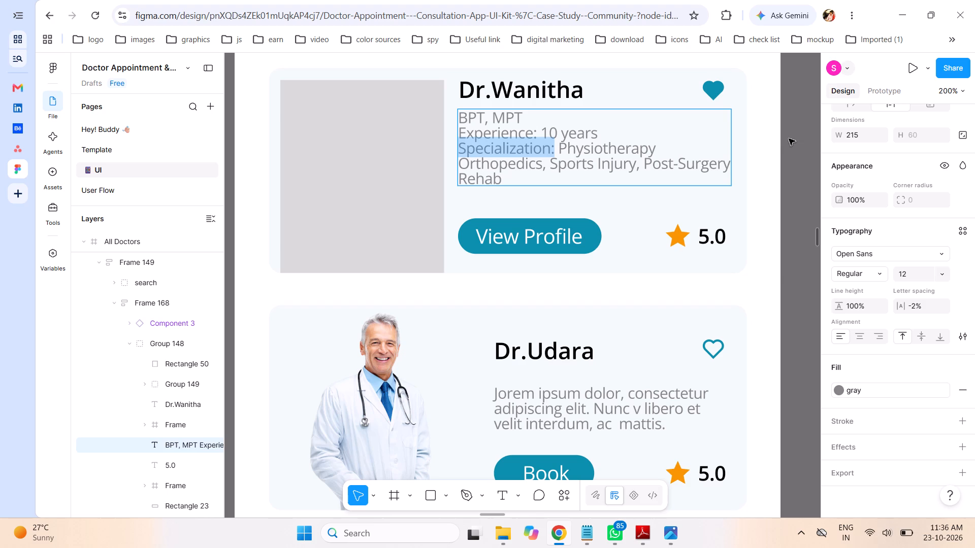
# Set the line height of Dr.Wanitha's entire description text to 117%.
pyautogui.click(627, 150)
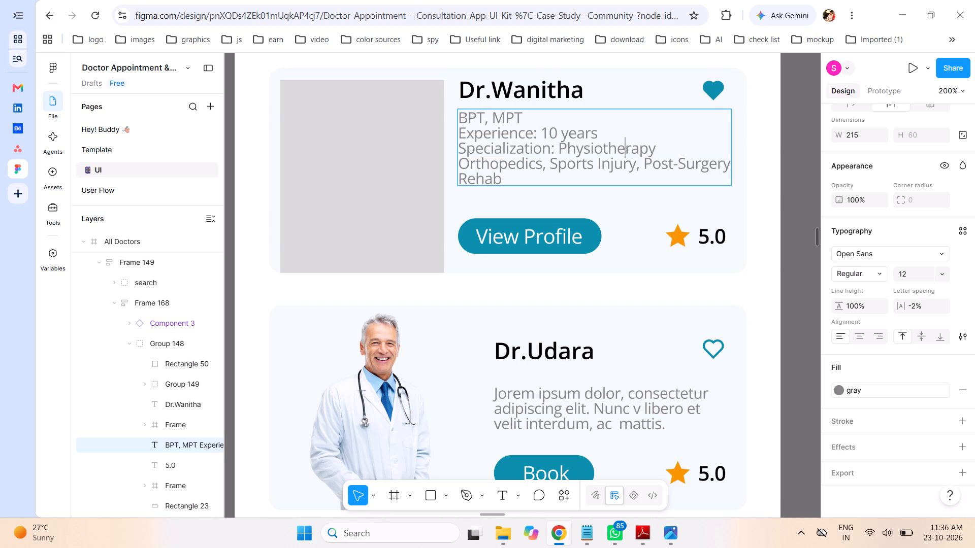
pyautogui.hotkey('ctrl', 'a')
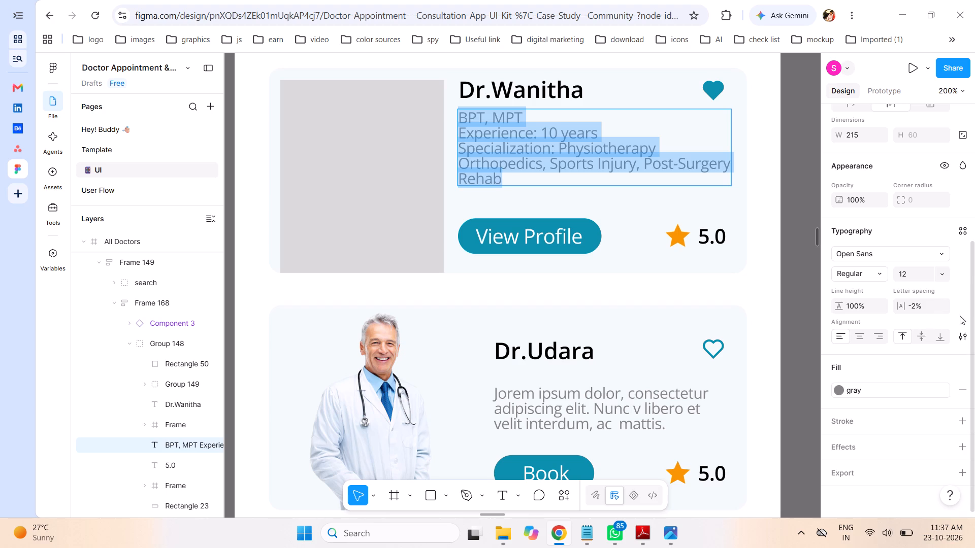
pyautogui.scroll(2, 944, 286)
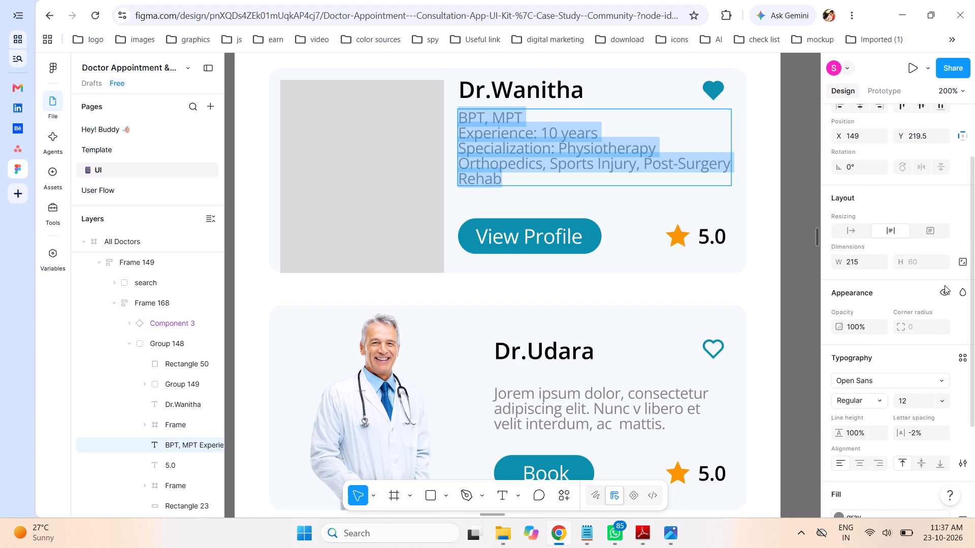
pyautogui.scroll(2, 921, 277)
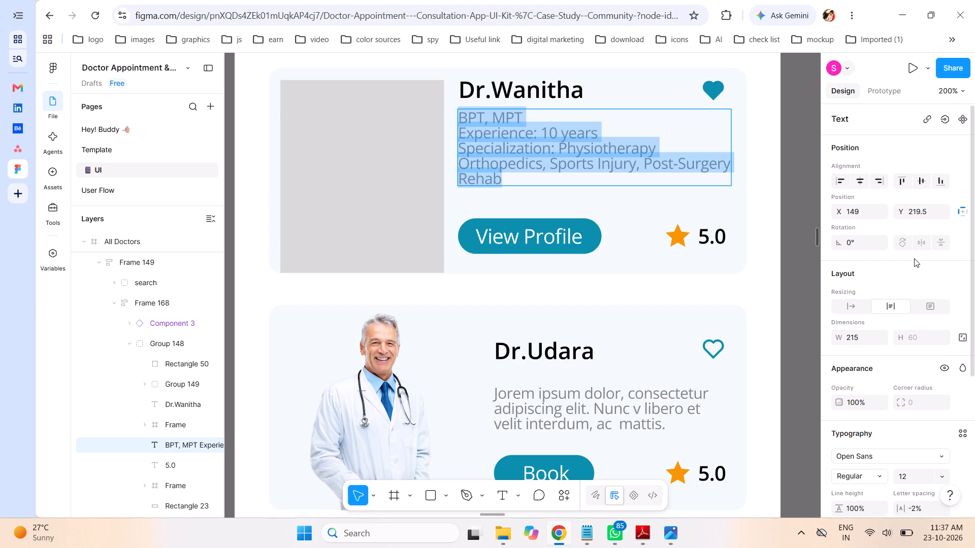
pyautogui.scroll(-1, 914, 258)
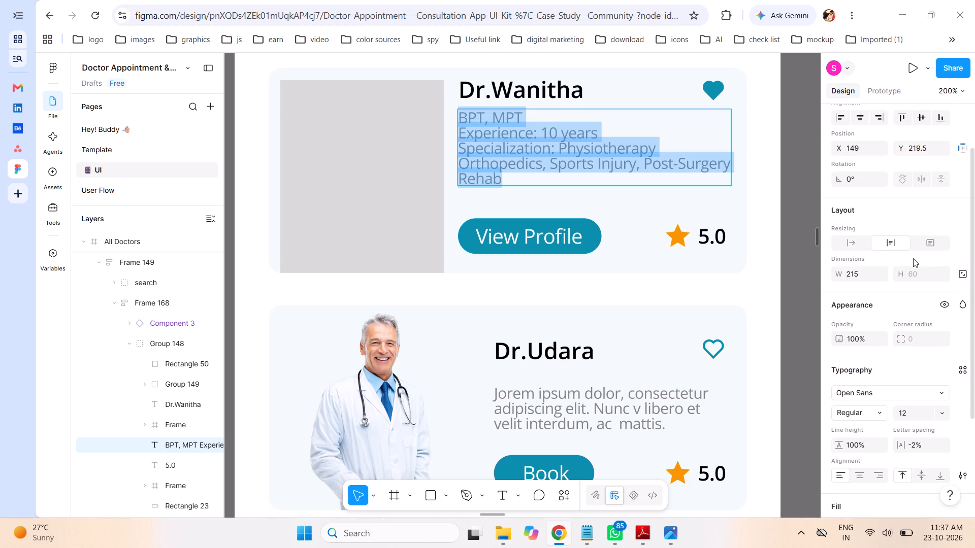
pyautogui.scroll(1, 911, 258)
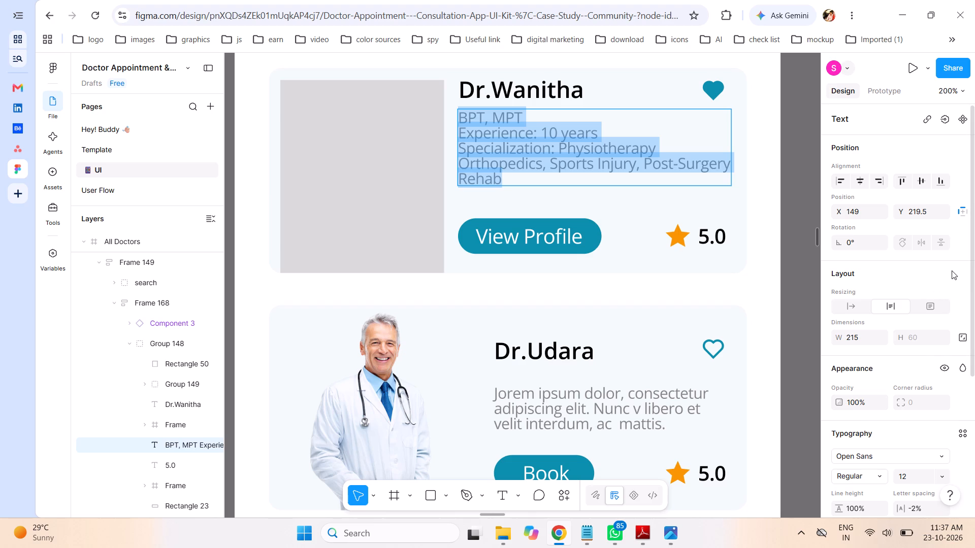
pyautogui.scroll(1, 952, 270)
pyautogui.scroll(-4, 936, 265)
pyautogui.scroll(3, 930, 266)
pyautogui.scroll(-5, 930, 266)
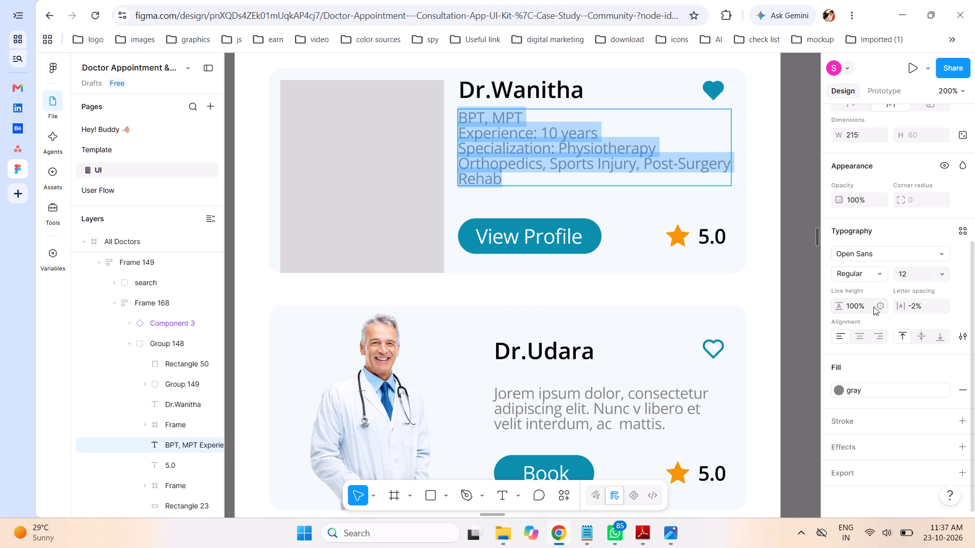
pyautogui.click(867, 306)
pyautogui.press('Up')
pyautogui.press('Up')
pyautogui.press('Up')
pyautogui.press('Up')
pyautogui.press('Up')
pyautogui.press('Up')
pyautogui.press('Up')
pyautogui.press('Up')
pyautogui.press('Up')
pyautogui.press('Up')
pyautogui.press('Up')
pyautogui.press('Up')
pyautogui.press('Up')
pyautogui.press('Up')
pyautogui.press('Up')
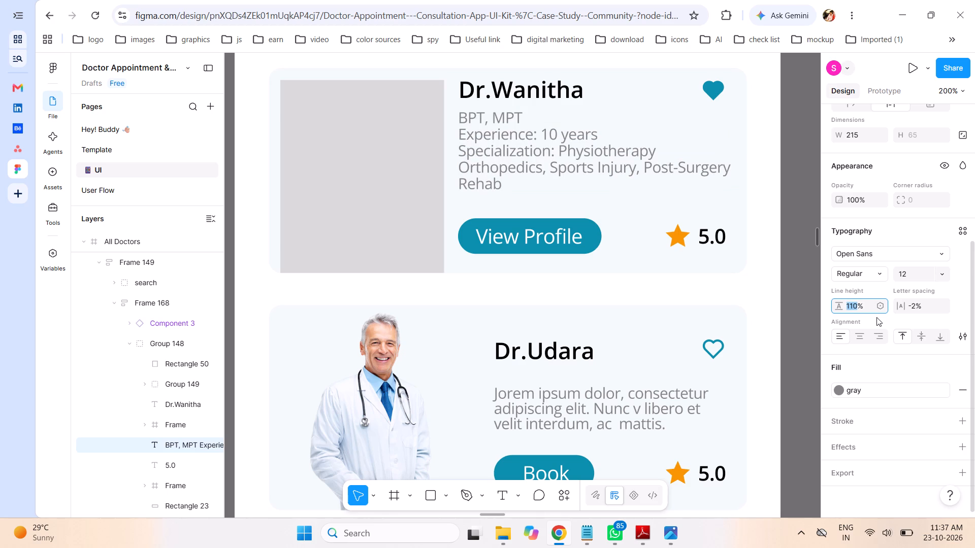
pyautogui.press('Up')
pyautogui.press('Up')
pyautogui.press('Up')
pyautogui.press('Up')
pyautogui.press('Up')
pyautogui.press('Up')
pyautogui.press('Up')
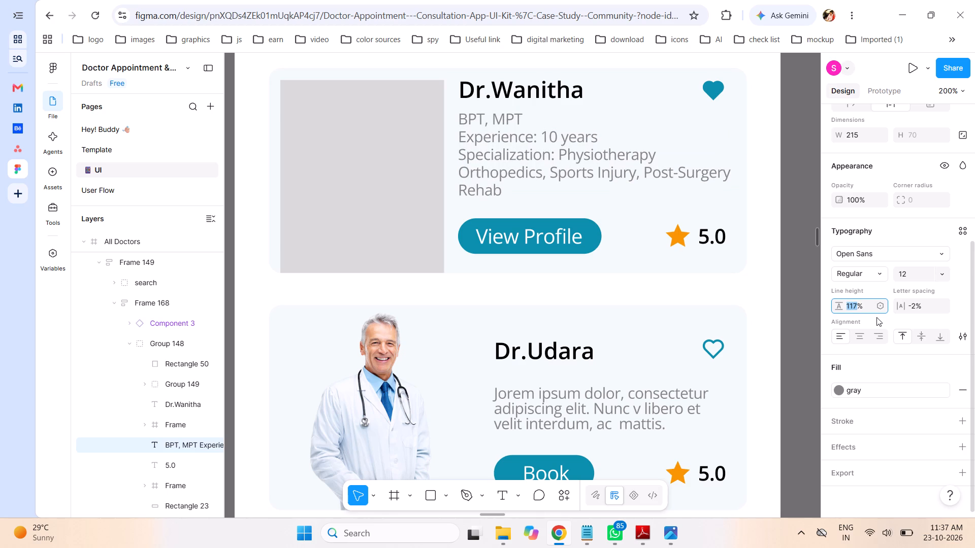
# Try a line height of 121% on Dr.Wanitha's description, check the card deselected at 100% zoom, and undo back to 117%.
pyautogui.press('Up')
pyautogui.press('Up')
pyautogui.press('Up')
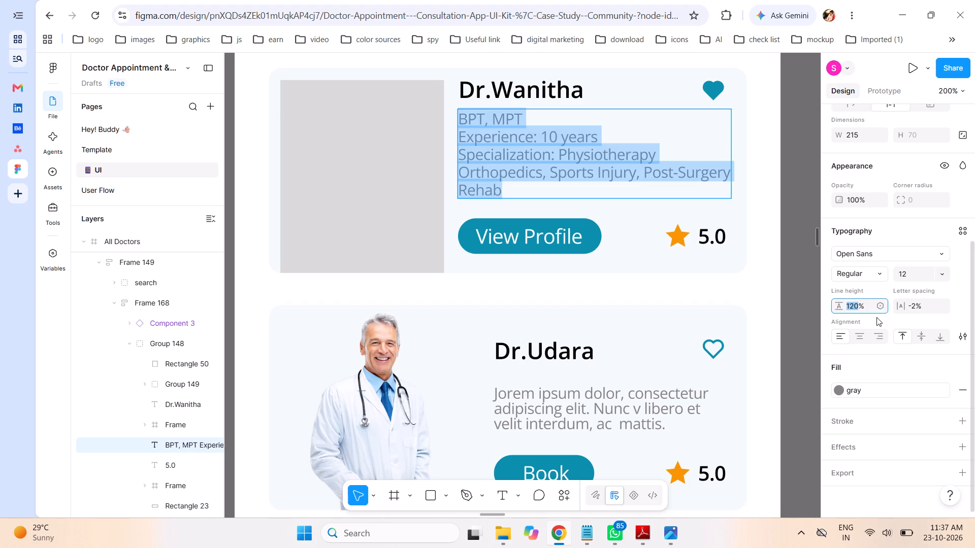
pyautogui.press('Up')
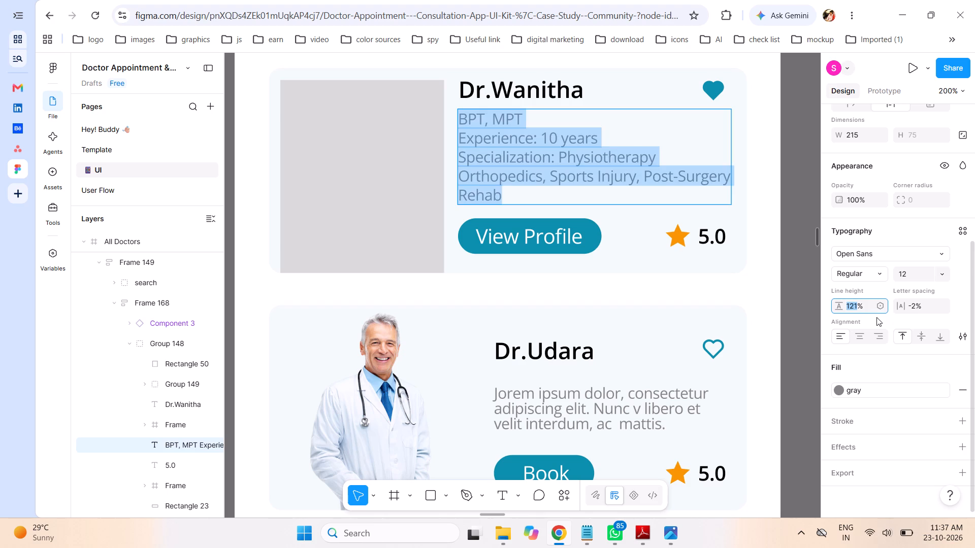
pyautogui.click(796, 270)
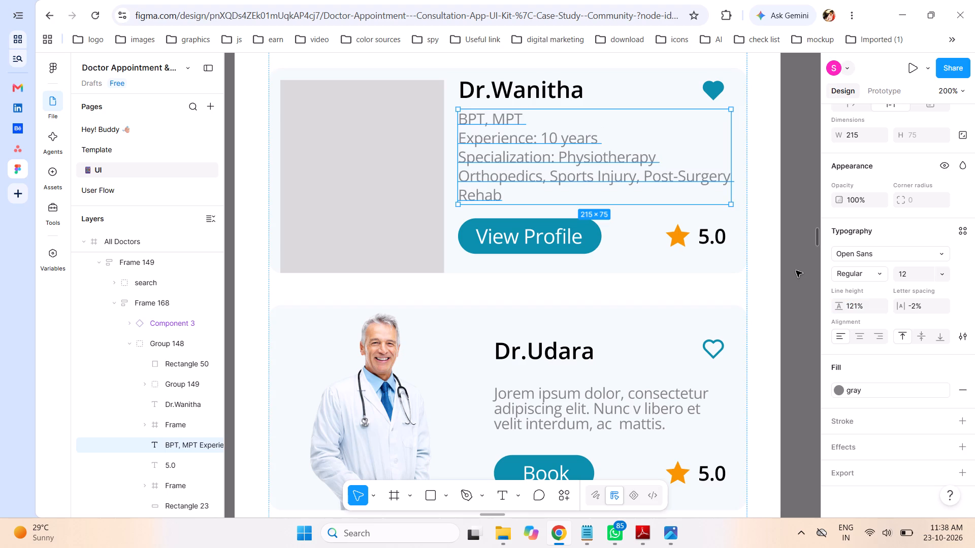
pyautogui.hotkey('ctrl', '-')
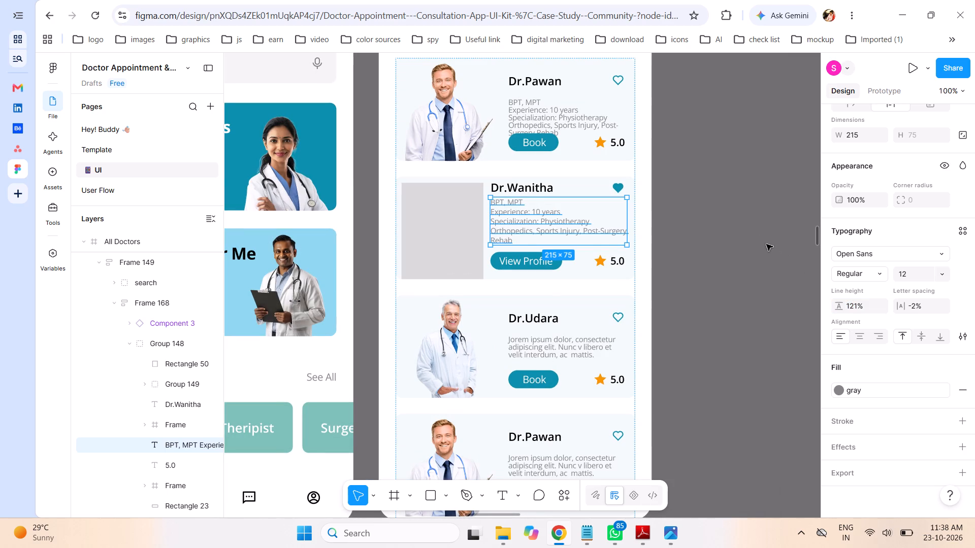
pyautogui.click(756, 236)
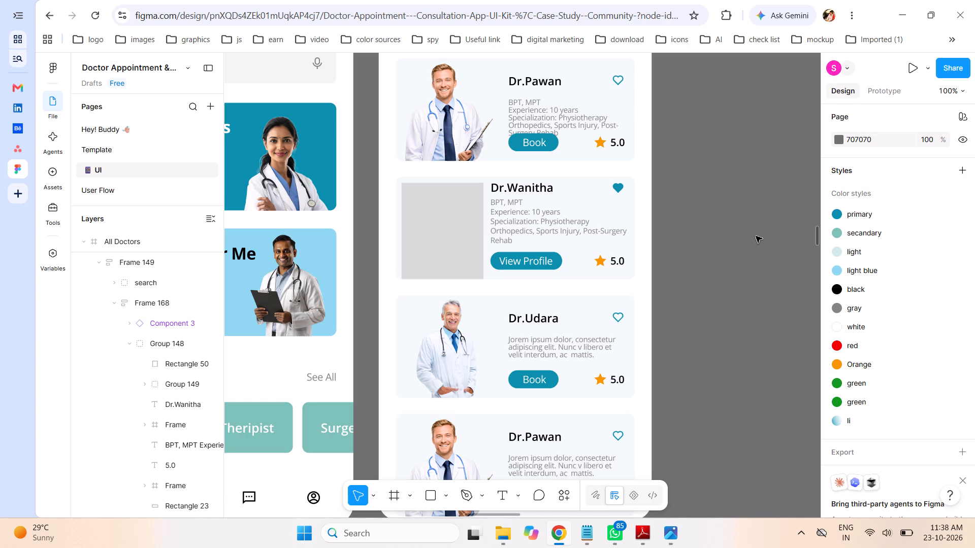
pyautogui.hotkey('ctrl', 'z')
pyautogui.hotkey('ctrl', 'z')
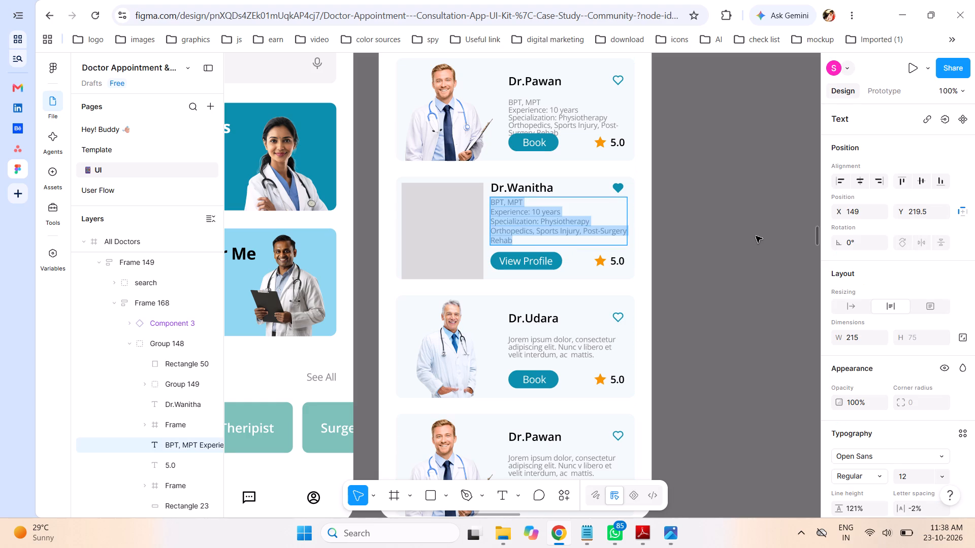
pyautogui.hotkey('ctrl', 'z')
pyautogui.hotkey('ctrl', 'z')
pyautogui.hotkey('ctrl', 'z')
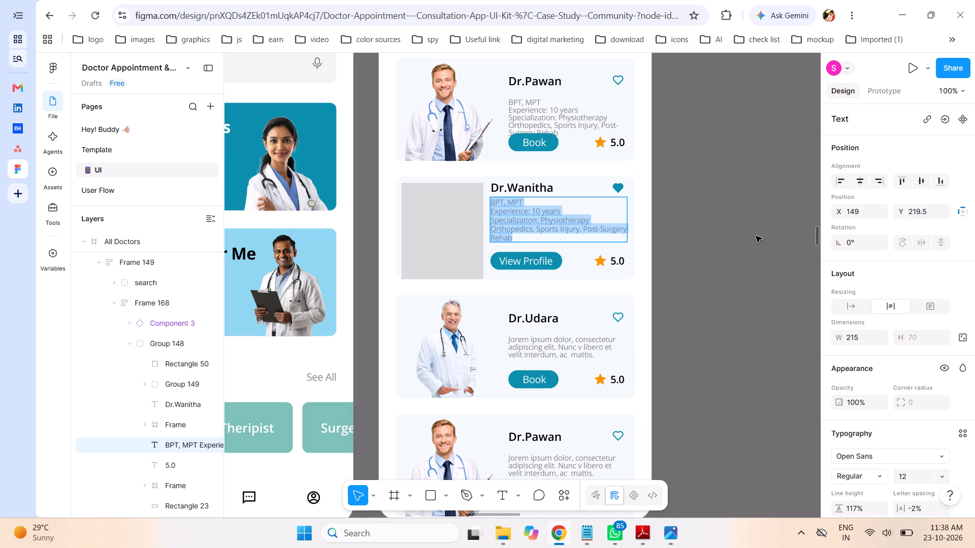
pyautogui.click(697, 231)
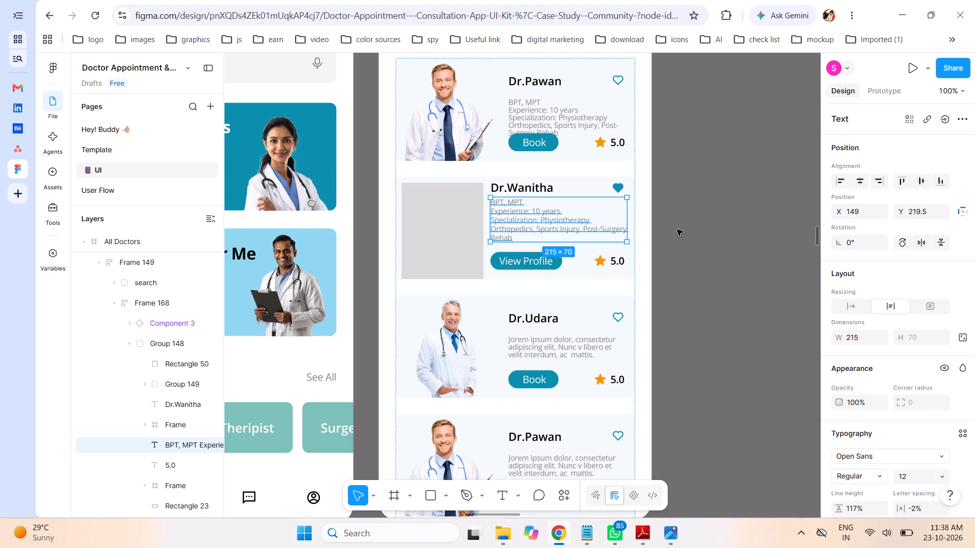
# Search for the Brave browser and switch to it.
pyautogui.click(388, 531)
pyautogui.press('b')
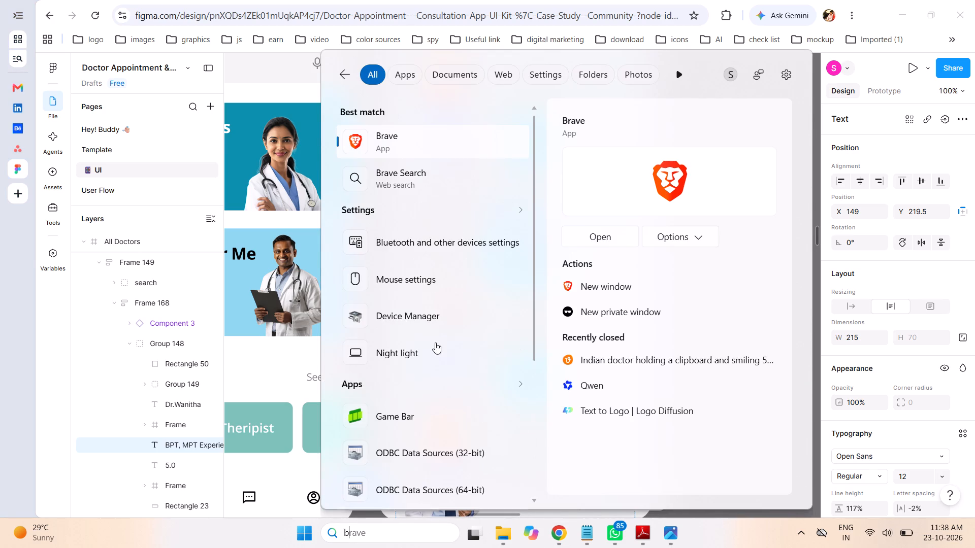
pyautogui.click(451, 152)
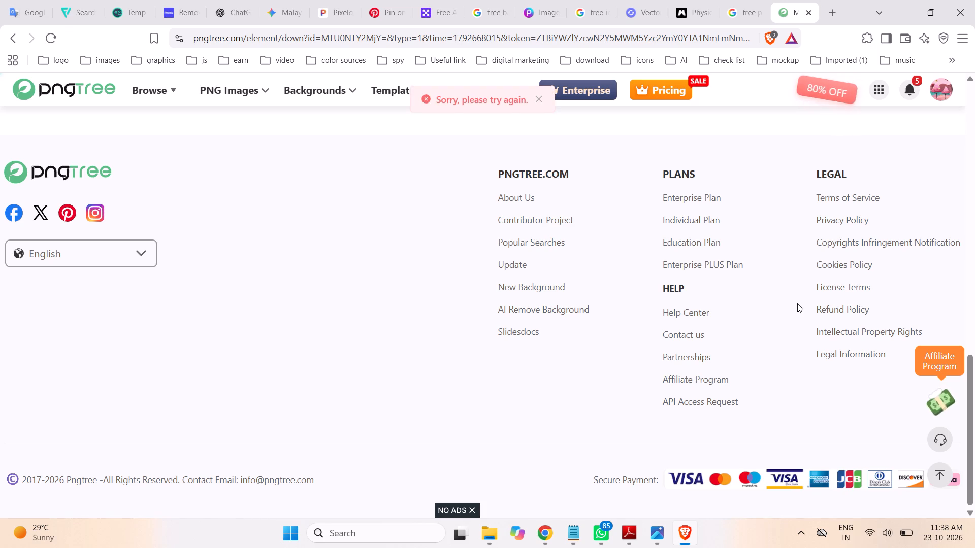
# In Brave, go from the Pngtree download page to the site's home page and search PNG images for "indian doctor".
pyautogui.click(536, 99)
pyautogui.moveTo(970, 398); pyautogui.dragTo(974, 214)
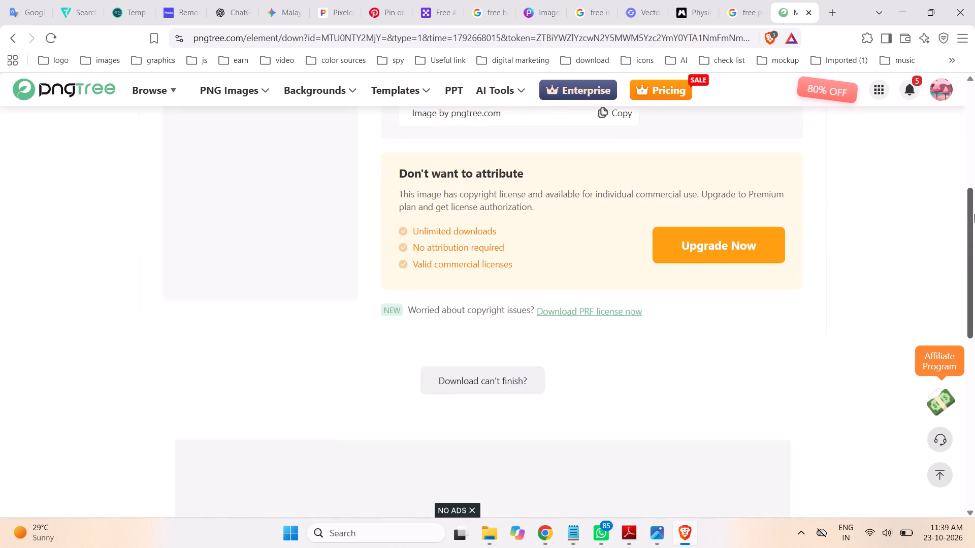
pyautogui.moveTo(974, 214); pyautogui.dragTo(974, 53)
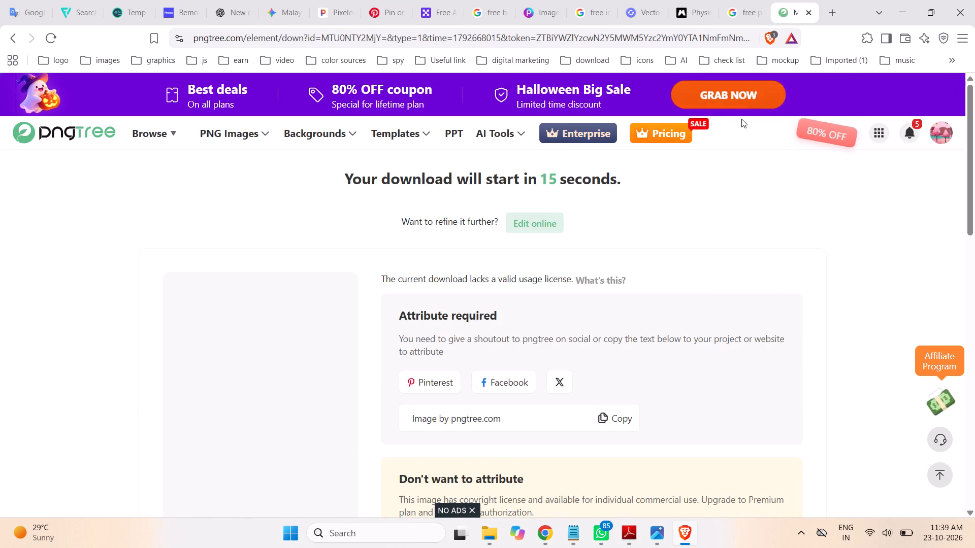
pyautogui.click(62, 135)
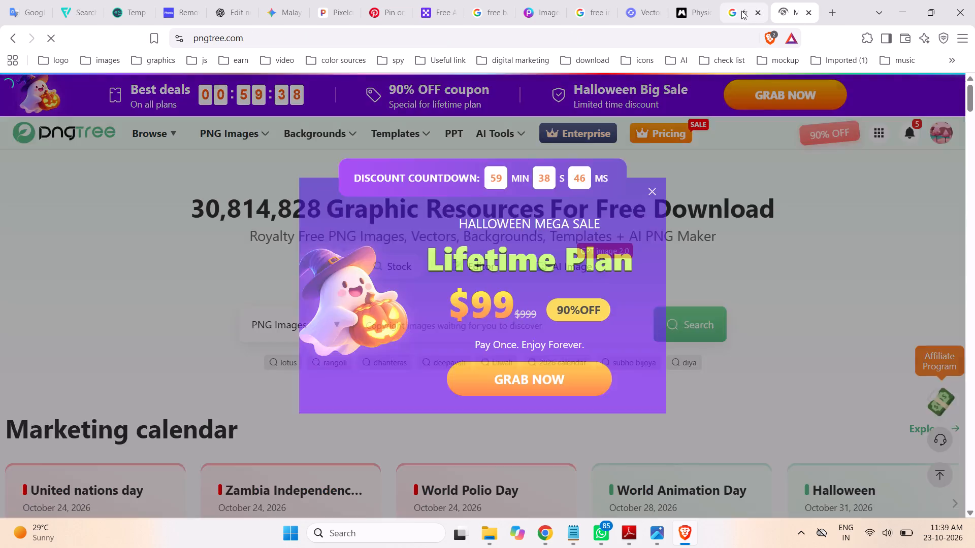
pyautogui.click(654, 191)
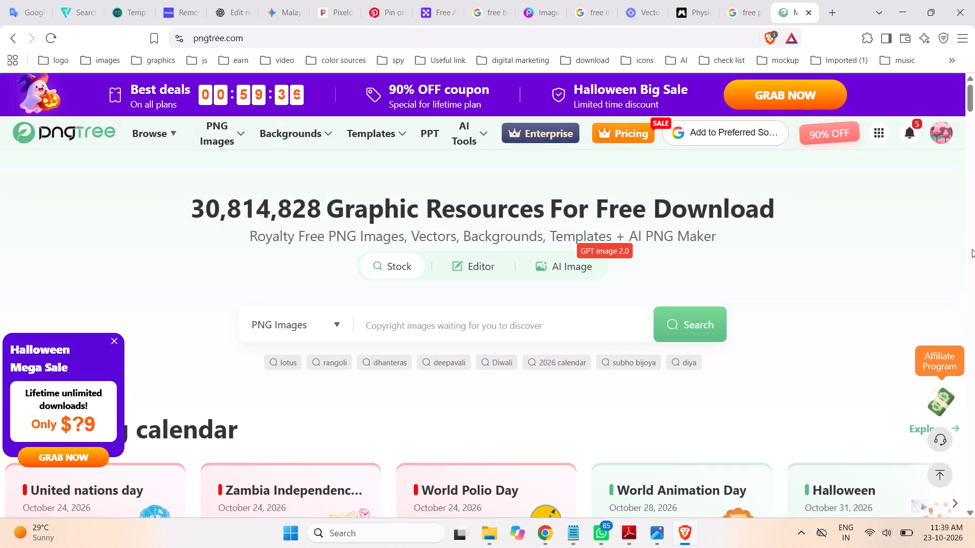
pyautogui.click(412, 324)
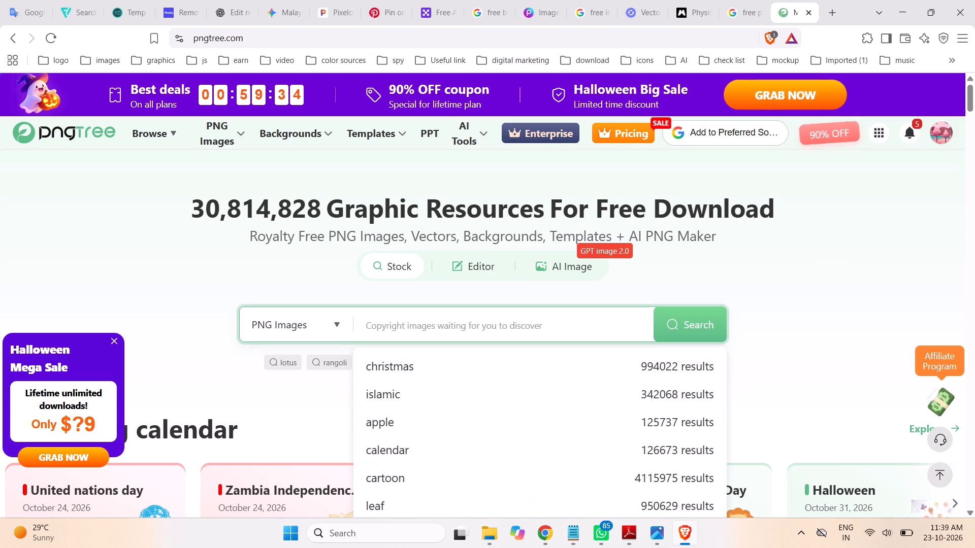
pyautogui.write('indian')
pyautogui.press('space')
pyautogui.write('doct')
pyautogui.write('or')
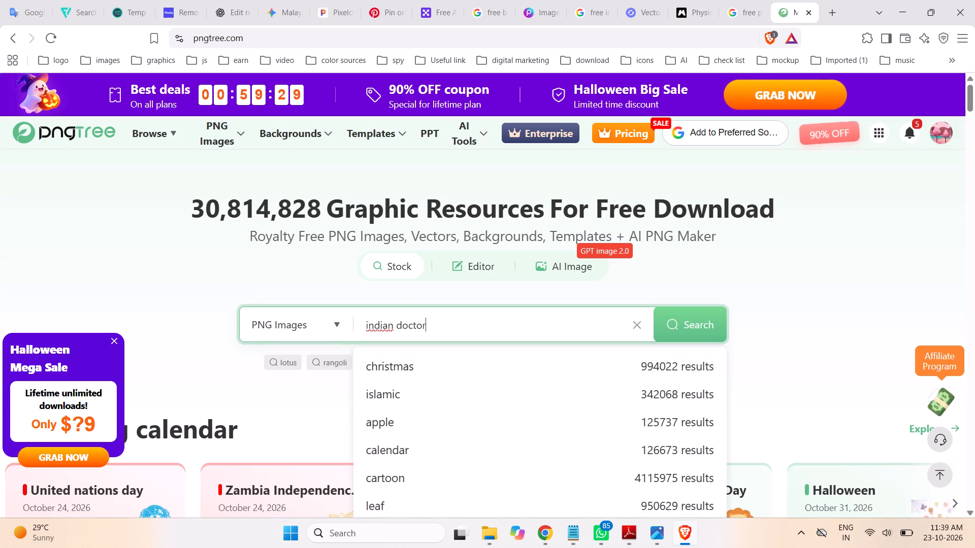
pyautogui.press('Return')
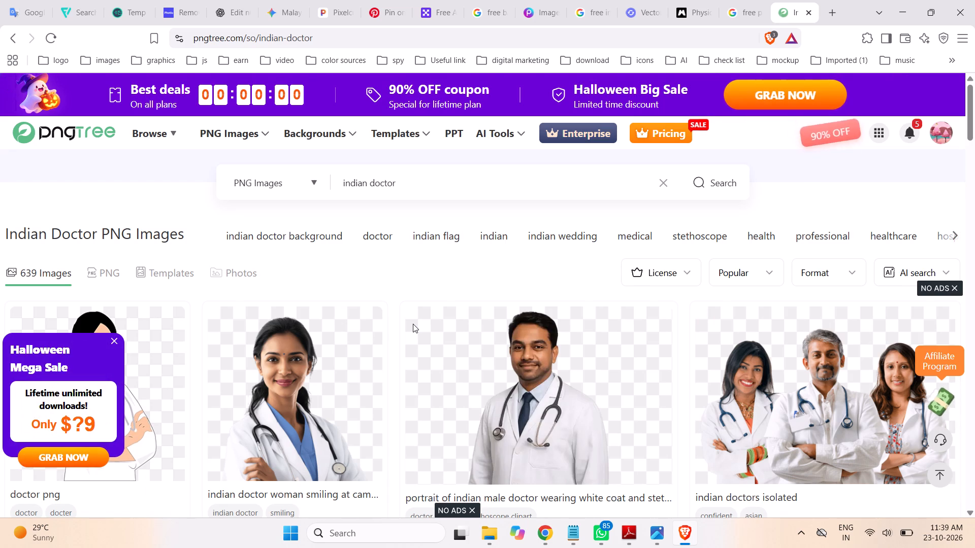
# Browse the Indian doctor images and open the standing female "indian doctor portrait" result with folded arms in a new tab.
pyautogui.scroll(-1, 961, 256)
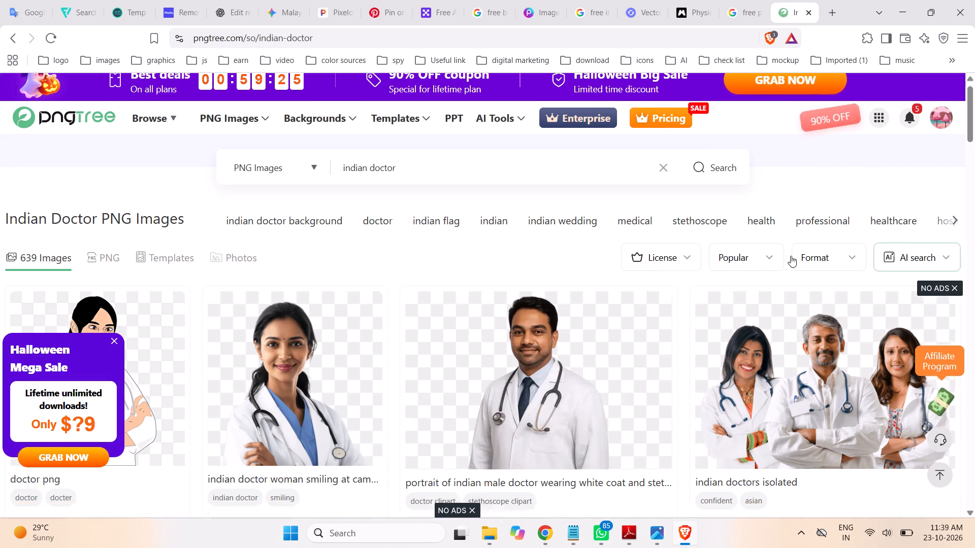
pyautogui.scroll(-2, 791, 256)
pyautogui.scroll(-1, 857, 263)
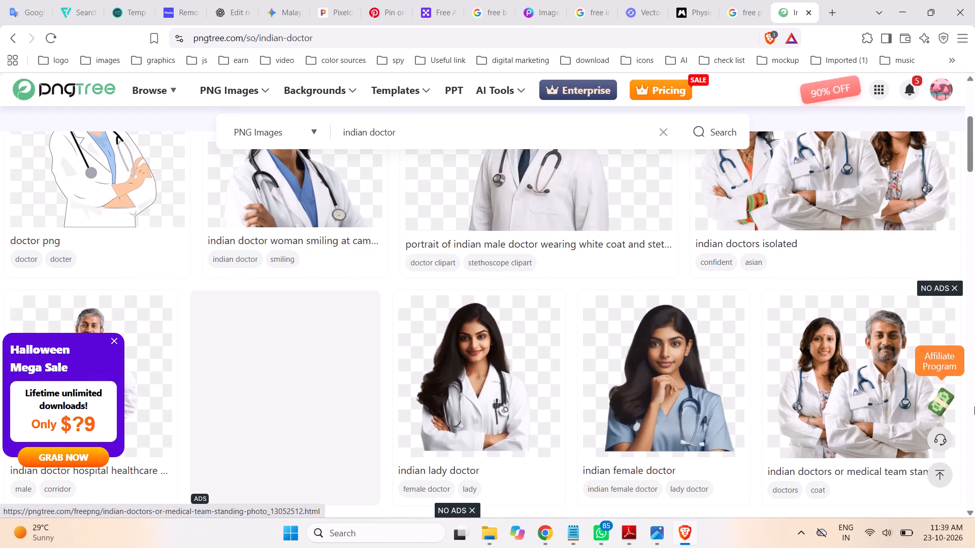
pyautogui.scroll(-1, 973, 366)
pyautogui.scroll(1, 972, 365)
pyautogui.scroll(-4, 963, 361)
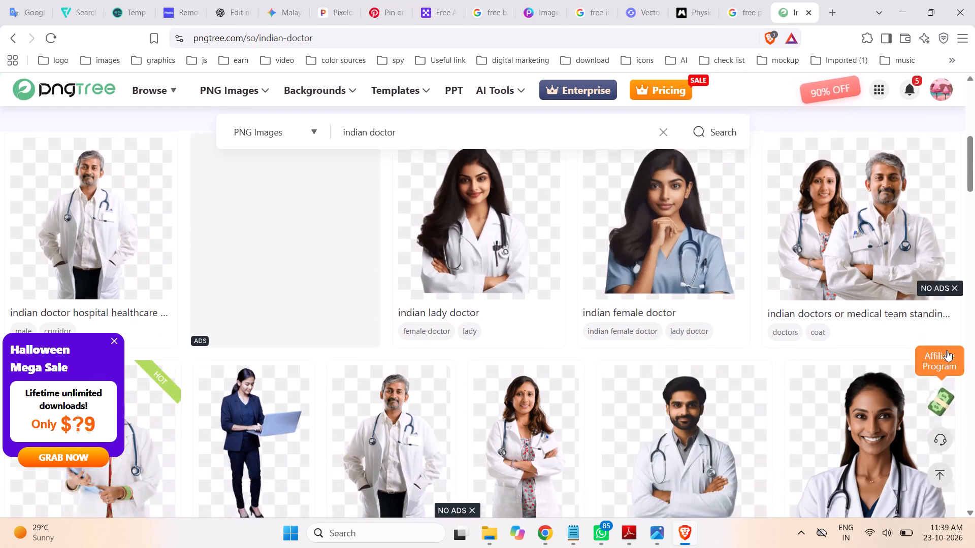
pyautogui.scroll(-2, 946, 349)
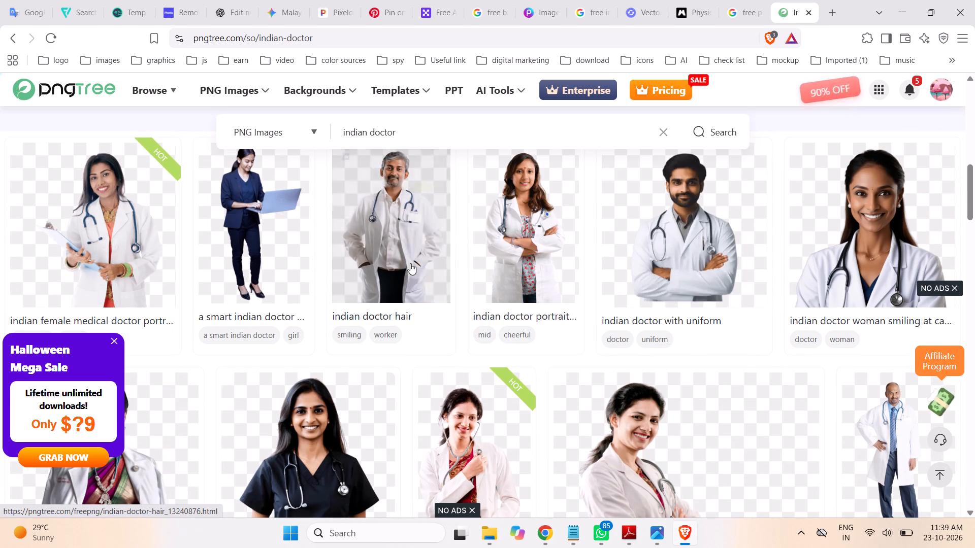
pyautogui.scroll(2, 594, 264)
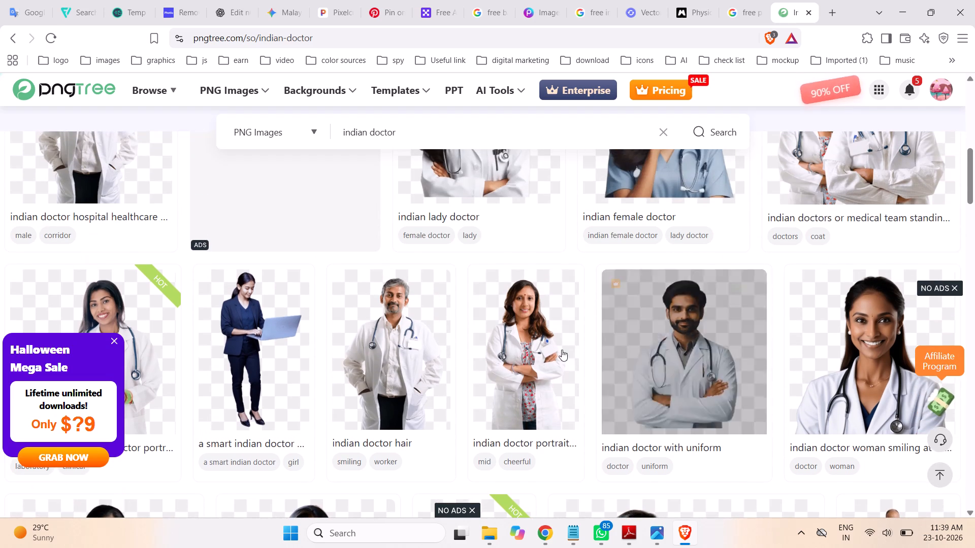
pyautogui.rightClick(520, 356)
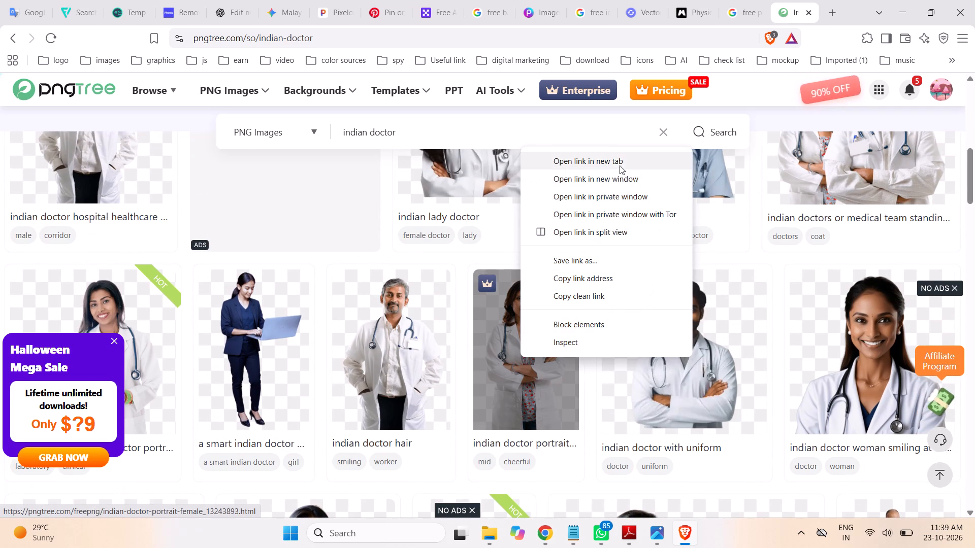
pyautogui.click(613, 164)
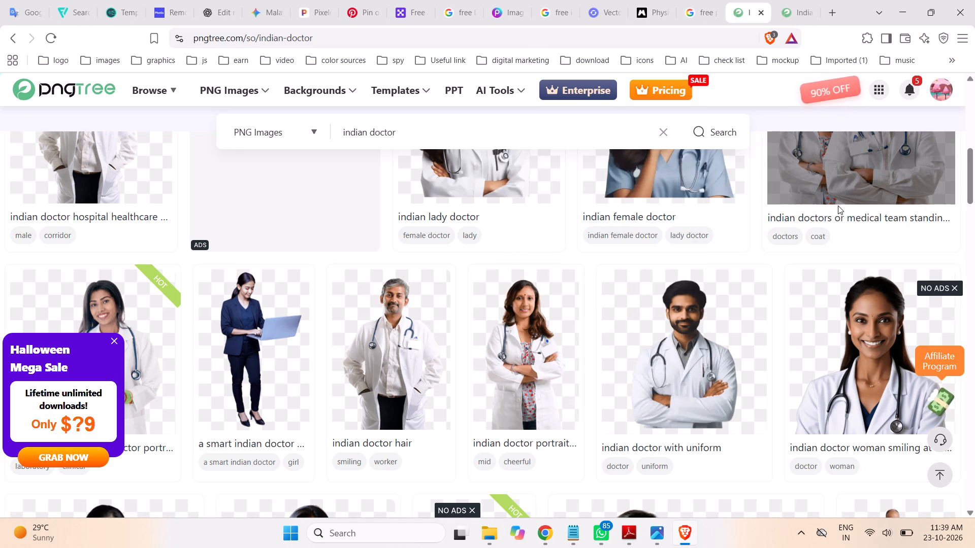
# Open the "indian doctor woman smiling at camera" result beside the "indian doctor with uniform" image in a new tab.
pyautogui.scroll(-1, 771, 221)
pyautogui.rightClick(845, 318)
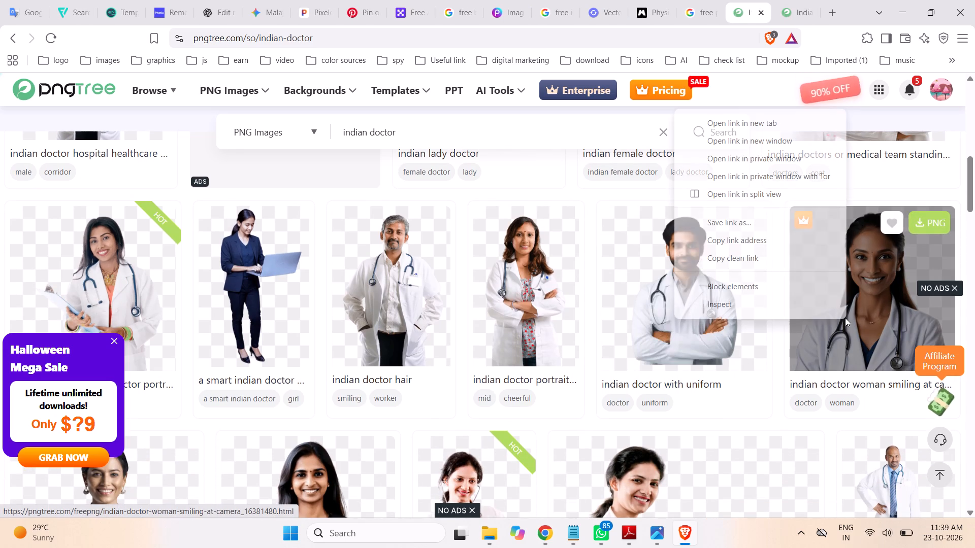
pyautogui.click(775, 124)
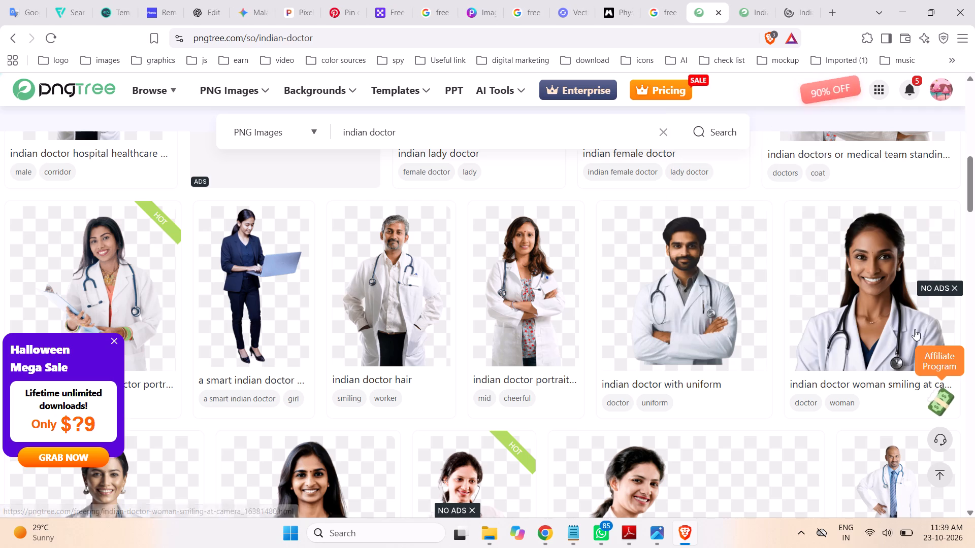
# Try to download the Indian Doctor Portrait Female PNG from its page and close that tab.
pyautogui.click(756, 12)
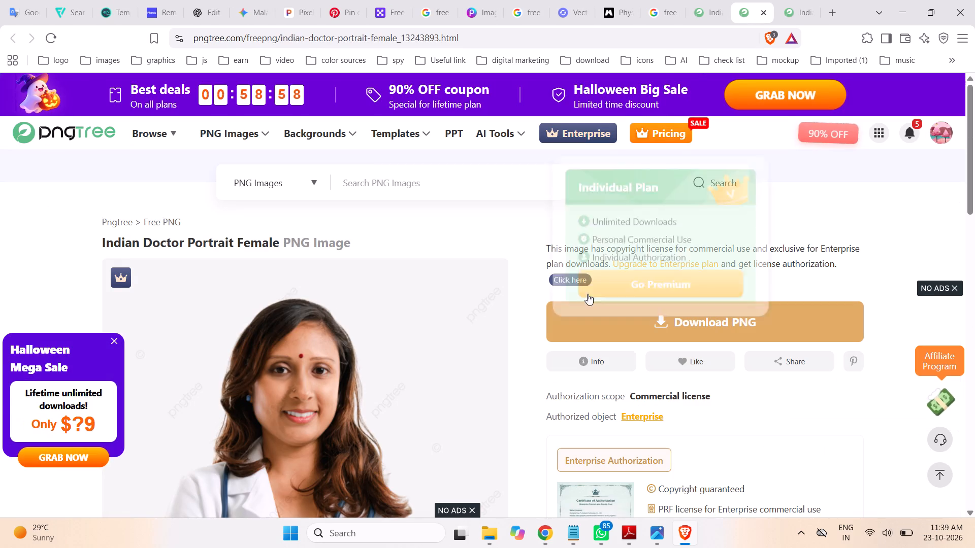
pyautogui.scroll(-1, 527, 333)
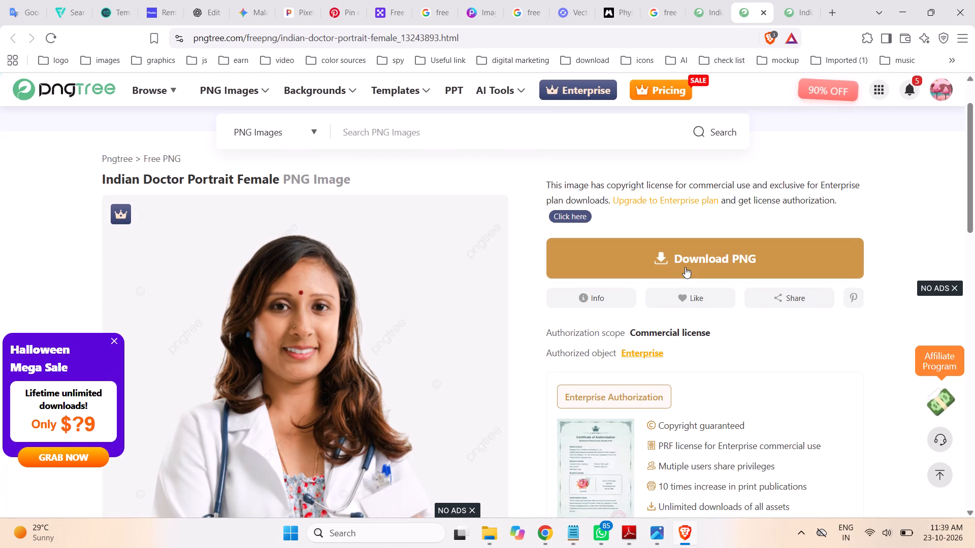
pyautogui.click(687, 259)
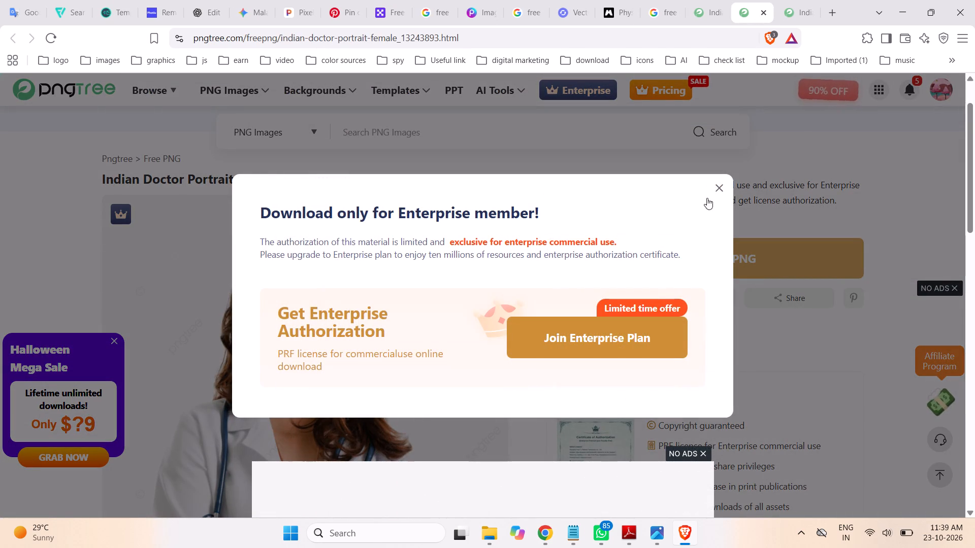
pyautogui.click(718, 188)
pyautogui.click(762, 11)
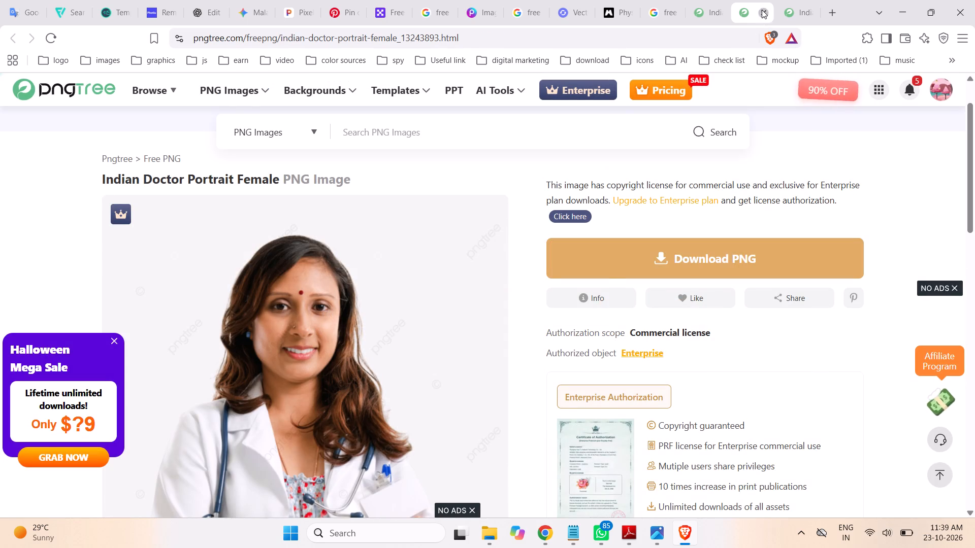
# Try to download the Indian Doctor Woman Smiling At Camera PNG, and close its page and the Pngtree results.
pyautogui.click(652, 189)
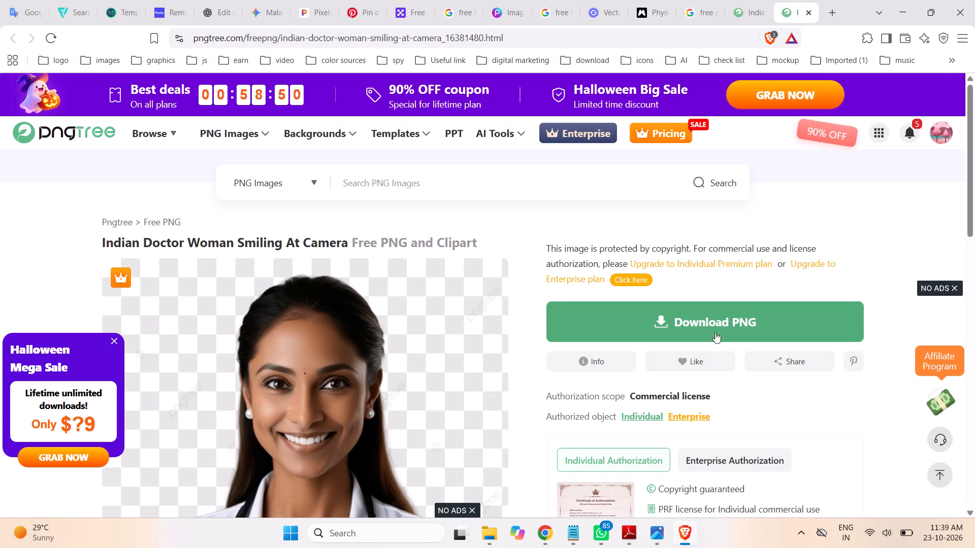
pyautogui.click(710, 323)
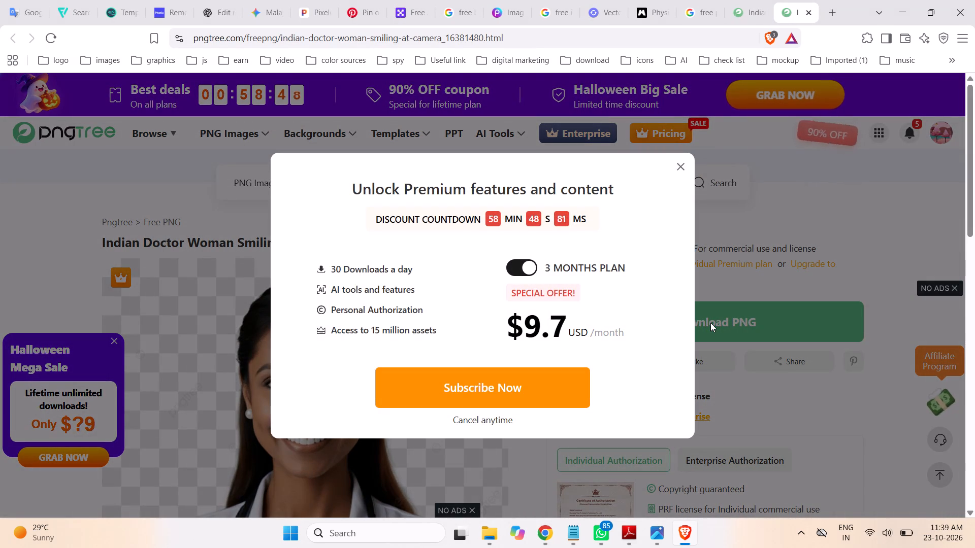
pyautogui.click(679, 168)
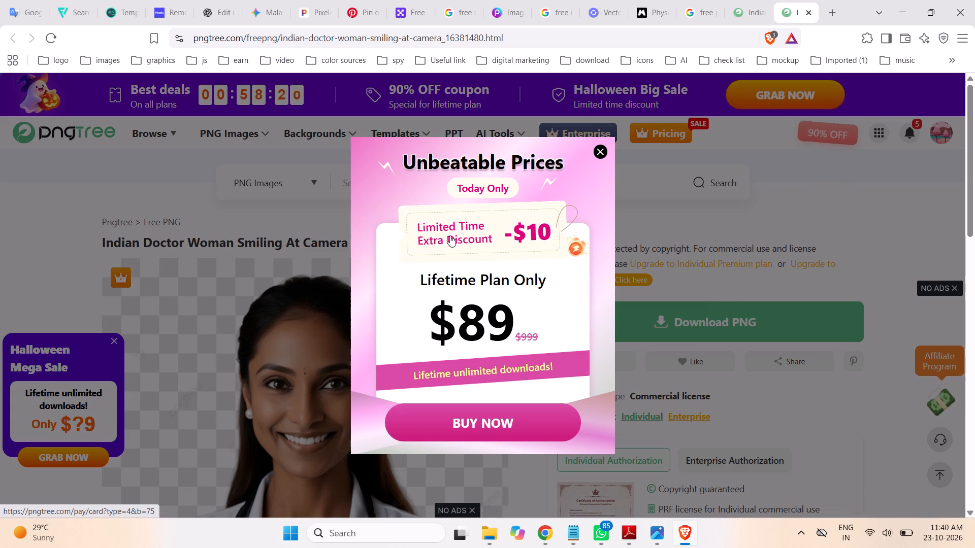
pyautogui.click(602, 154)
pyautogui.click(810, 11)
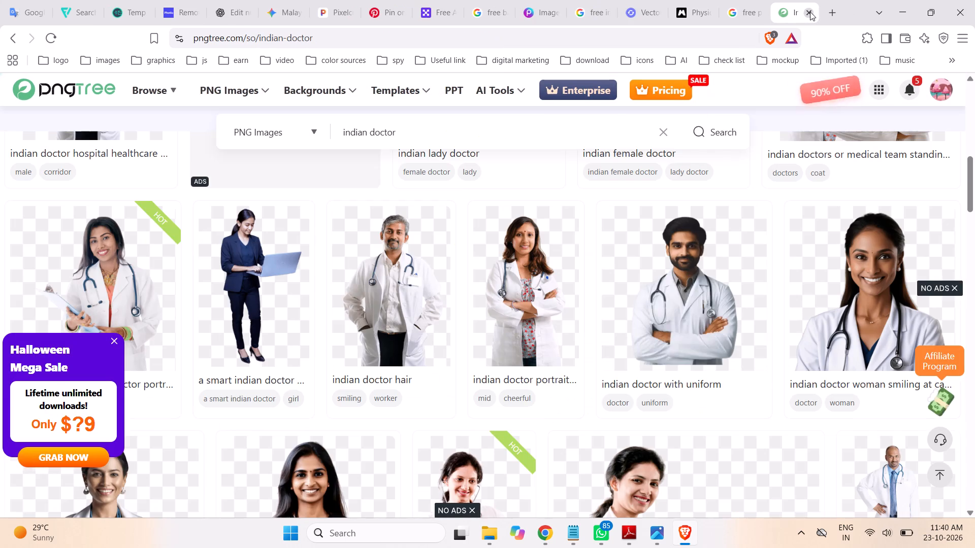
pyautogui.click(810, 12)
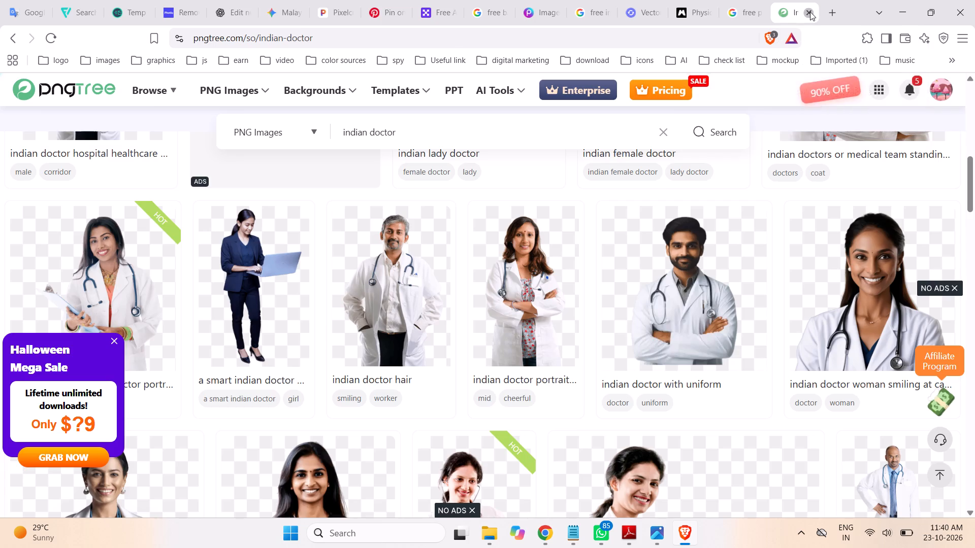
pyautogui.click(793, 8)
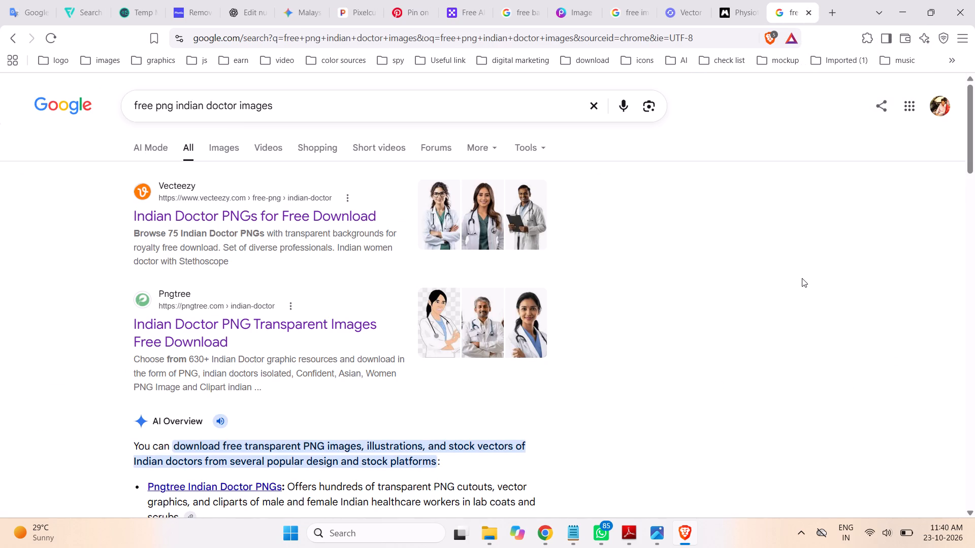
# Look through the Google results for free Indian doctor PNGs and open the Rawpixel "Indian Doctor Images" result in a new tab.
pyautogui.scroll(-1, 804, 256)
pyautogui.scroll(1, 803, 254)
pyautogui.scroll(-1, 802, 254)
pyautogui.scroll(2, 797, 254)
pyautogui.scroll(-6, 797, 254)
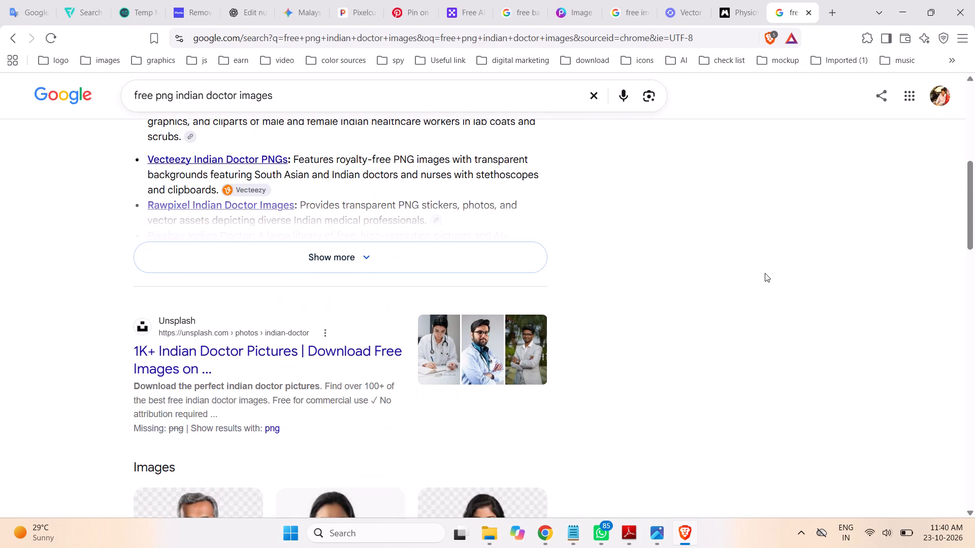
pyautogui.scroll(-2, 765, 273)
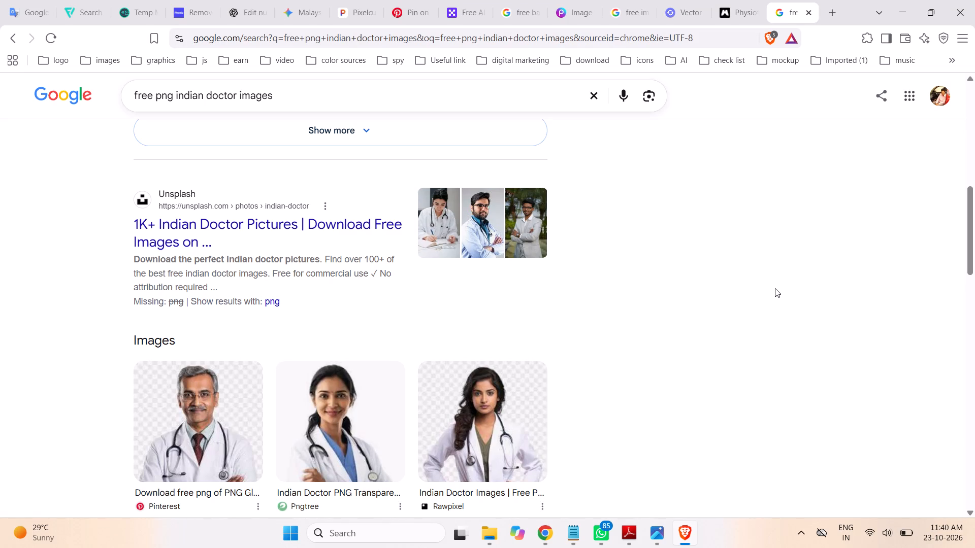
pyautogui.scroll(-3, 772, 293)
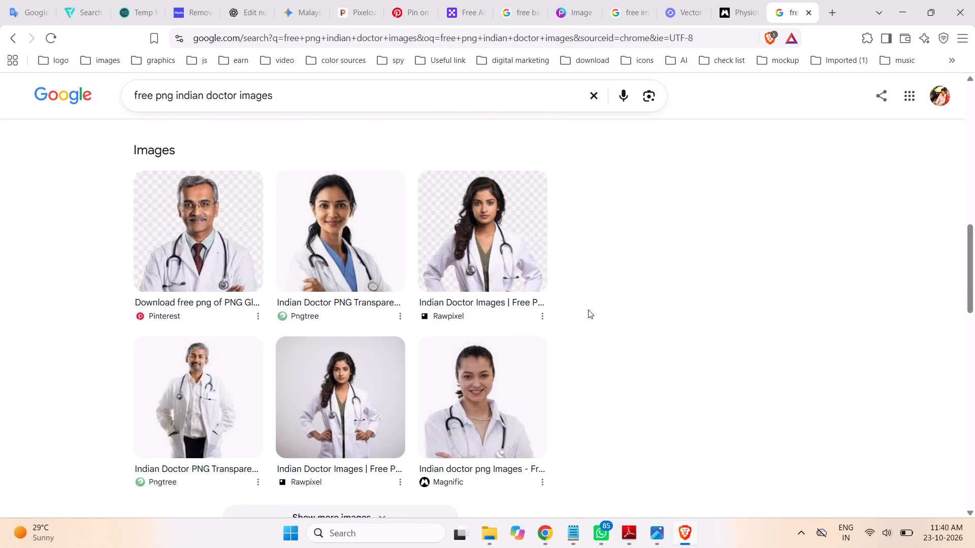
pyautogui.rightClick(456, 302)
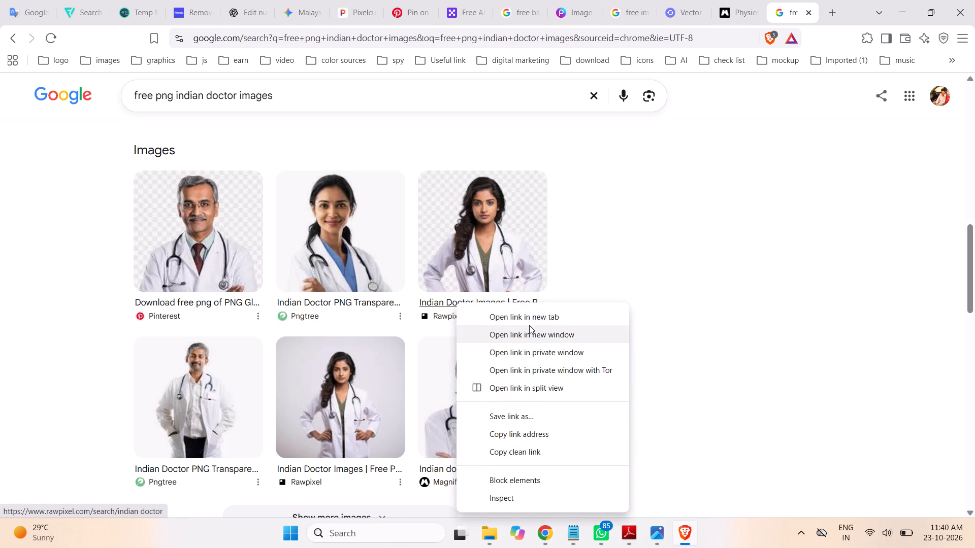
pyautogui.click(529, 321)
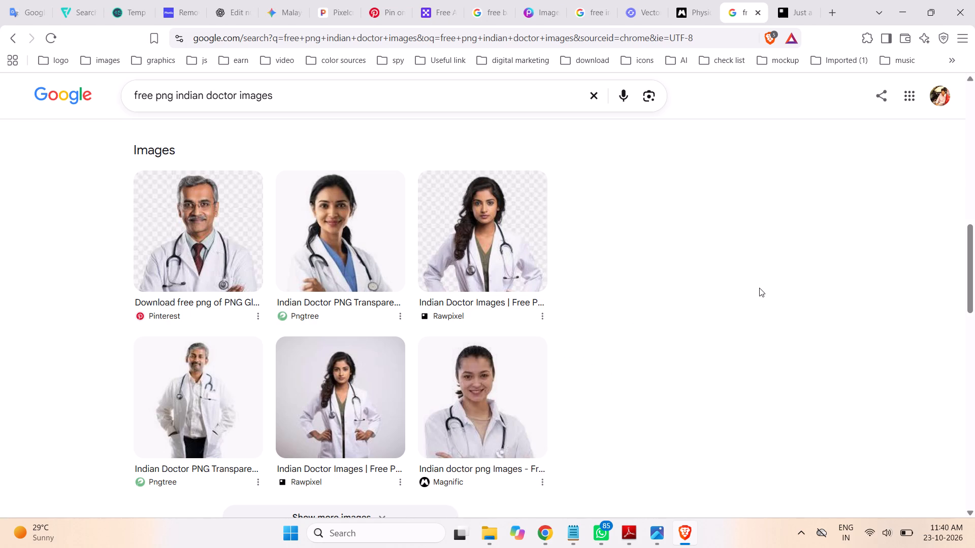
pyautogui.scroll(-5, 759, 288)
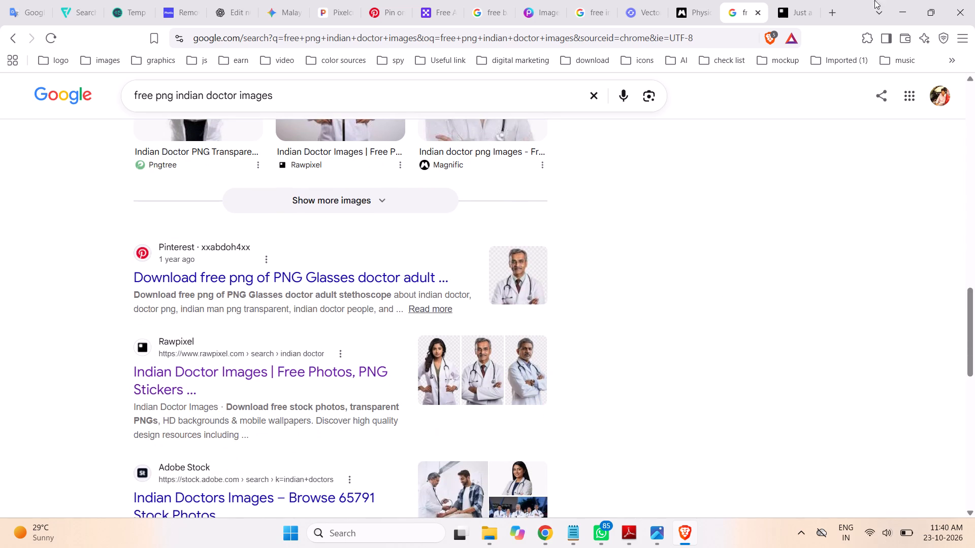
pyautogui.click(789, 8)
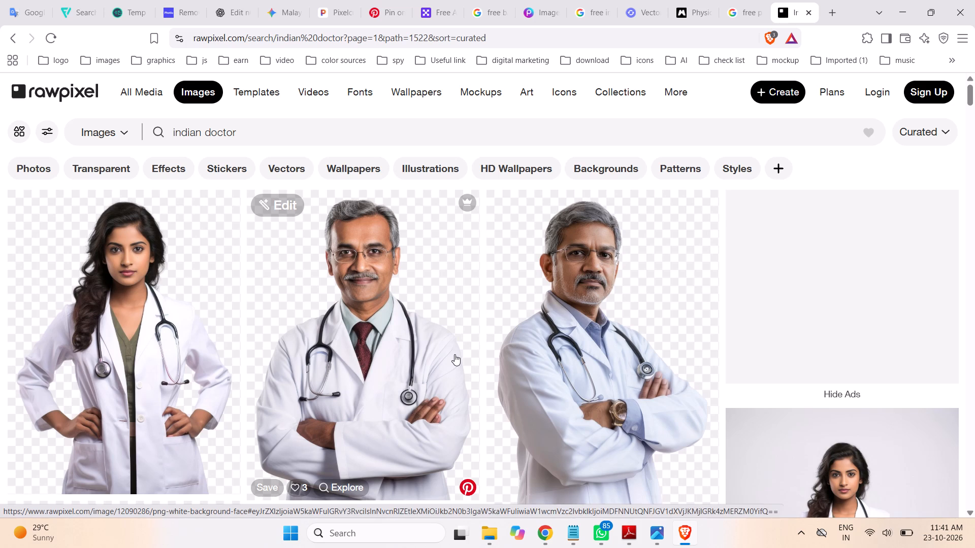
# Browse Rawpixel's Indian doctor images and open the grey-haired male doctor with folded arms and wristwatch in a new tab.
pyautogui.scroll(-4, 694, 320)
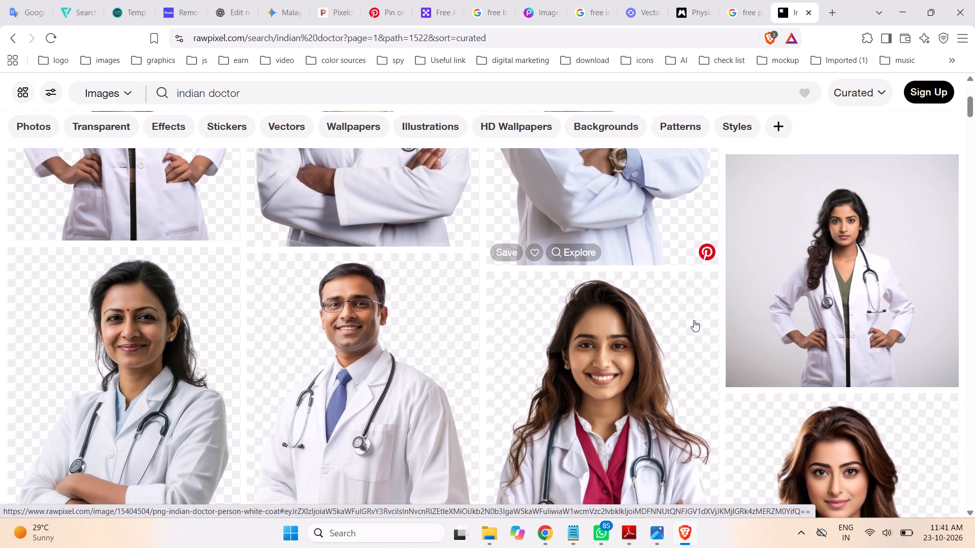
pyautogui.scroll(-4, 694, 320)
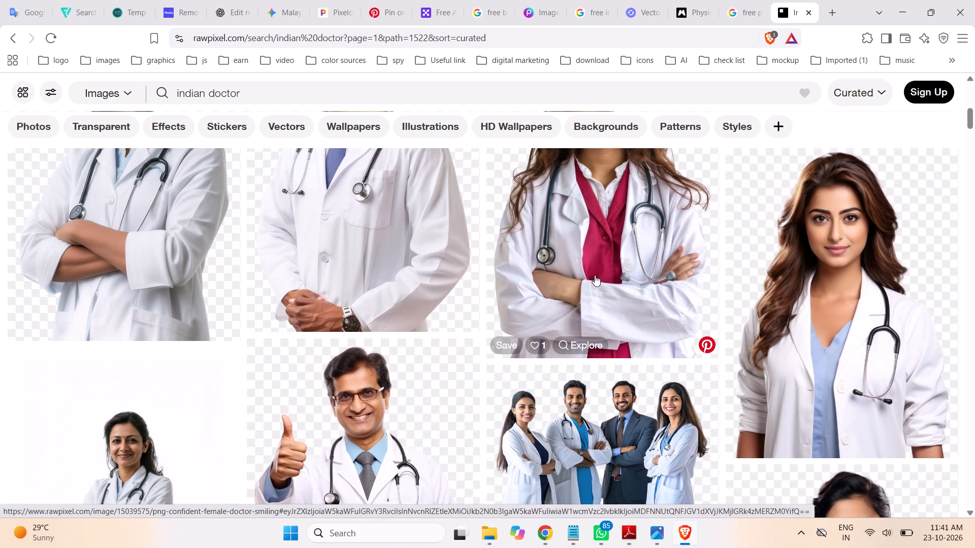
pyautogui.scroll(5, 586, 283)
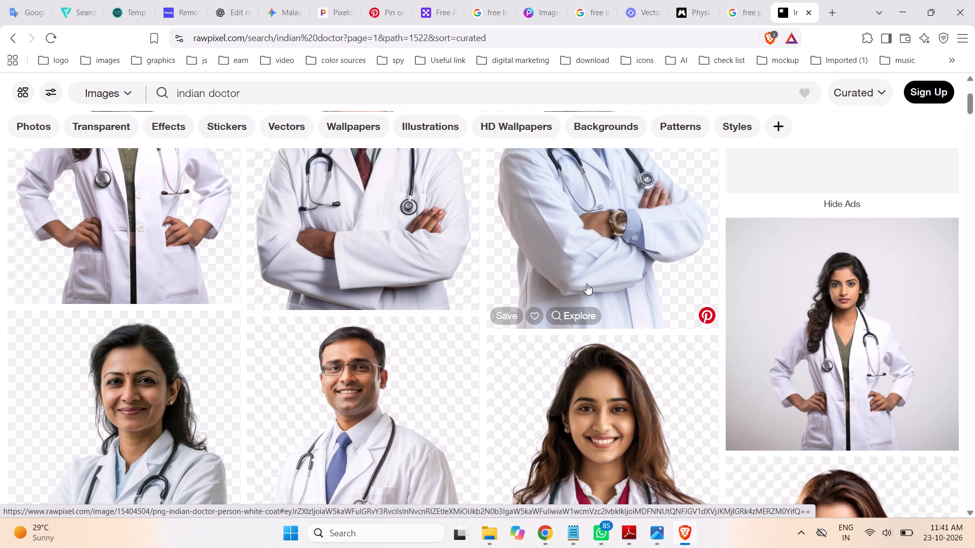
pyautogui.scroll(3, 587, 284)
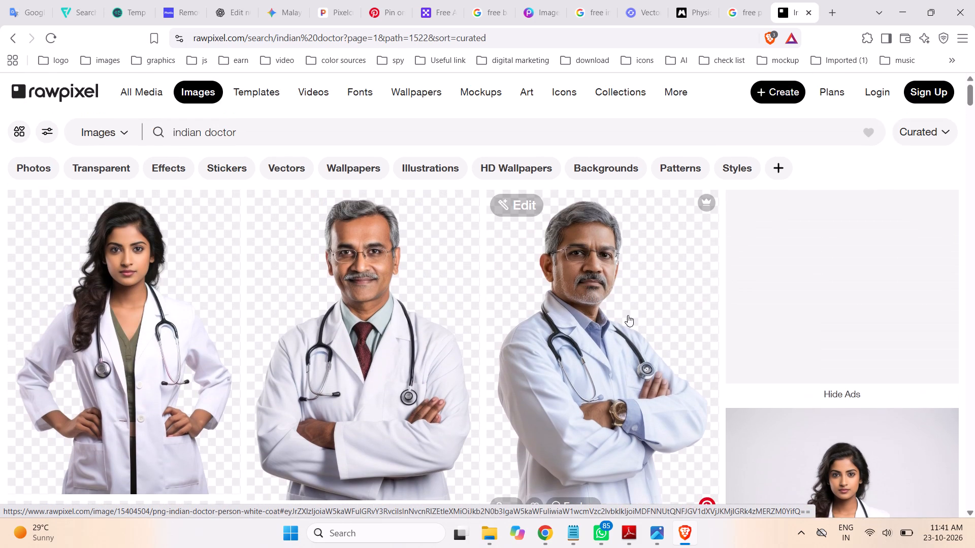
pyautogui.rightClick(593, 319)
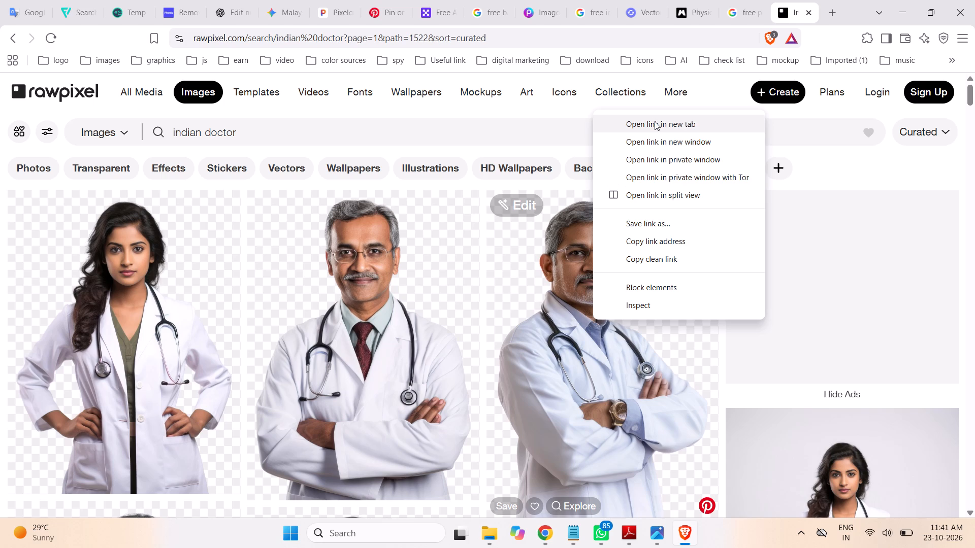
pyautogui.click(655, 124)
pyautogui.click(788, 10)
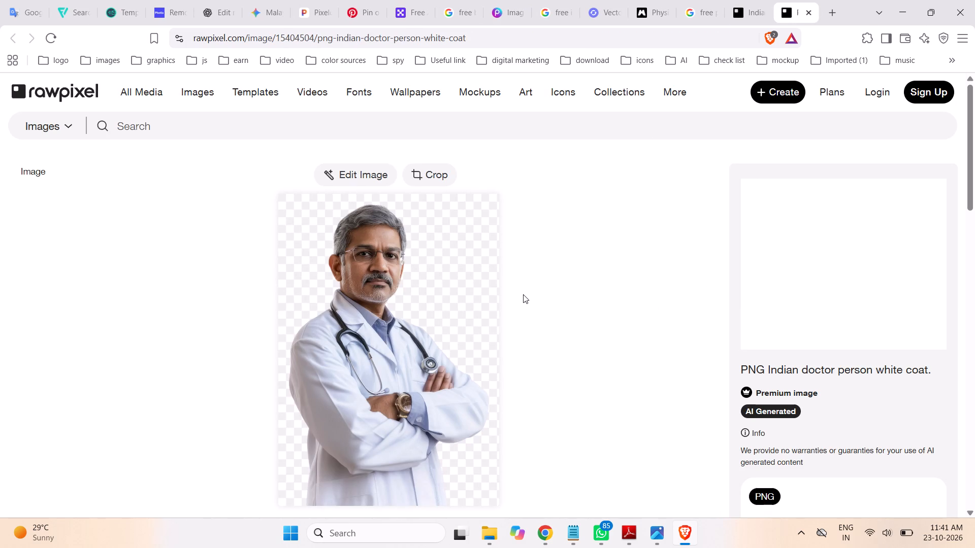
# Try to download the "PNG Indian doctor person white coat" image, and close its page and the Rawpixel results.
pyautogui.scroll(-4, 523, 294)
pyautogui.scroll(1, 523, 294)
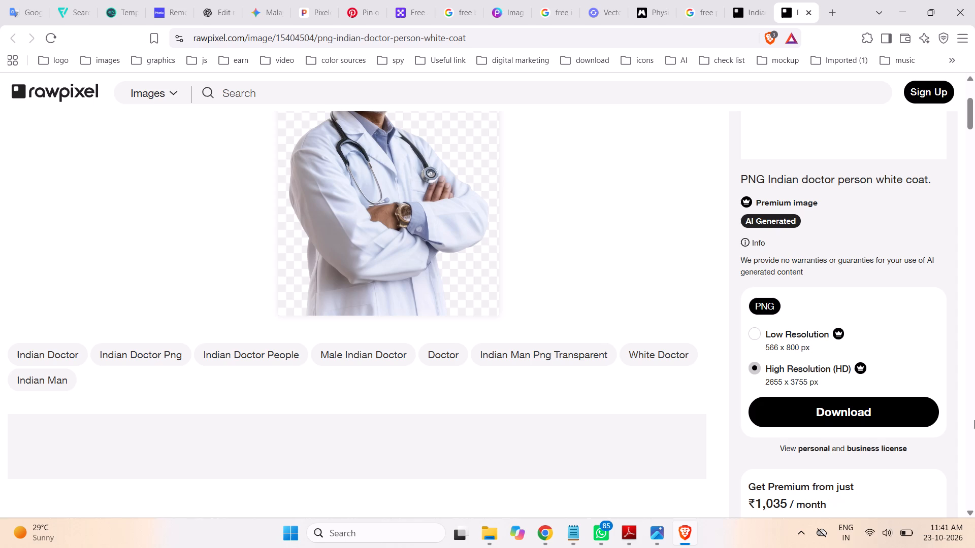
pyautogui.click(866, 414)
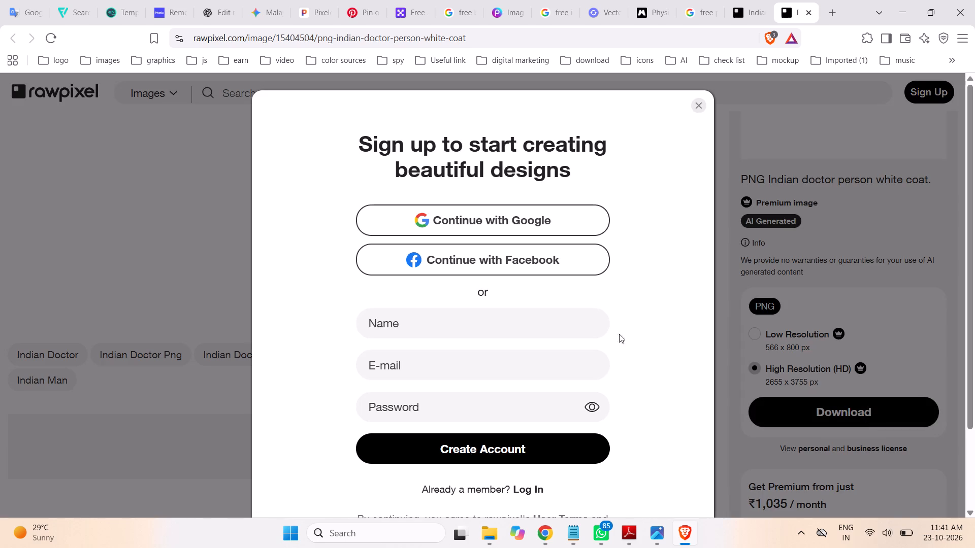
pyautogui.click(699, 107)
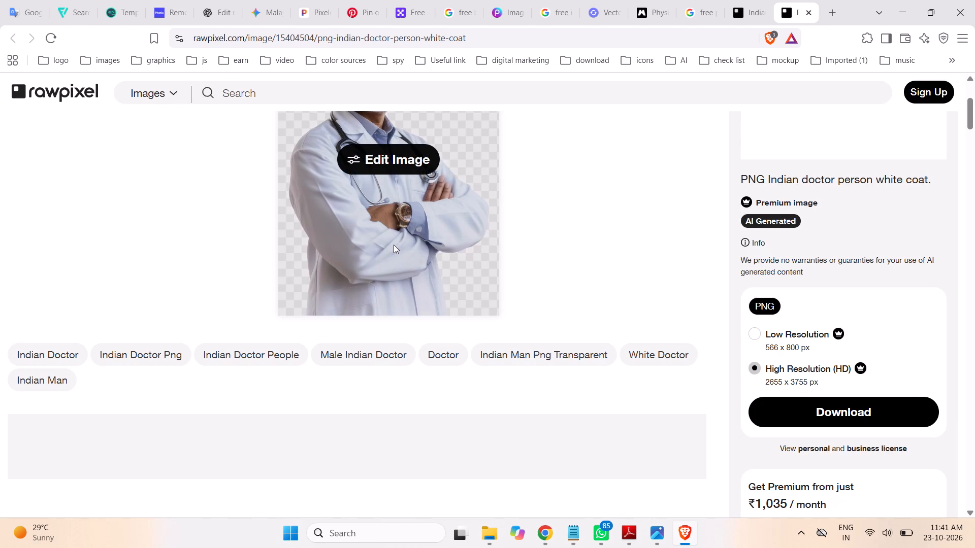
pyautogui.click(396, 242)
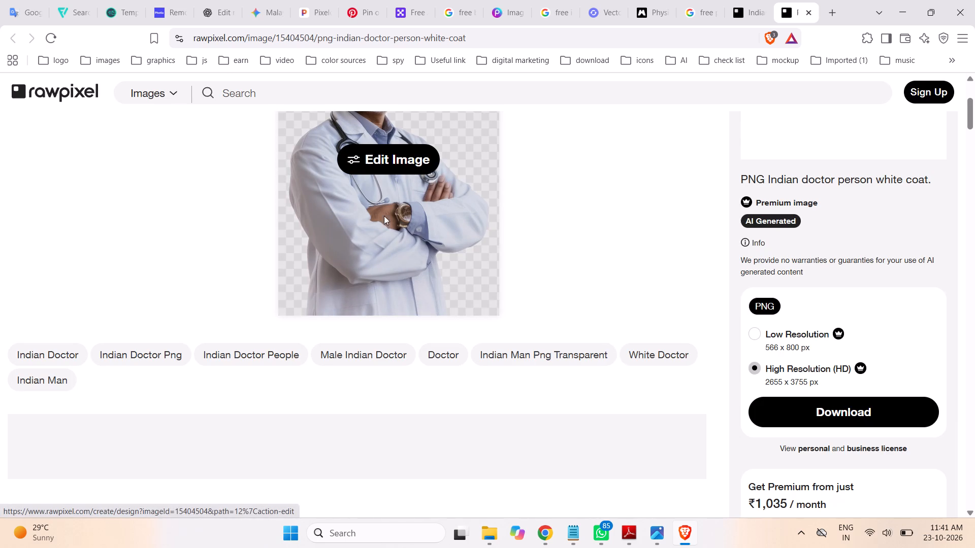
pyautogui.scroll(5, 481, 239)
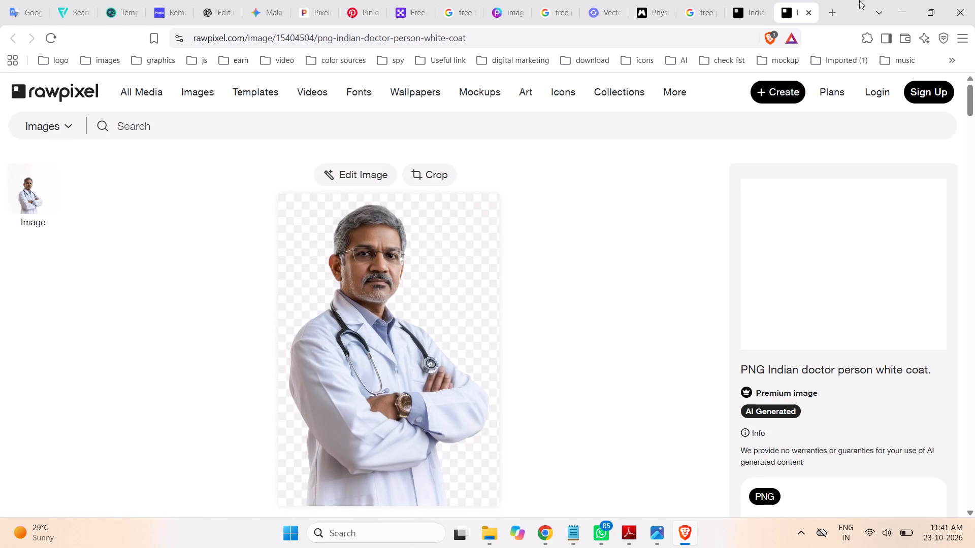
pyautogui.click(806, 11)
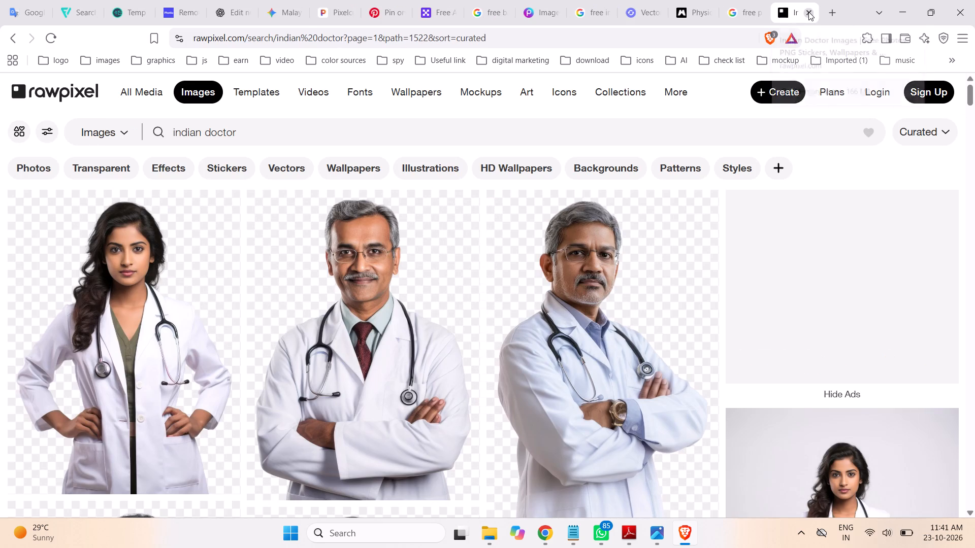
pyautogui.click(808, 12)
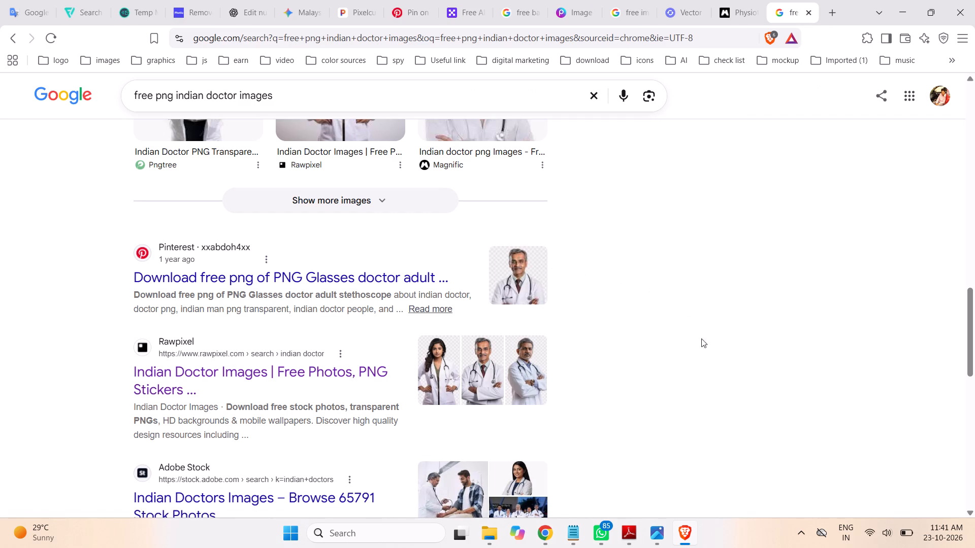
# Look through the remaining Google results for free Indian doctor PNGs and go to another results page.
pyautogui.scroll(-1, 670, 308)
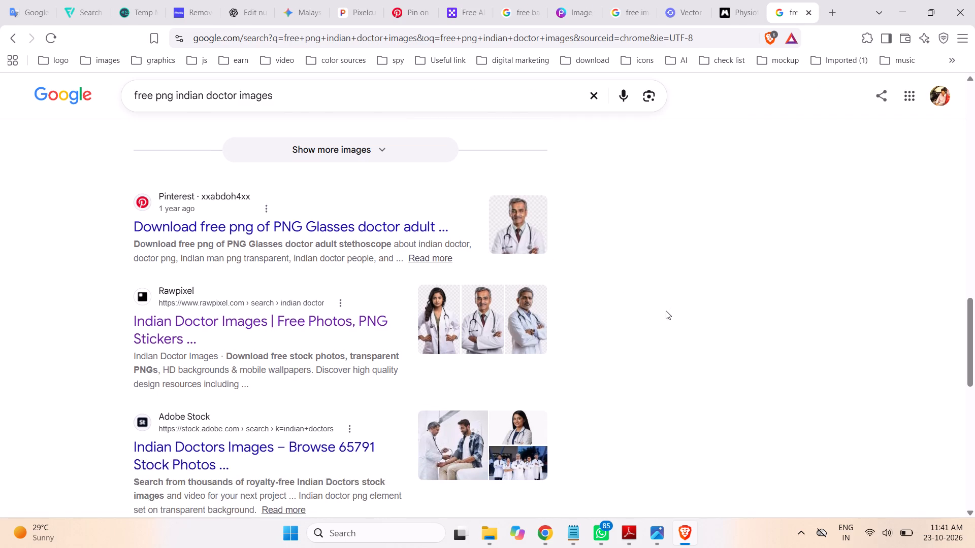
pyautogui.scroll(-2, 666, 311)
pyautogui.scroll(1, 660, 313)
pyautogui.scroll(-2, 655, 312)
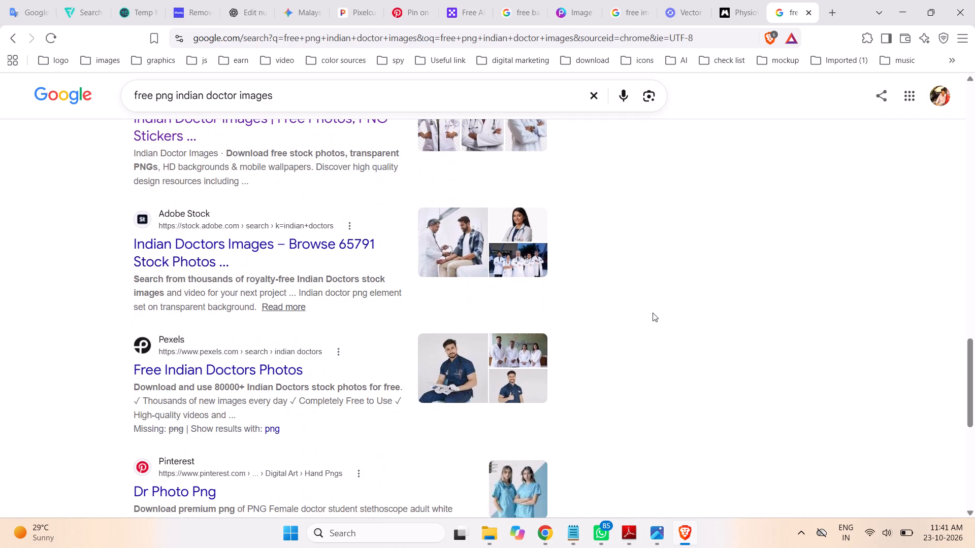
pyautogui.scroll(-7, 653, 313)
pyautogui.click(281, 384)
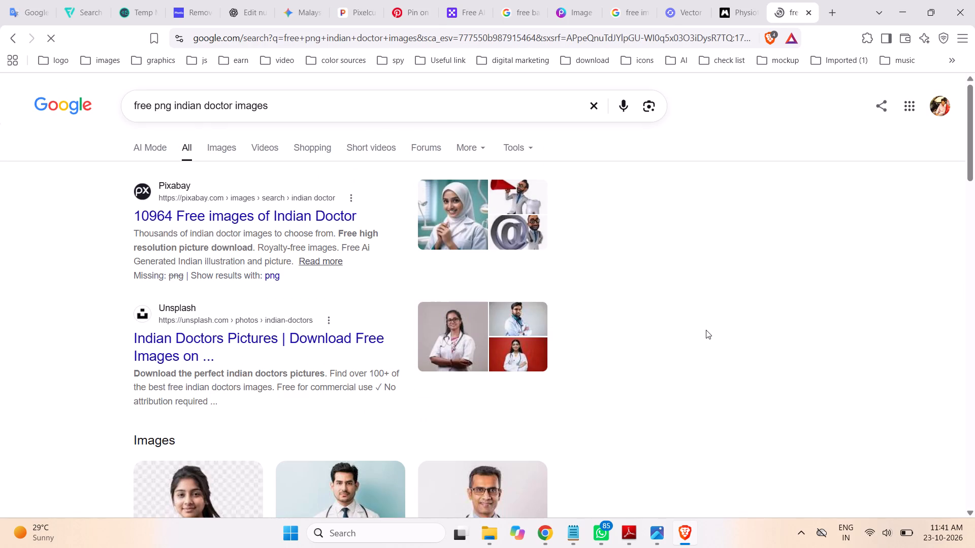
# Examine the image thumbnails and site listings on this results page for a free source of Indian doctor photos.
pyautogui.scroll(-2, 729, 309)
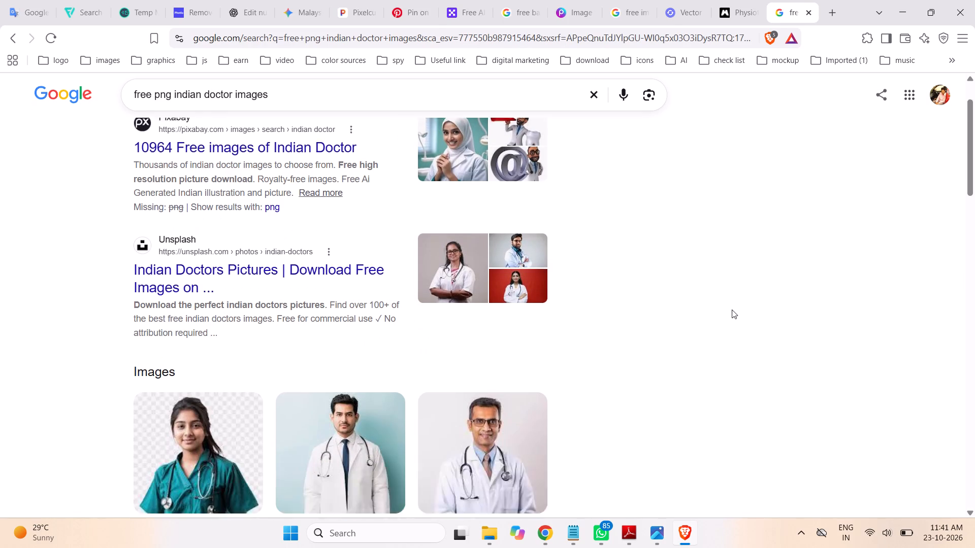
pyautogui.scroll(-2, 732, 310)
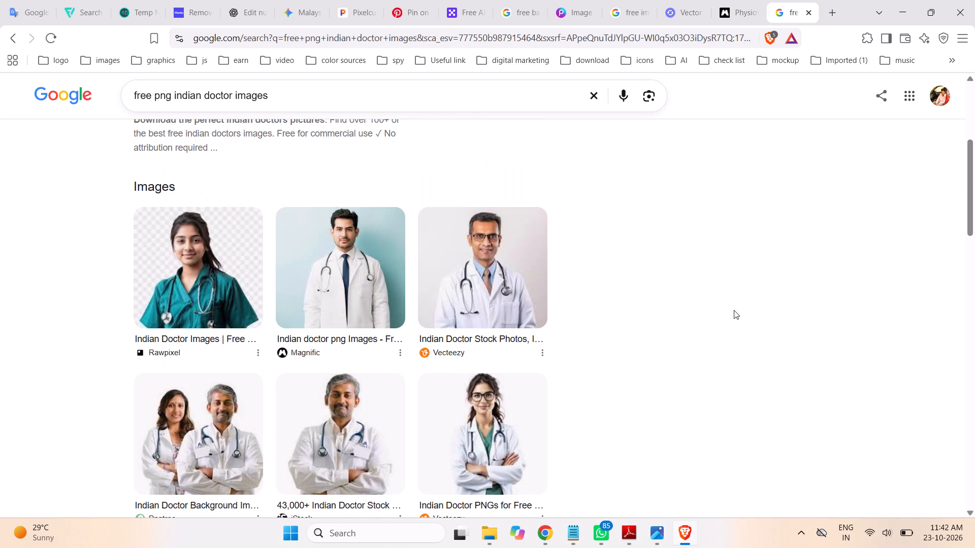
pyautogui.scroll(-2, 734, 310)
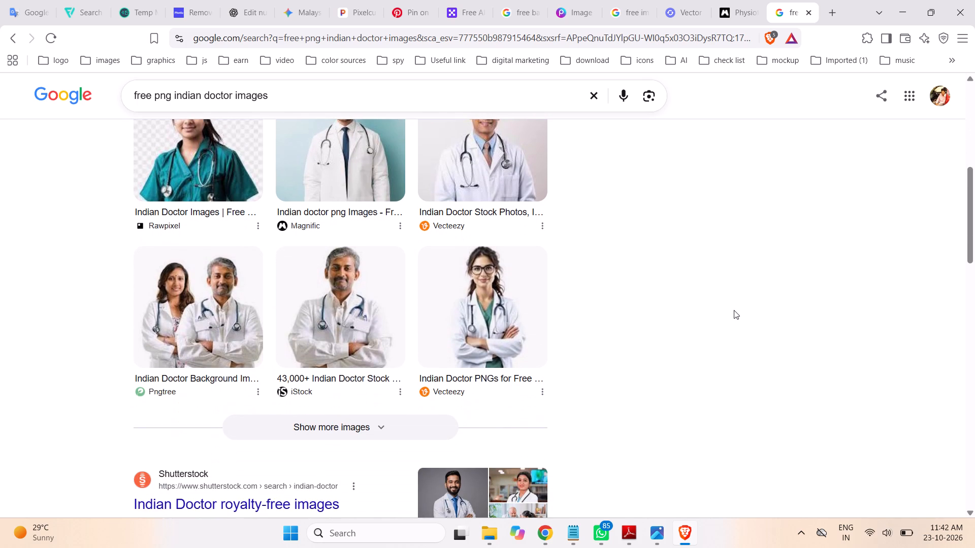
pyautogui.scroll(-5, 734, 310)
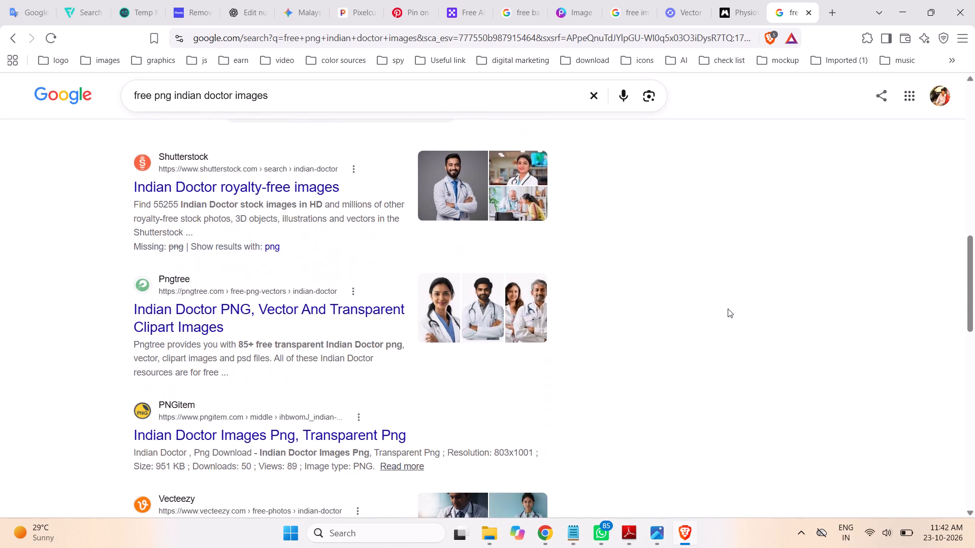
pyautogui.scroll(-1, 728, 309)
pyautogui.scroll(1, 728, 309)
pyautogui.scroll(-2, 728, 309)
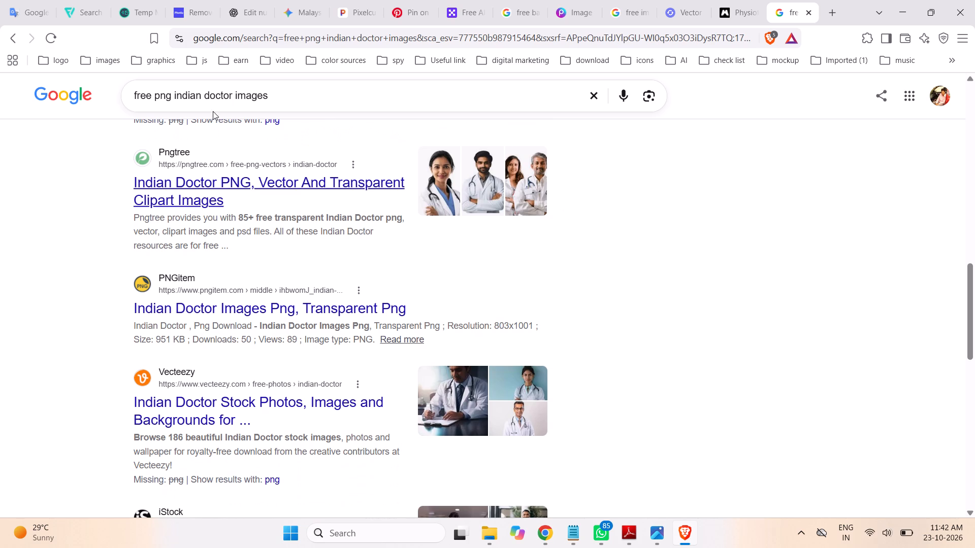
# Open the bookmarked CleanPNG and PNGEgg image sites in separate new tabs.
pyautogui.click(110, 60)
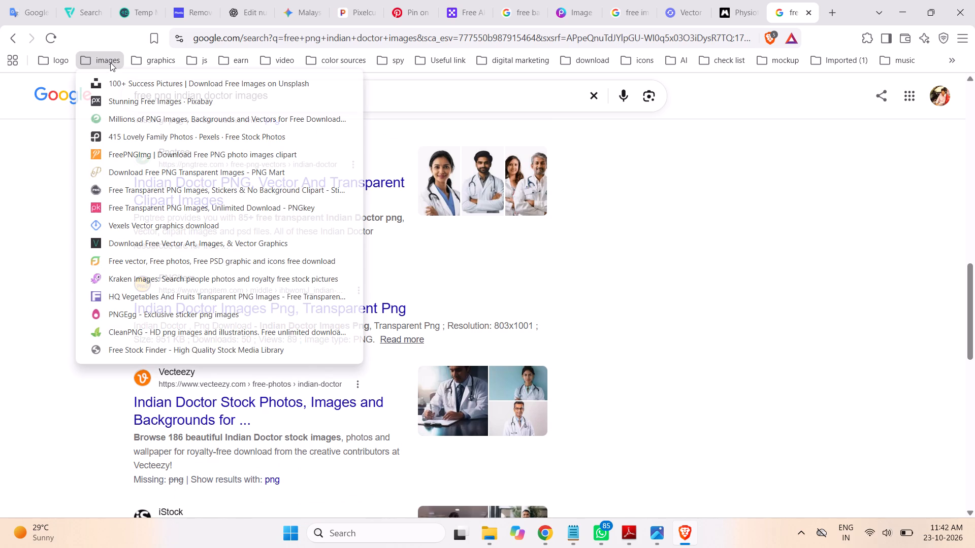
pyautogui.rightClick(211, 334)
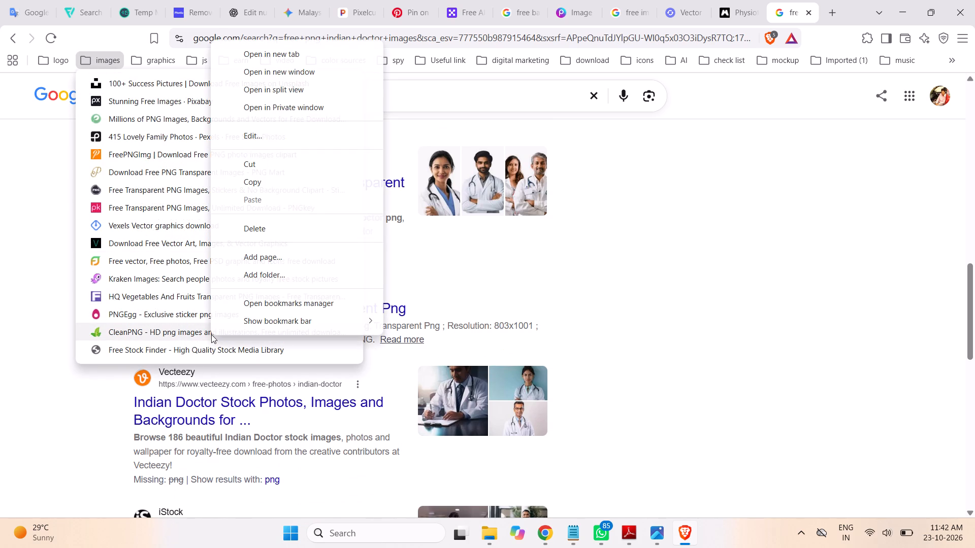
pyautogui.click(311, 56)
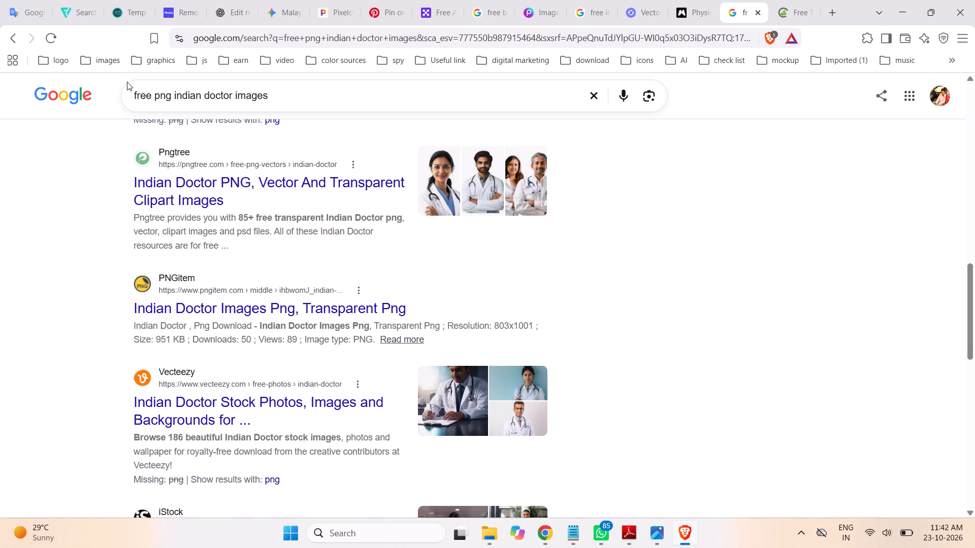
pyautogui.click(112, 66)
pyautogui.rightClick(198, 315)
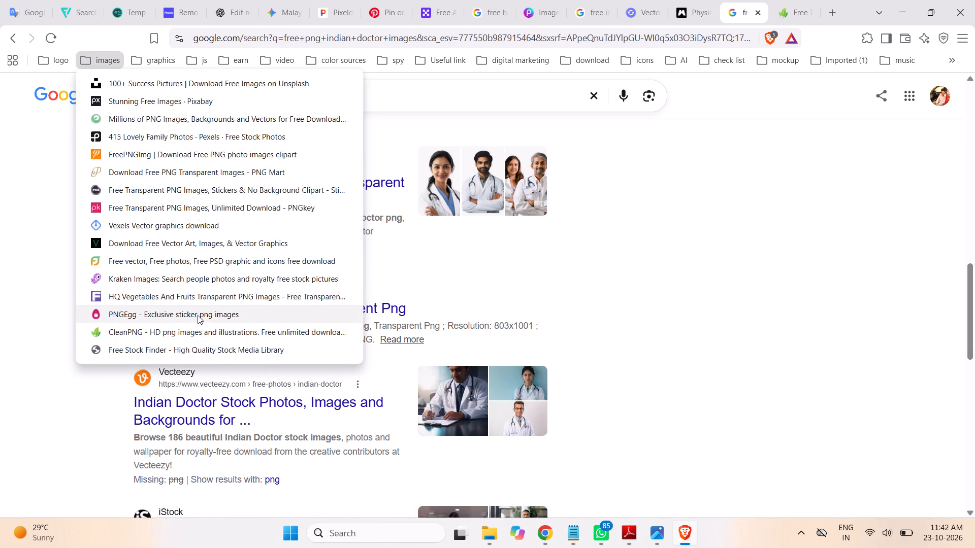
pyautogui.click(268, 35)
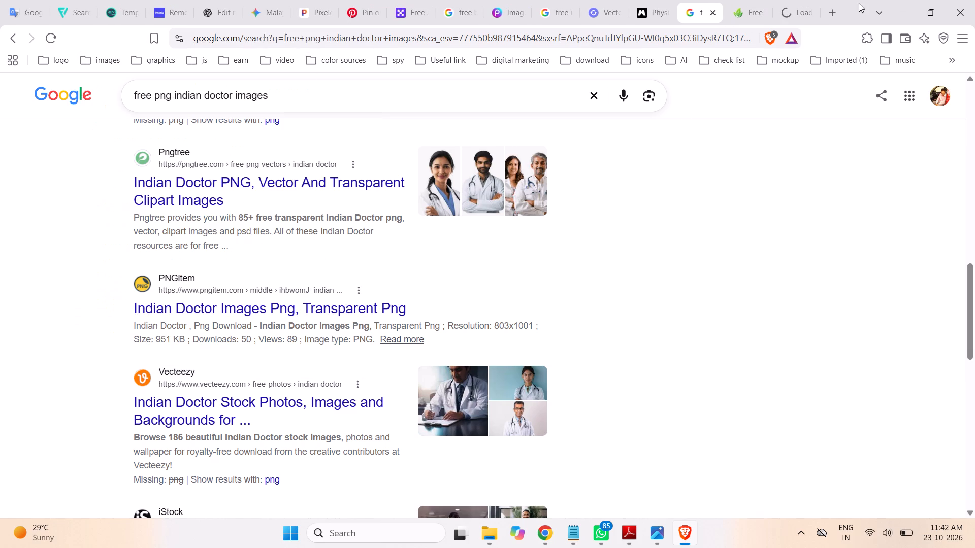
# Search CleanPNG for "indian doctor" and look through its images for usable doctor photos.
pyautogui.click(752, 5)
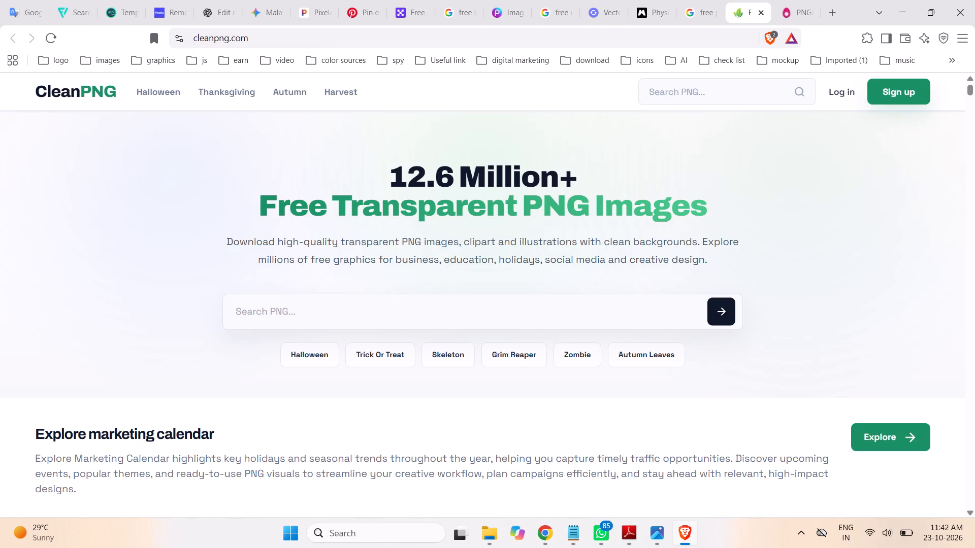
pyautogui.click(314, 320)
pyautogui.write('indian doctor')
pyautogui.press('Return')
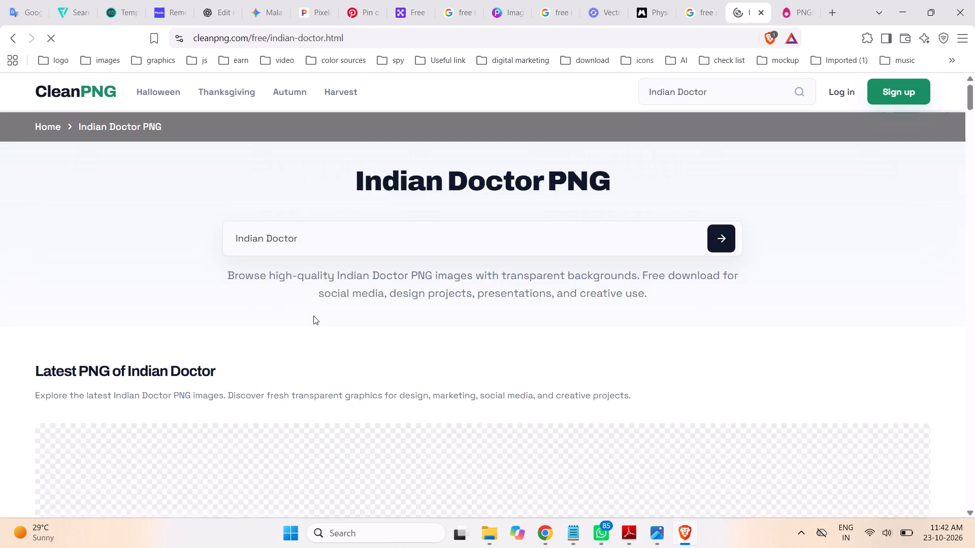
pyautogui.scroll(-3, 633, 391)
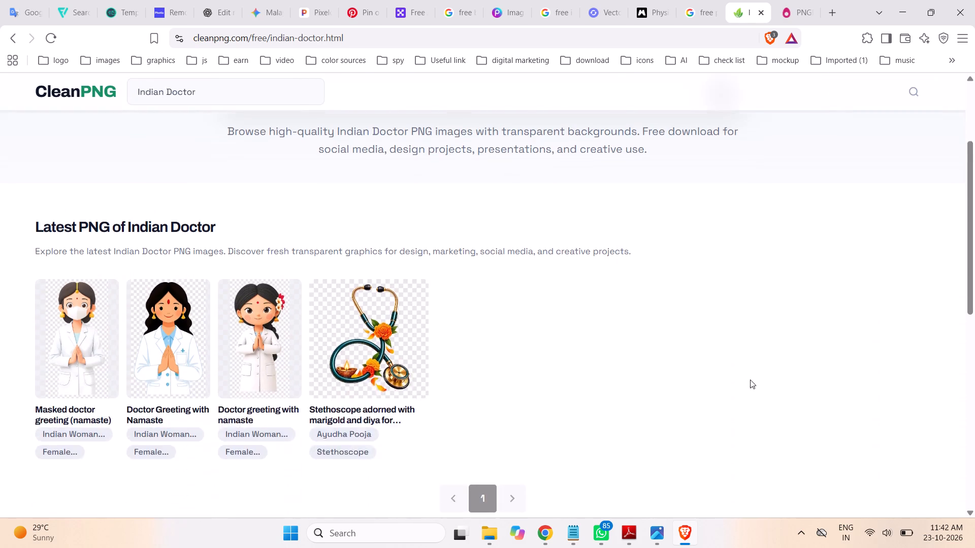
pyautogui.scroll(-3, 750, 380)
pyautogui.scroll(6, 769, 362)
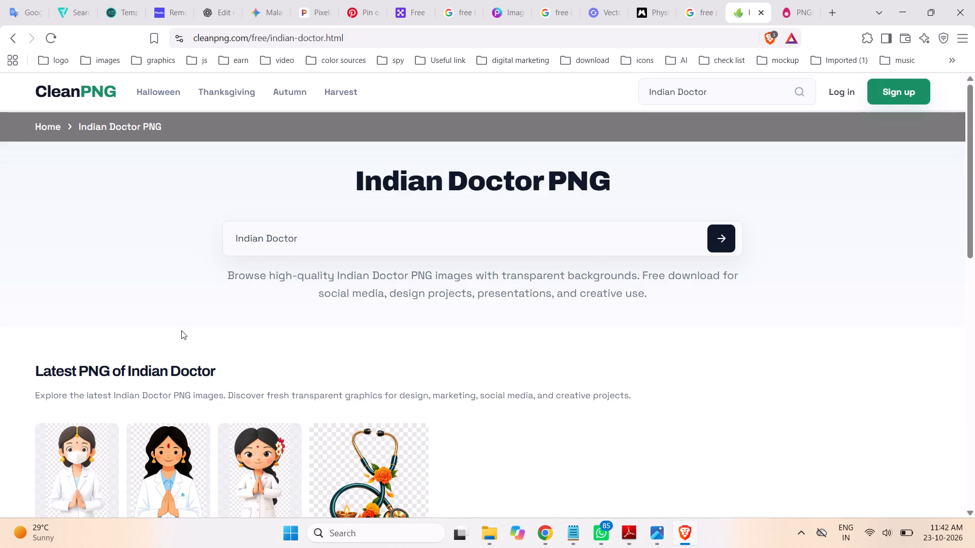
# Copy the "Indian Doctor" search term, close the CleanPNG page and search PNGEgg with the copied term.
pyautogui.moveTo(313, 239); pyautogui.dragTo(209, 247)
pyautogui.hotkey('ctrl', 'c')
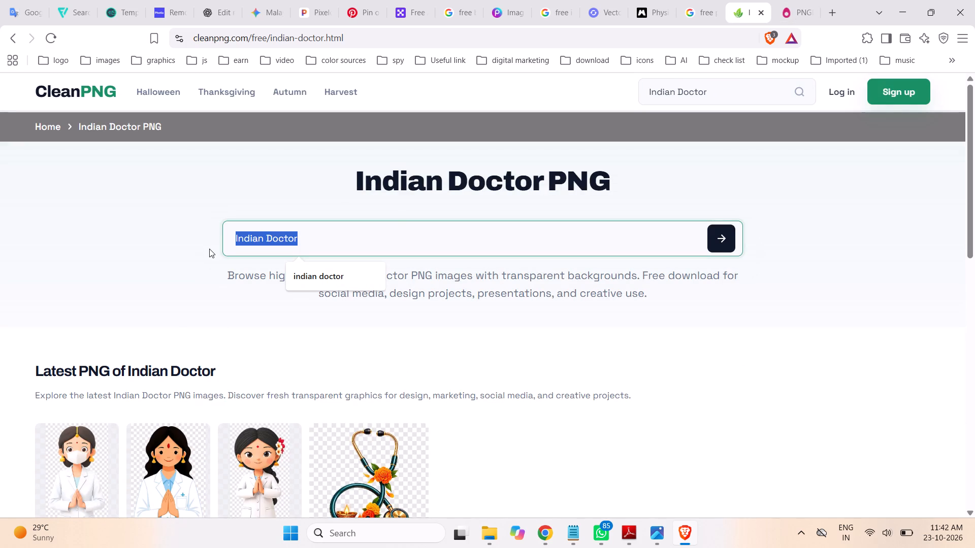
pyautogui.click(761, 12)
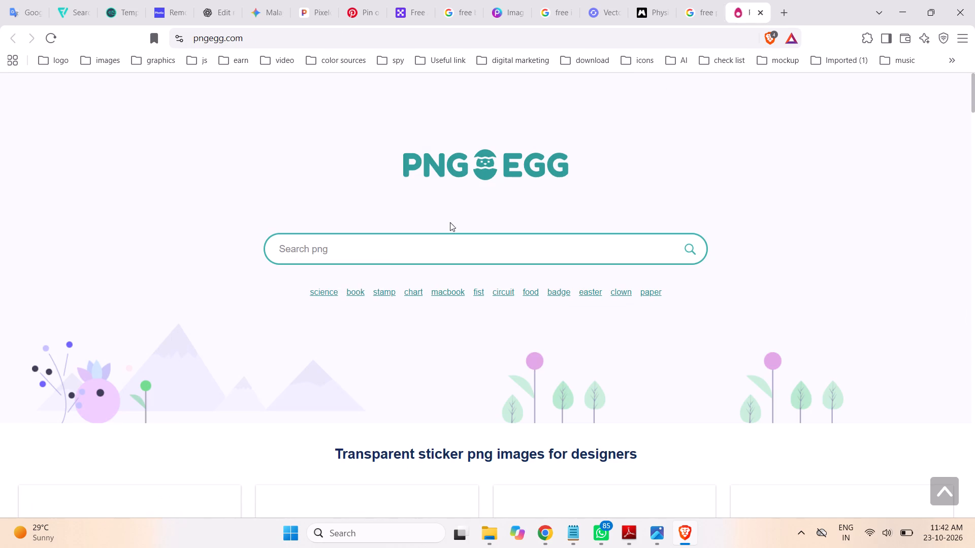
pyautogui.click(416, 236)
pyautogui.hotkey('ctrl', 'v')
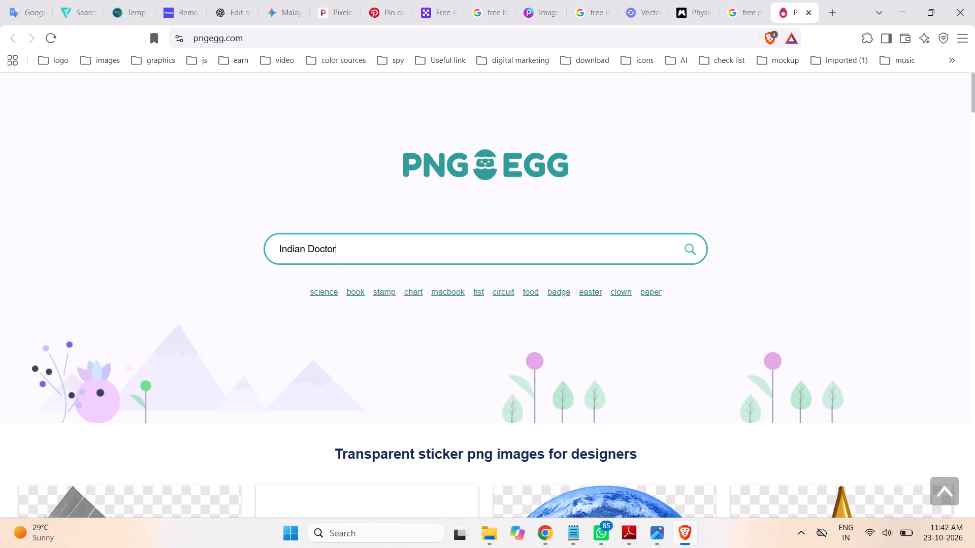
pyautogui.press('Return')
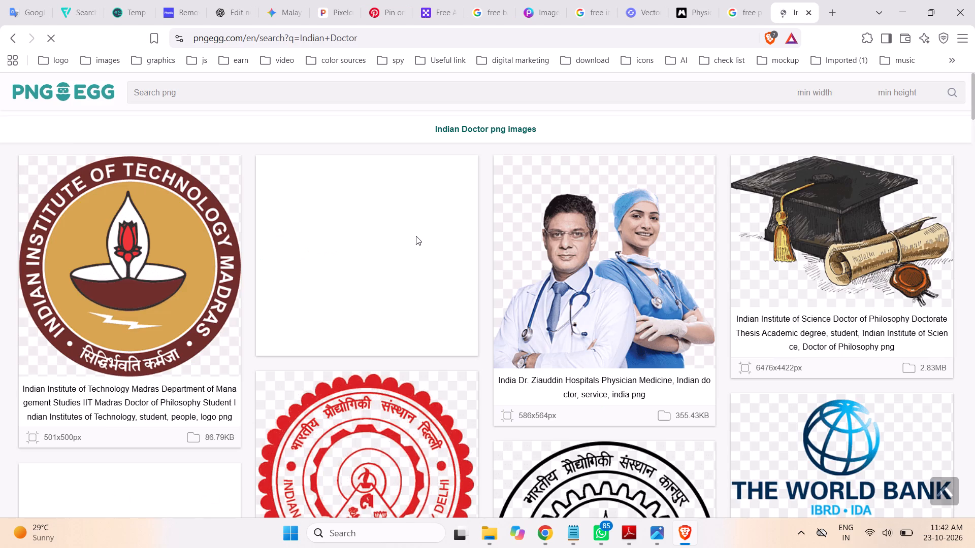
# Examine the first page of PNGEgg's Indian Doctor images for realistic doctor photos suitable for the cards.
pyautogui.scroll(1, 972, 278)
pyautogui.scroll(-3, 969, 278)
pyautogui.scroll(1, 965, 279)
pyautogui.scroll(-5, 964, 279)
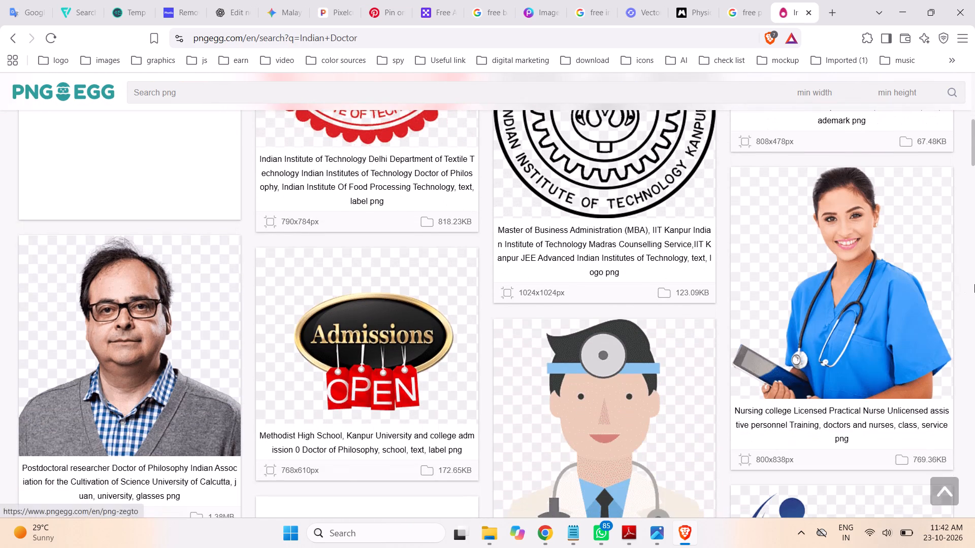
pyautogui.scroll(-2, 974, 284)
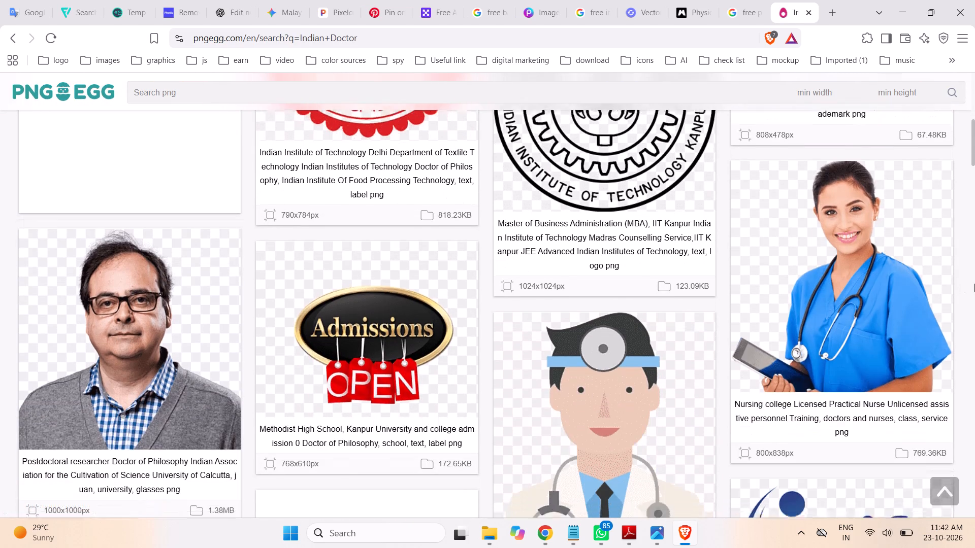
pyautogui.scroll(-5, 974, 284)
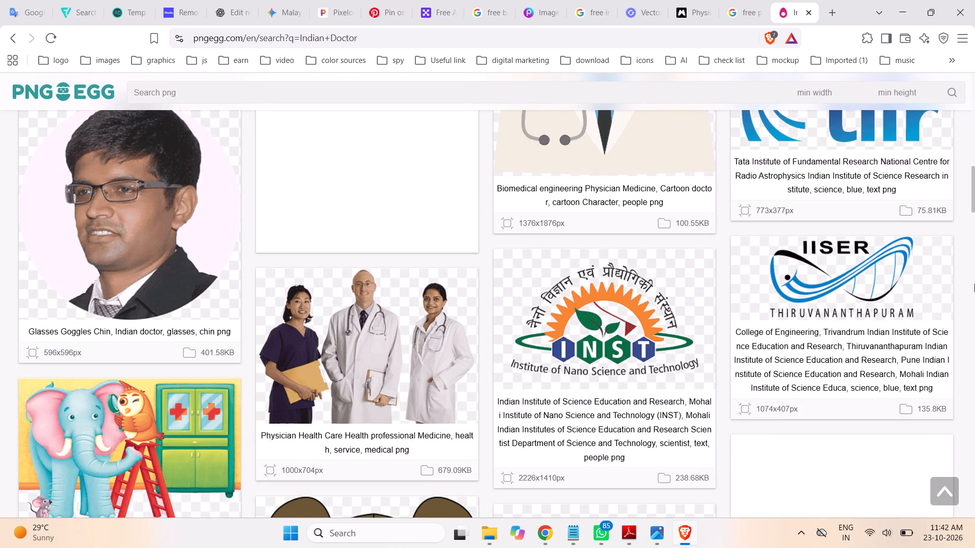
pyautogui.scroll(-5, 974, 284)
pyautogui.scroll(1, 972, 284)
pyautogui.scroll(-2, 971, 284)
pyautogui.scroll(1, 970, 284)
pyautogui.scroll(-6, 970, 284)
pyautogui.scroll(1, 968, 284)
pyautogui.scroll(-1, 967, 284)
pyautogui.scroll(1, 967, 284)
pyautogui.scroll(-6, 967, 284)
pyautogui.scroll(2, 967, 284)
pyautogui.scroll(-4, 967, 284)
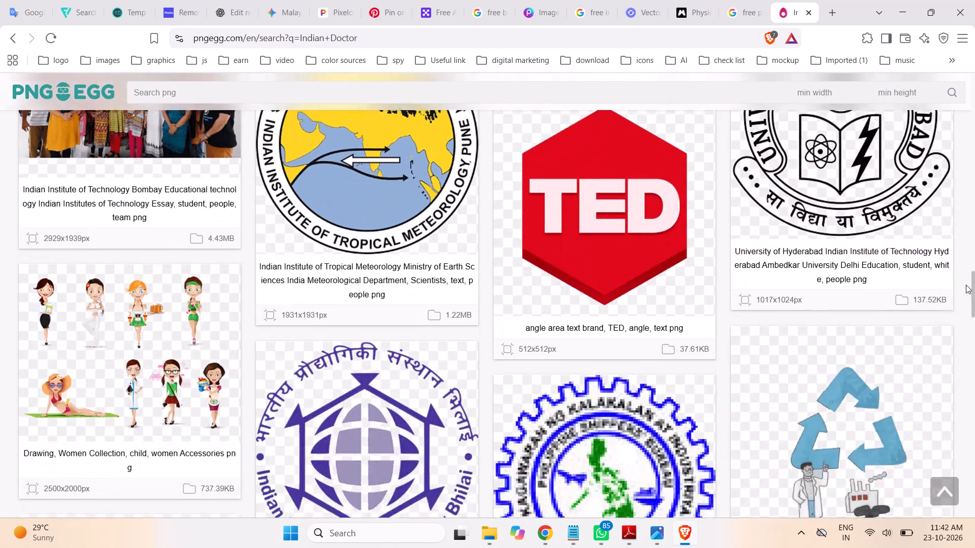
pyautogui.scroll(-10, 965, 285)
pyautogui.scroll(1, 965, 285)
pyautogui.scroll(-3, 965, 285)
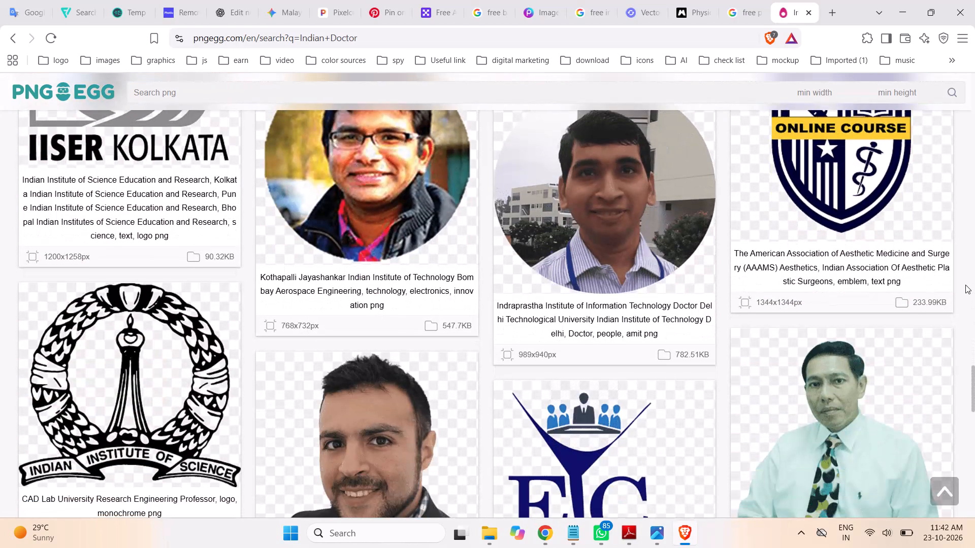
pyautogui.scroll(-6, 965, 284)
pyautogui.scroll(2, 965, 283)
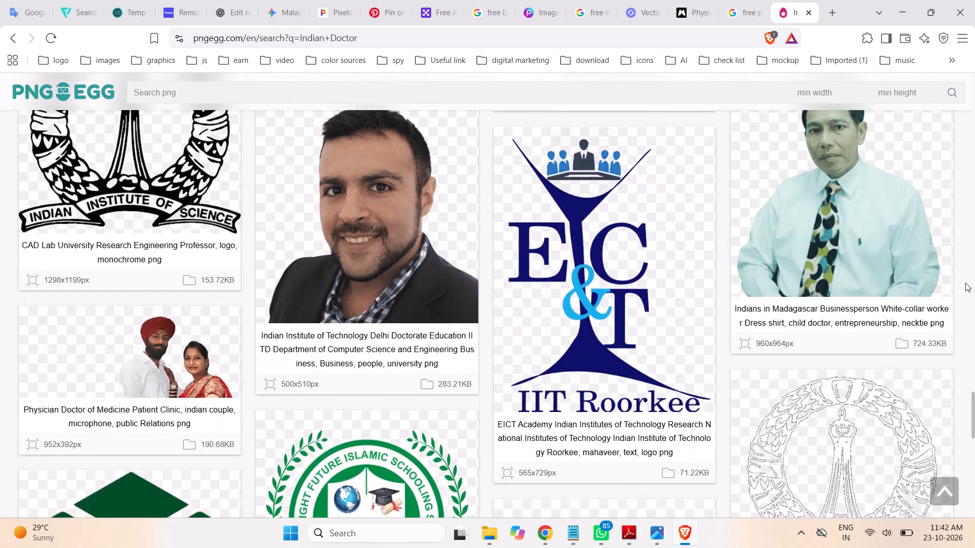
pyautogui.scroll(2, 965, 283)
pyautogui.scroll(-3, 965, 283)
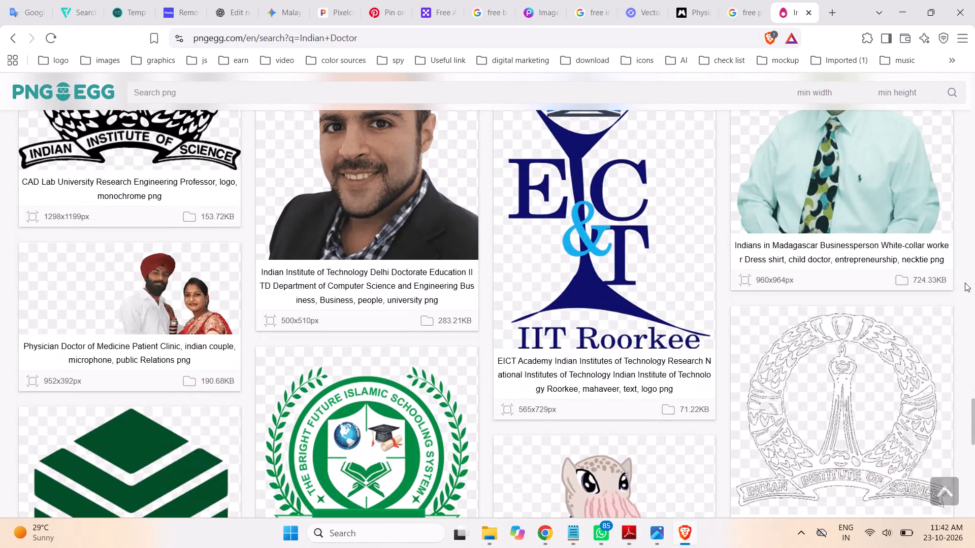
pyautogui.scroll(-8, 965, 283)
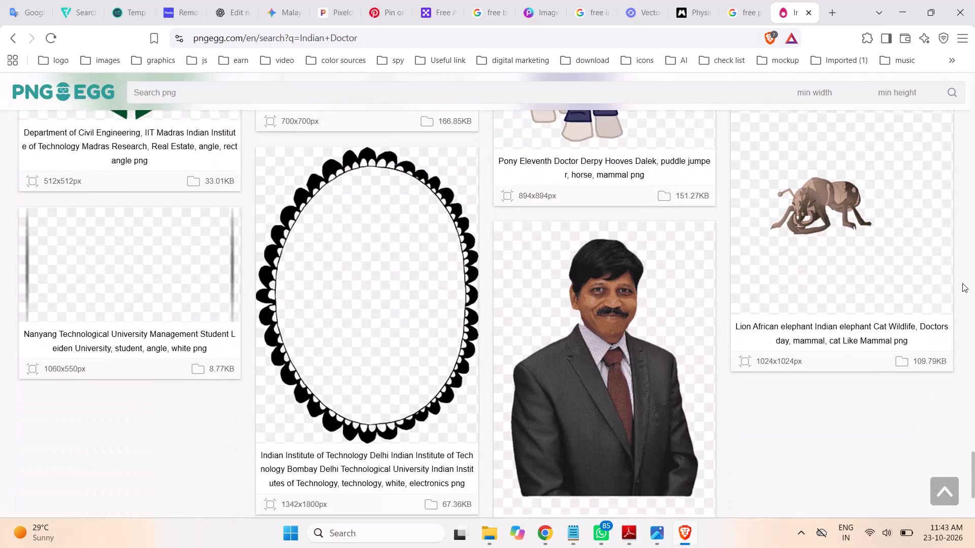
pyautogui.scroll(-8, 962, 283)
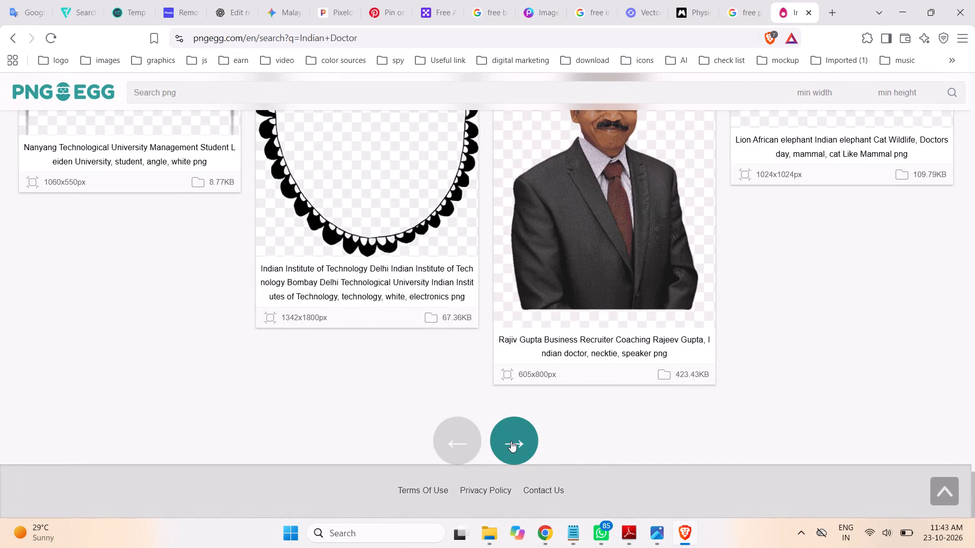
# Go to the second page of PNGEgg's Indian Doctor images, look through it and close the site.
pyautogui.click(520, 443)
pyautogui.scroll(-4, 802, 365)
pyautogui.scroll(2, 815, 365)
pyautogui.scroll(-9, 815, 365)
pyautogui.scroll(1, 808, 365)
pyautogui.scroll(-4, 808, 365)
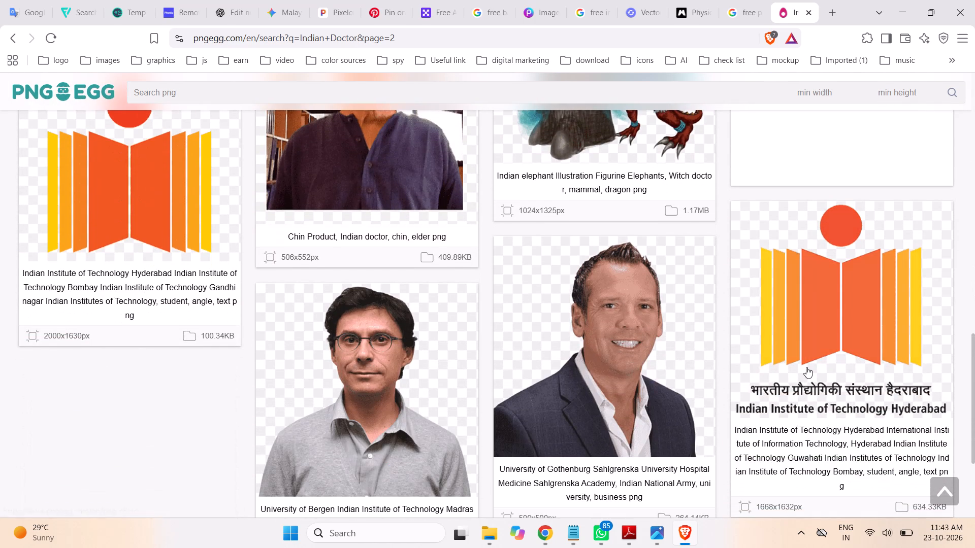
pyautogui.scroll(-5, 806, 367)
pyautogui.scroll(1, 806, 367)
pyautogui.scroll(-4, 806, 367)
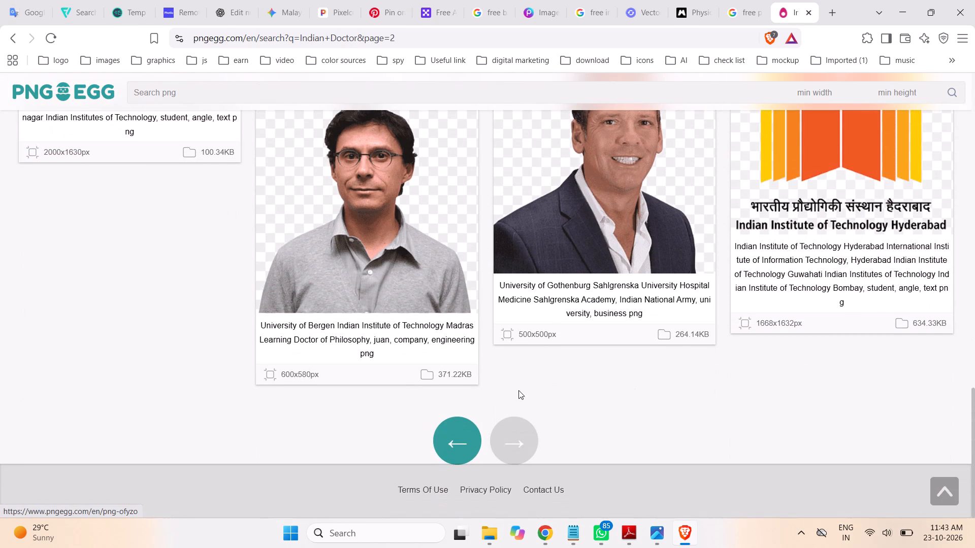
pyautogui.click(808, 12)
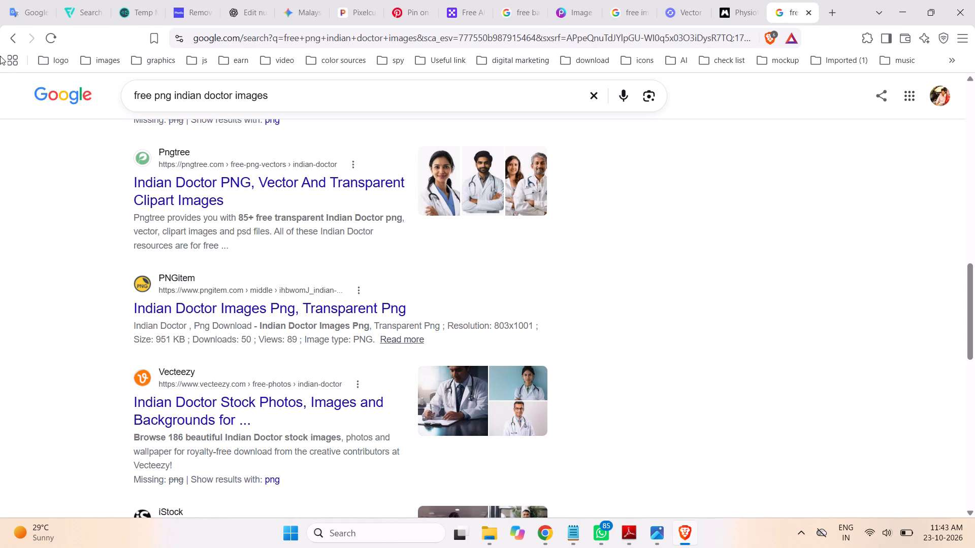
# Open the bookmarked PNG Mart, Free Transparent PNG Images Stickers & No Background Clipart, and PNGkey sites in separate new tabs.
pyautogui.click(95, 61)
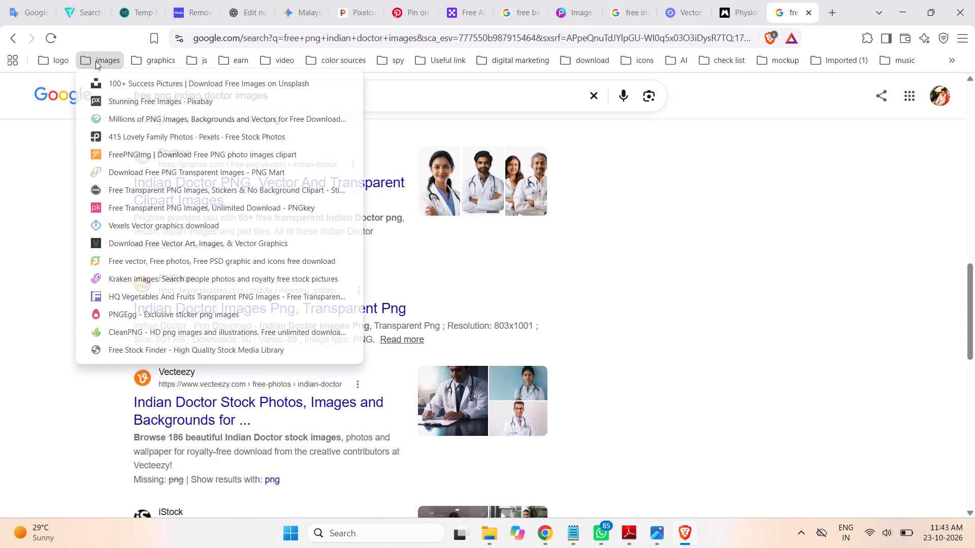
pyautogui.rightClick(187, 173)
pyautogui.click(251, 190)
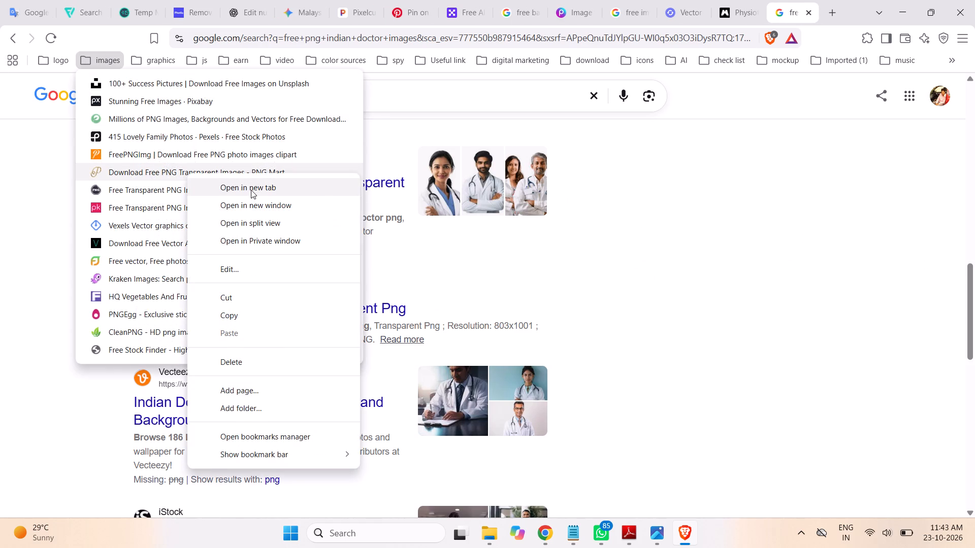
pyautogui.click(112, 62)
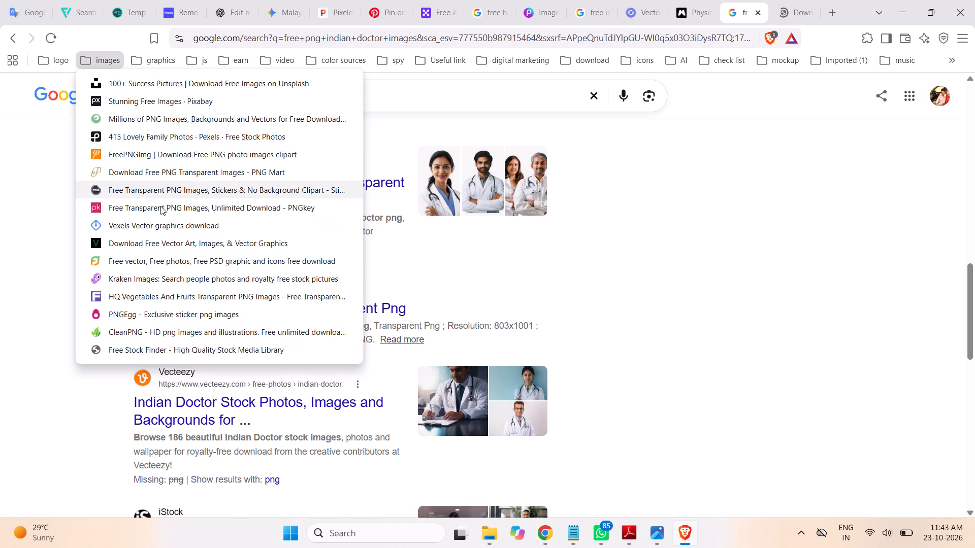
pyautogui.rightClick(177, 193)
pyautogui.click(237, 208)
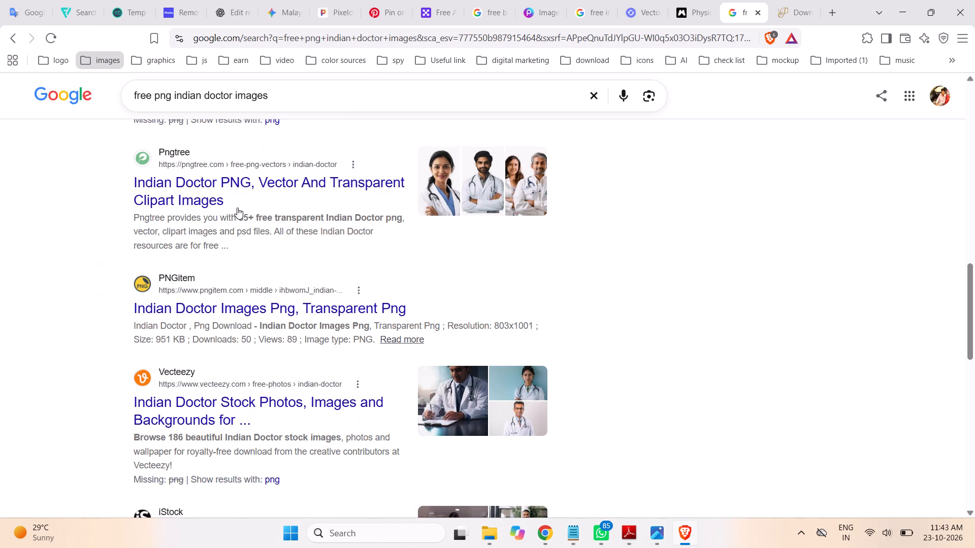
pyautogui.click(110, 60)
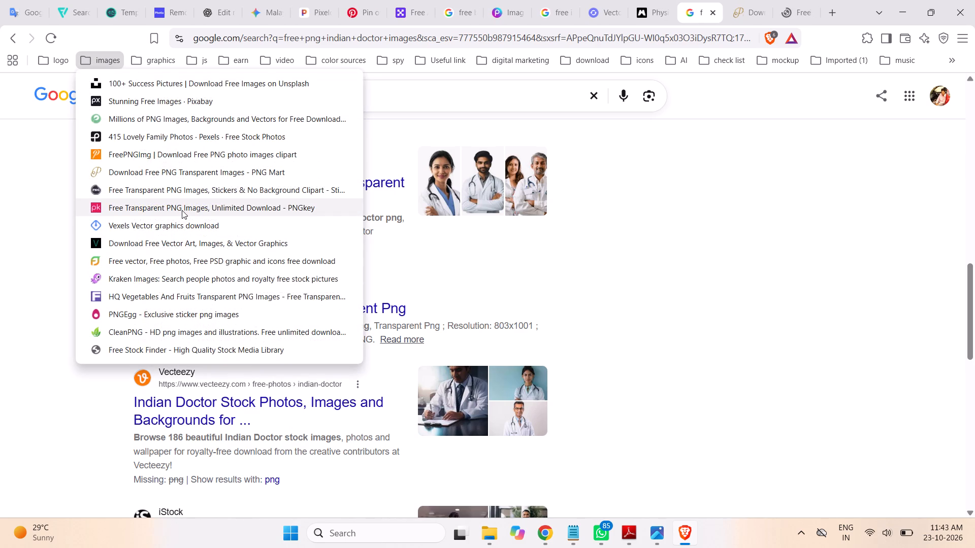
pyautogui.rightClick(182, 210)
pyautogui.click(242, 226)
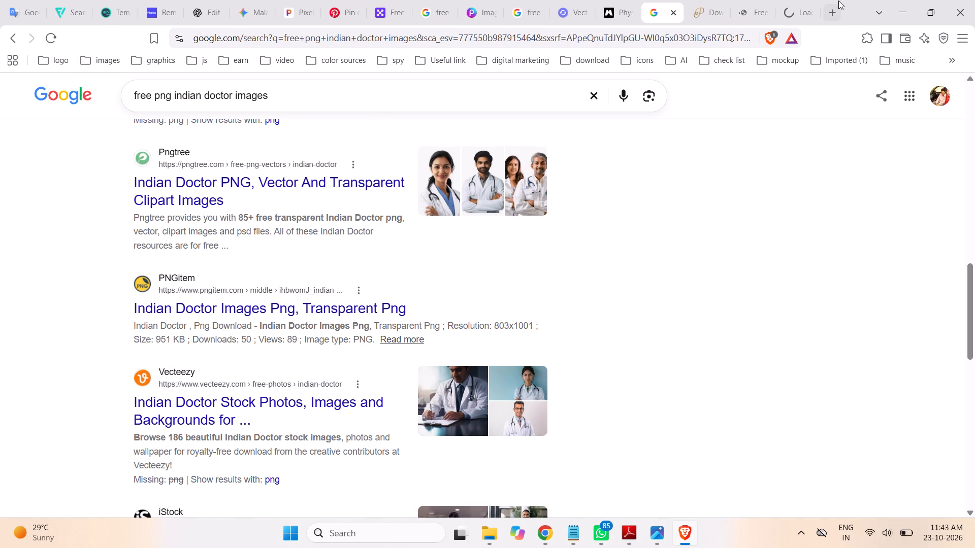
# Search PNG Mart for "Indian Doctor" and look through the page for suitable doctor images.
pyautogui.click(704, 11)
pyautogui.click(352, 301)
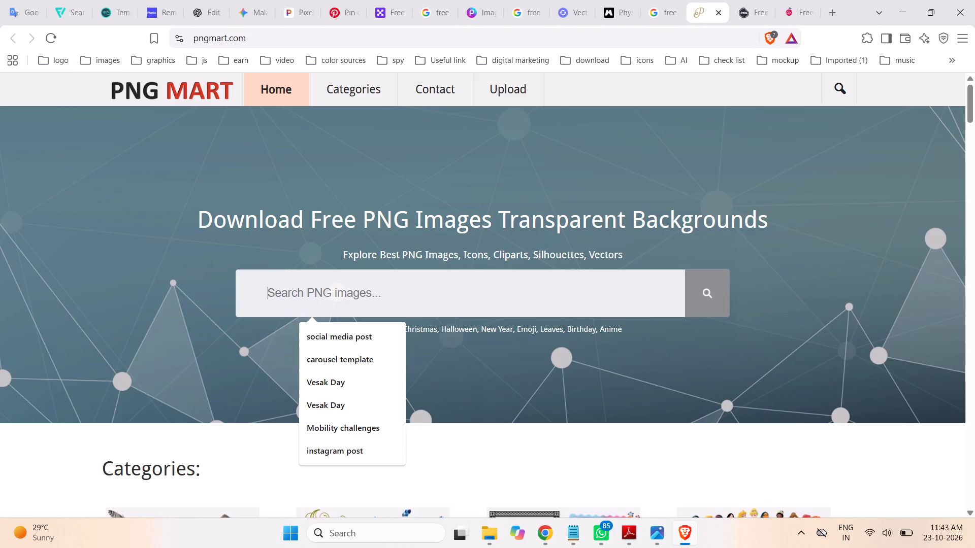
pyautogui.hotkey('ctrl', 'v')
pyautogui.press('Return')
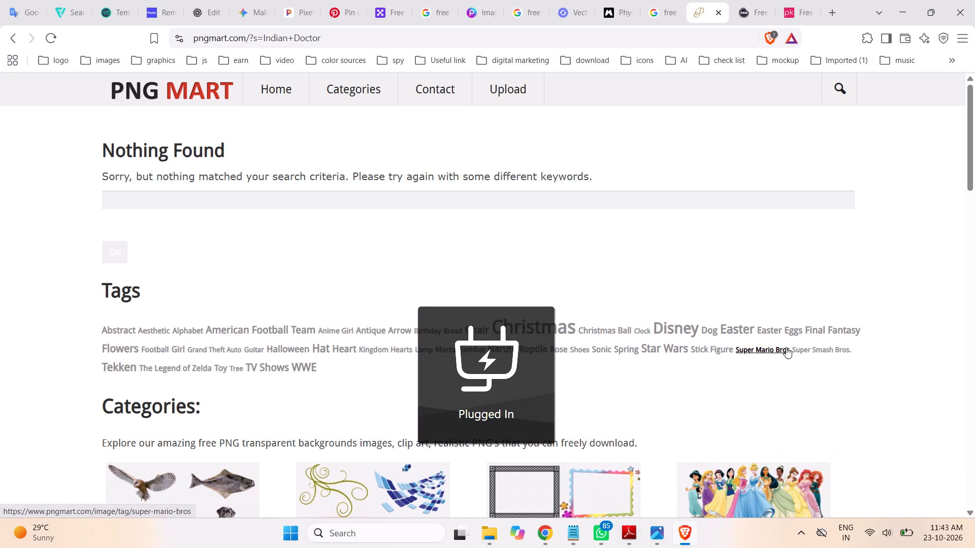
pyautogui.scroll(-2, 797, 371)
pyautogui.scroll(1, 795, 371)
pyautogui.scroll(-2, 787, 372)
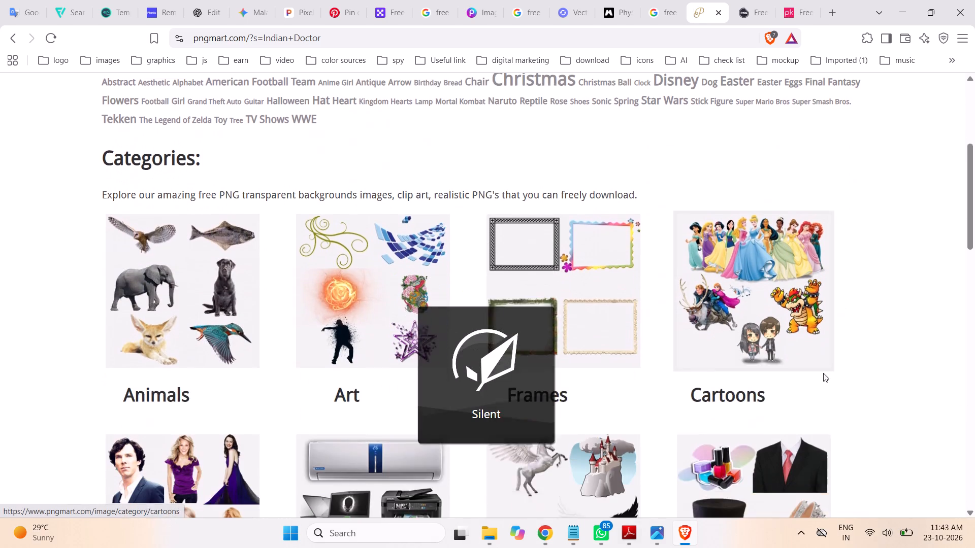
pyautogui.scroll(-5, 823, 373)
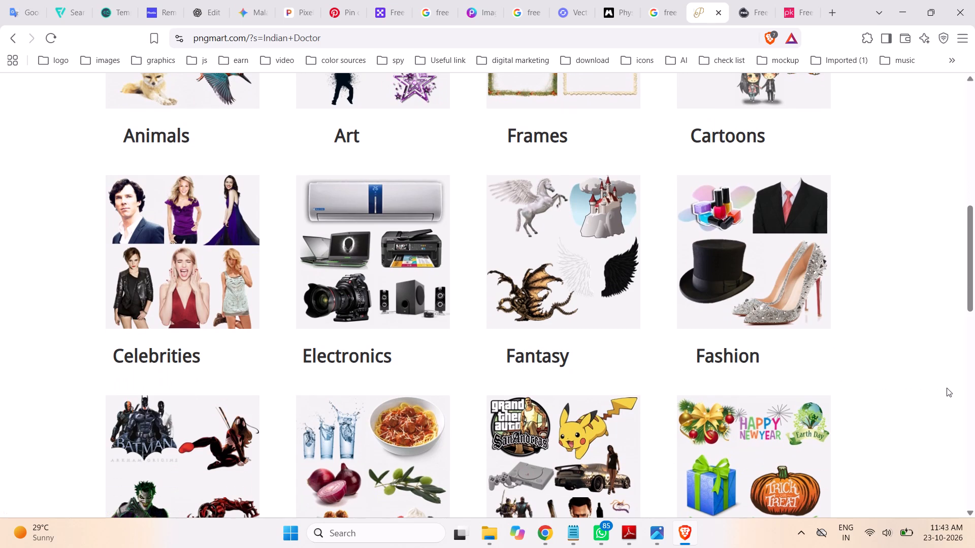
# Look through the rest of PNG Mart's "Indian Doctor" search page and its categories, and close the site.
pyautogui.scroll(-2, 947, 388)
pyautogui.scroll(2, 947, 388)
pyautogui.scroll(-3, 947, 388)
pyautogui.scroll(1, 947, 388)
pyautogui.scroll(-10, 947, 388)
pyautogui.scroll(3, 947, 388)
pyautogui.scroll(-1, 947, 388)
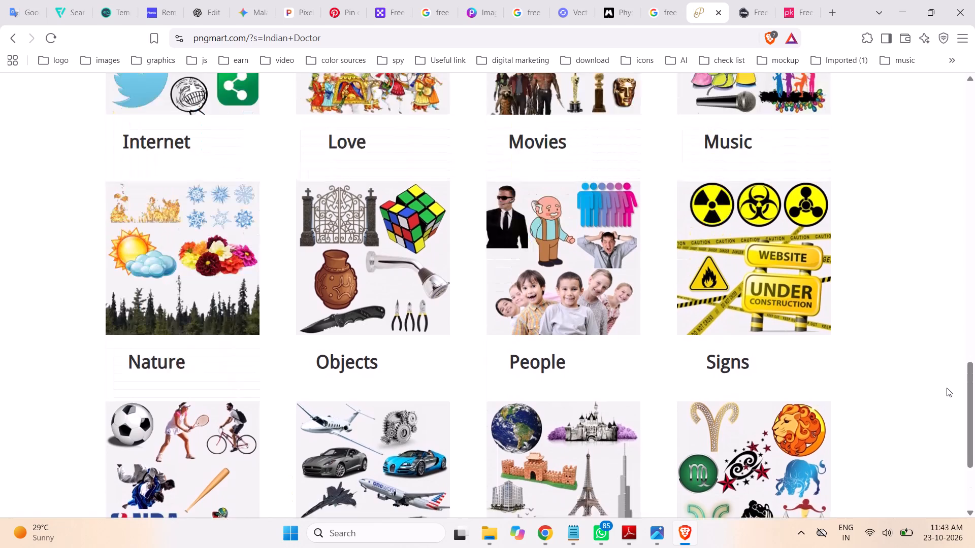
pyautogui.scroll(-5, 947, 388)
pyautogui.scroll(1, 947, 388)
pyautogui.scroll(-1, 947, 388)
pyautogui.scroll(1, 947, 388)
pyautogui.scroll(-1, 947, 388)
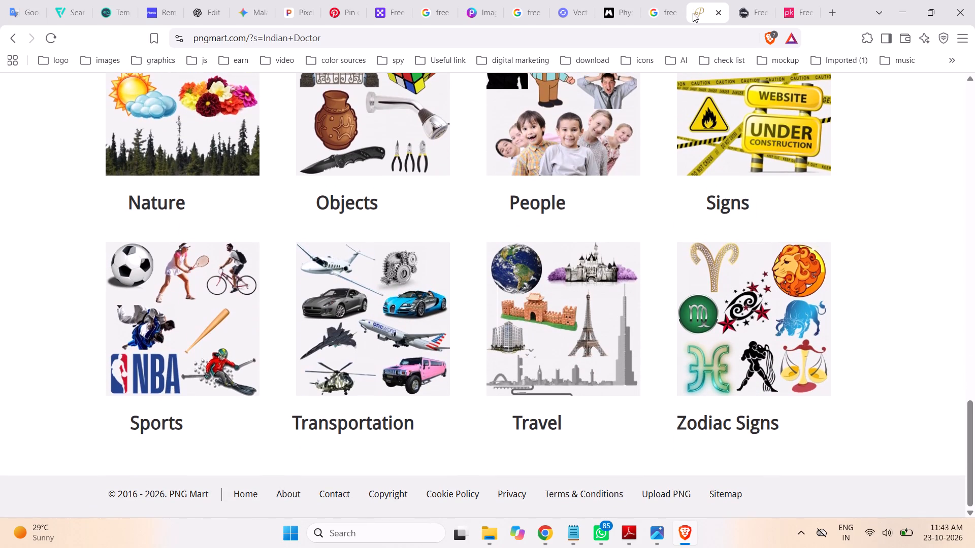
pyautogui.moveTo(972, 430); pyautogui.dragTo(974, 72)
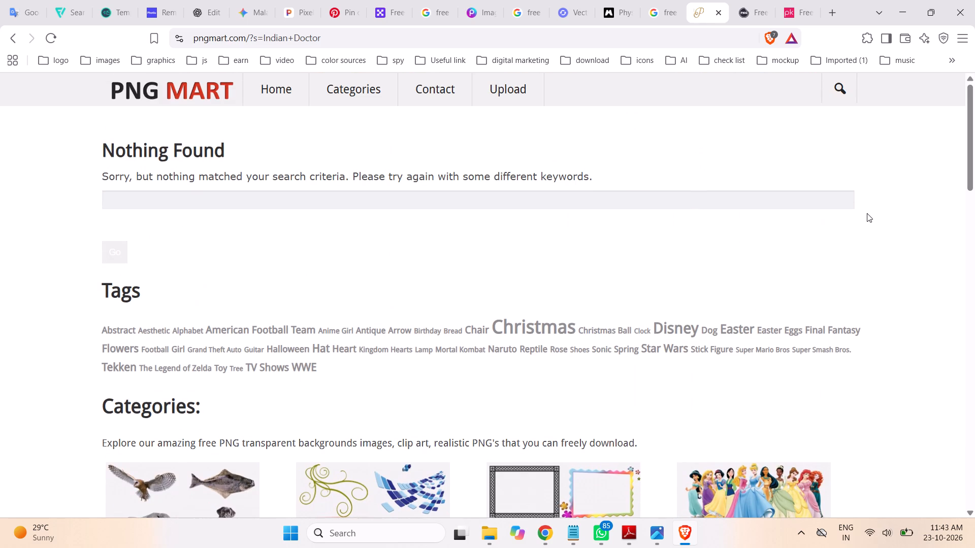
pyautogui.click(719, 11)
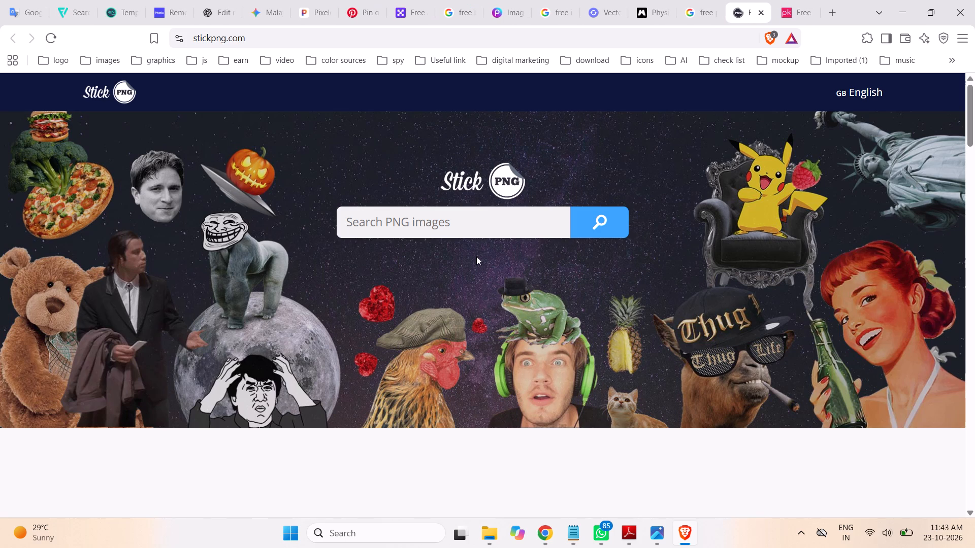
# Search StickPNG for "Indian Doctor", look through the first page for realistic doctor photos and close the site.
pyautogui.click(462, 222)
pyautogui.hotkey('ctrl', 'v')
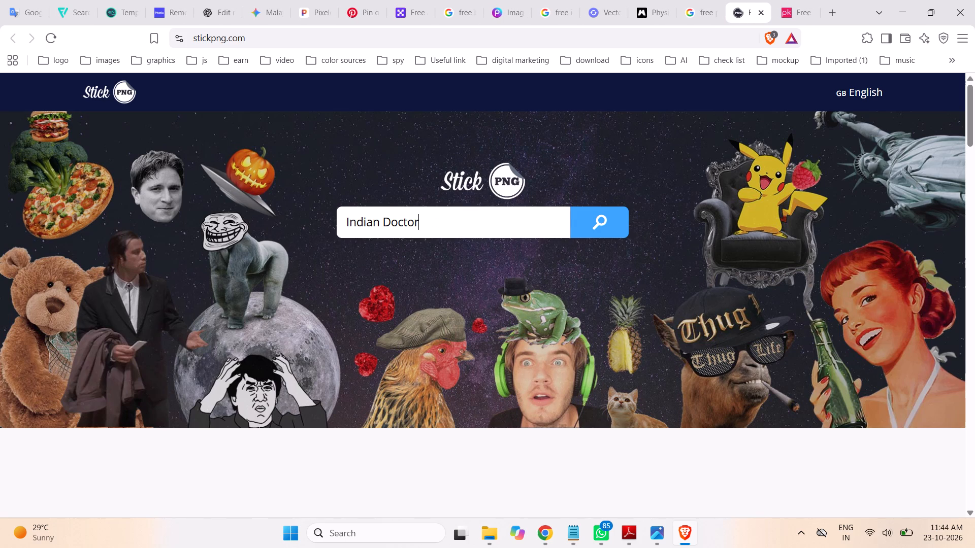
pyautogui.press('Return')
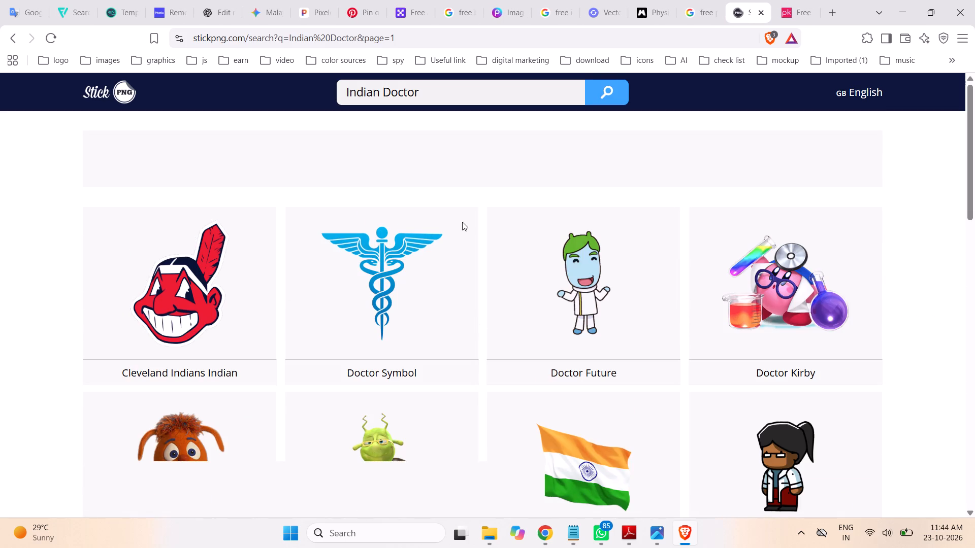
pyautogui.scroll(-2, 974, 293)
pyautogui.scroll(1, 974, 253)
pyautogui.scroll(-4, 974, 253)
pyautogui.scroll(1, 972, 253)
pyautogui.scroll(-4, 972, 253)
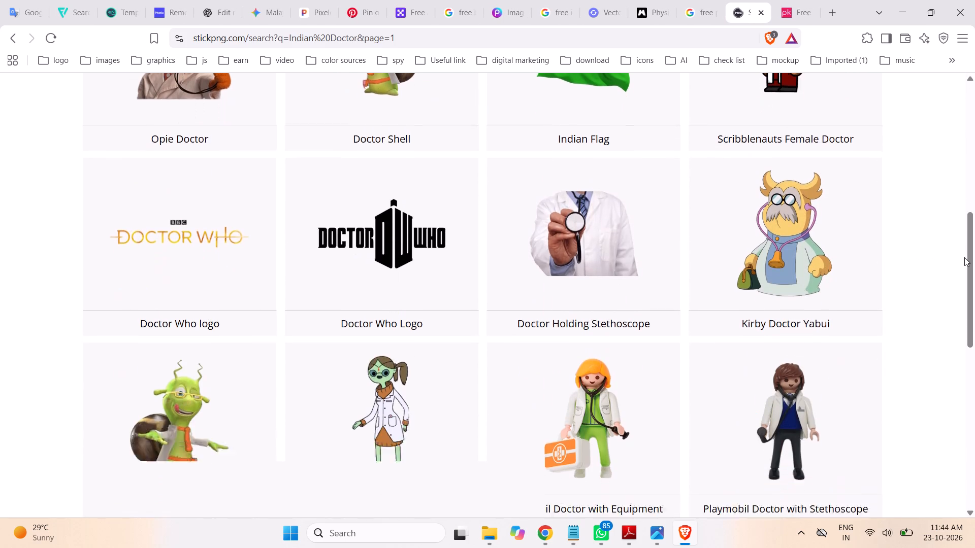
pyautogui.scroll(-1, 964, 257)
pyautogui.scroll(1, 964, 257)
pyautogui.scroll(-2, 964, 257)
pyautogui.click(762, 13)
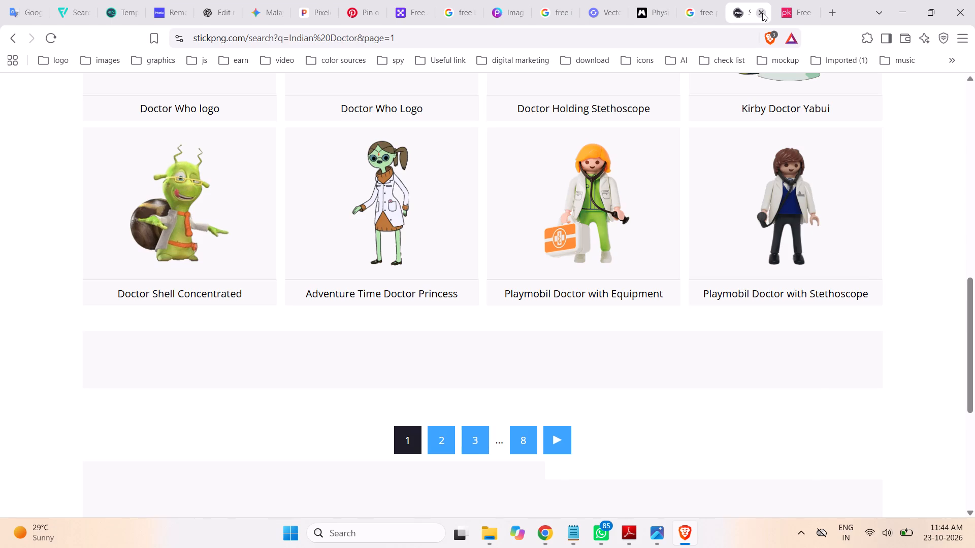
# Search PNGkey for "Indian Doctor" and look over the images for suitable doctor photos.
pyautogui.click(420, 248)
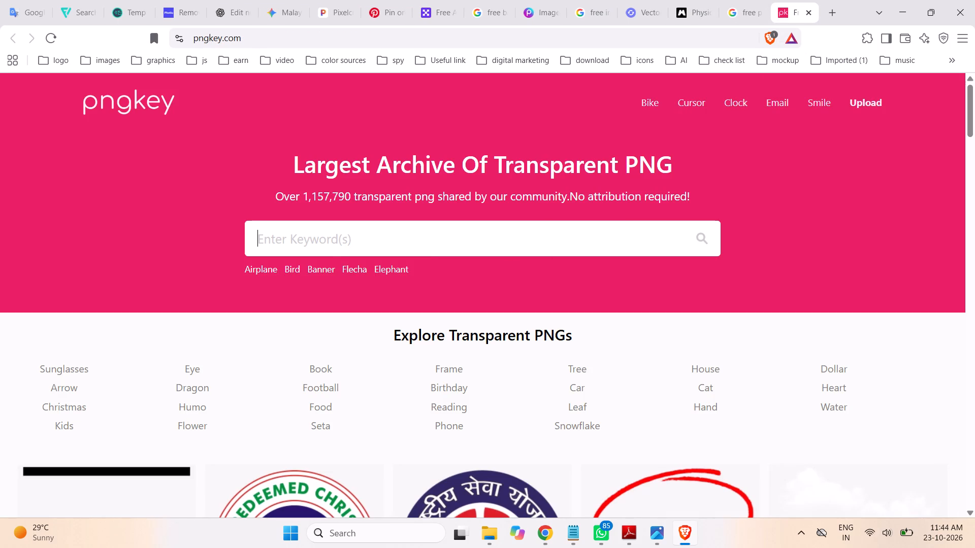
pyautogui.hotkey('ctrl', 'v')
pyautogui.press('Return')
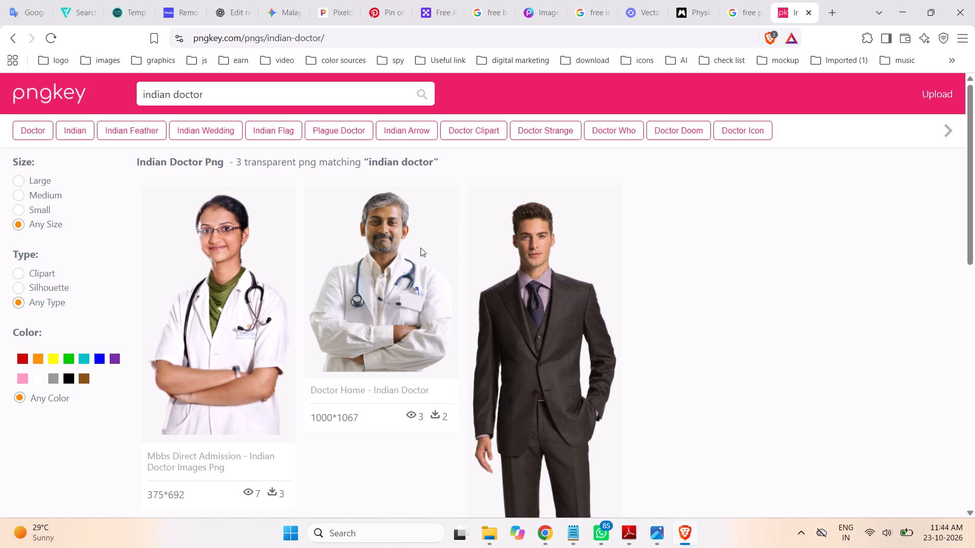
pyautogui.scroll(-1, 881, 294)
pyautogui.scroll(1, 881, 294)
pyautogui.scroll(-4, 881, 294)
pyautogui.scroll(3, 877, 294)
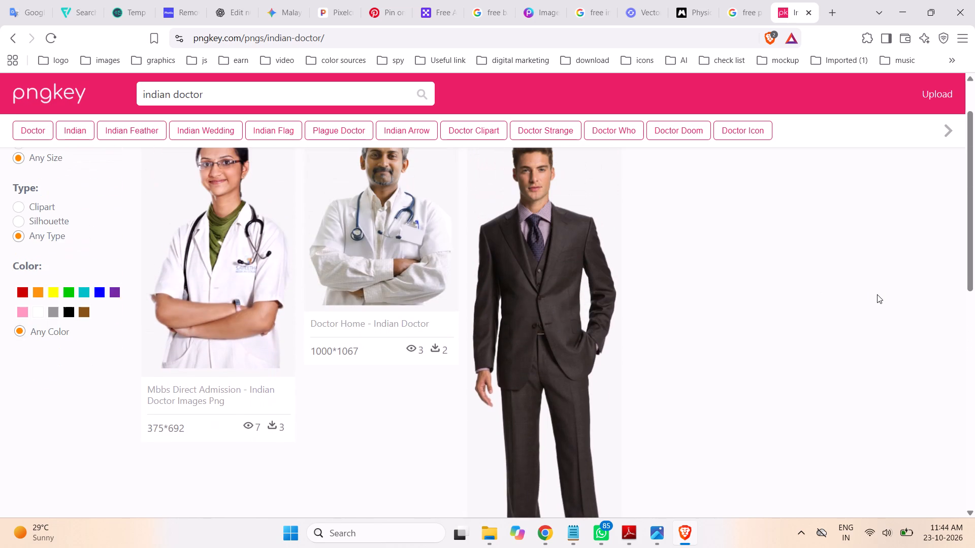
# Open the female doctor image "Mbbs Direct Admission - Indian Doctor Images Png" and download its transparent PNG.
pyautogui.click(234, 281)
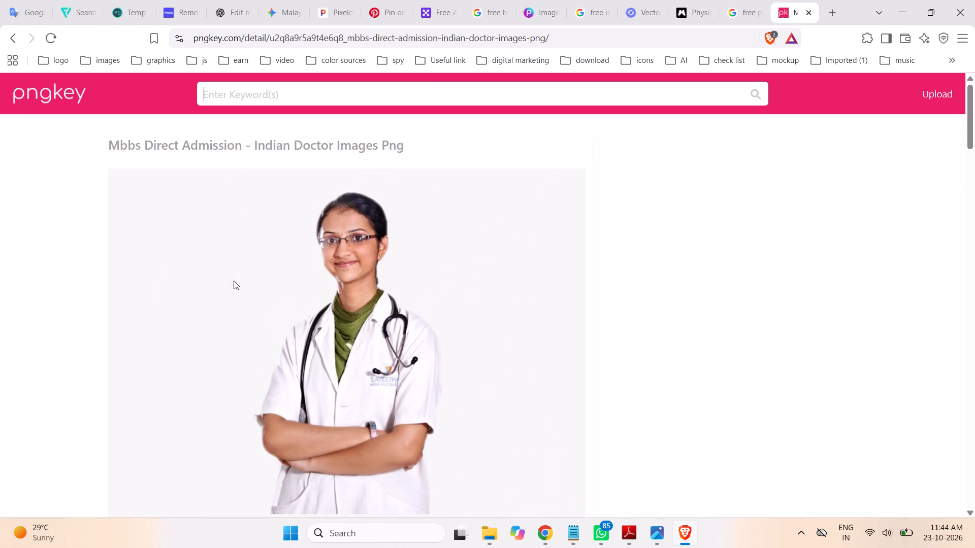
pyautogui.scroll(-5, 446, 282)
pyautogui.scroll(1, 447, 284)
pyautogui.scroll(-1, 447, 284)
pyautogui.scroll(1, 447, 285)
pyautogui.scroll(-3, 446, 285)
pyautogui.scroll(1, 449, 286)
pyautogui.scroll(-1, 453, 287)
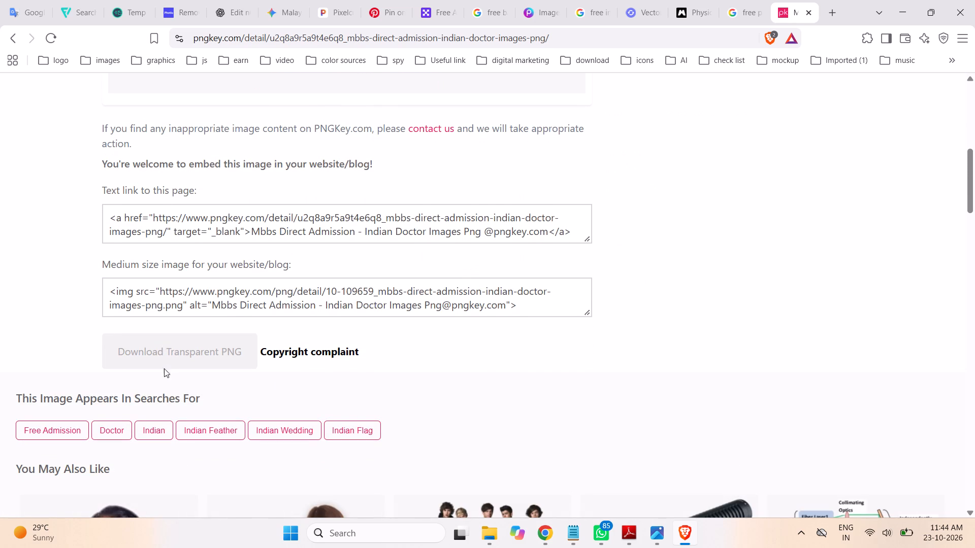
pyautogui.click(189, 353)
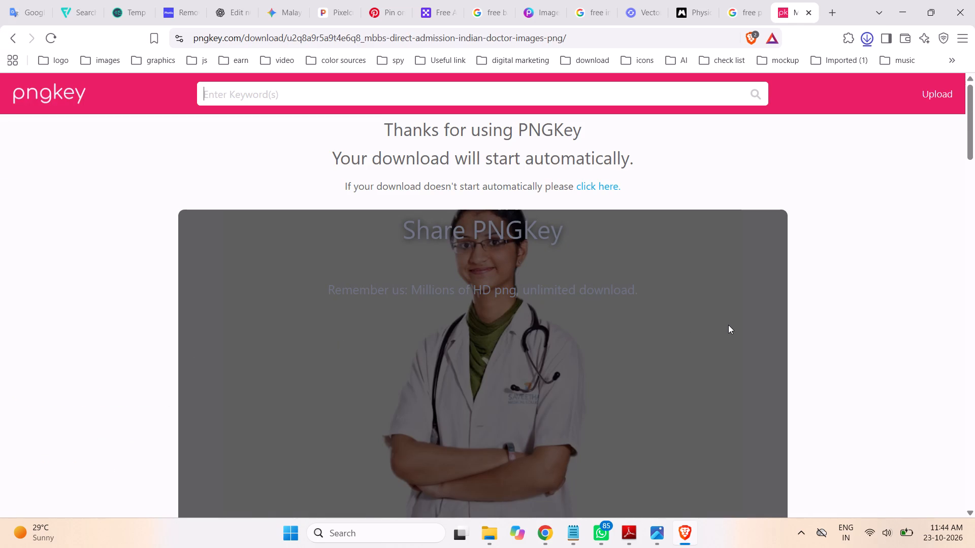
# Look through the related images suggested on the female doctor's download page for more doctor photos.
pyautogui.scroll(-6, 728, 325)
pyautogui.scroll(1, 723, 324)
pyautogui.scroll(-1, 720, 324)
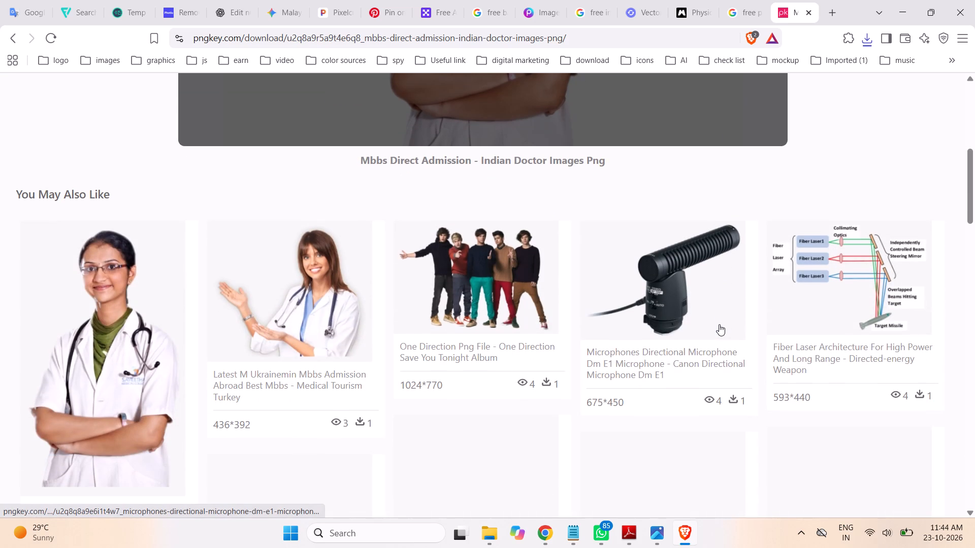
pyautogui.scroll(-1, 719, 324)
pyautogui.scroll(2, 719, 324)
pyautogui.scroll(-6, 719, 324)
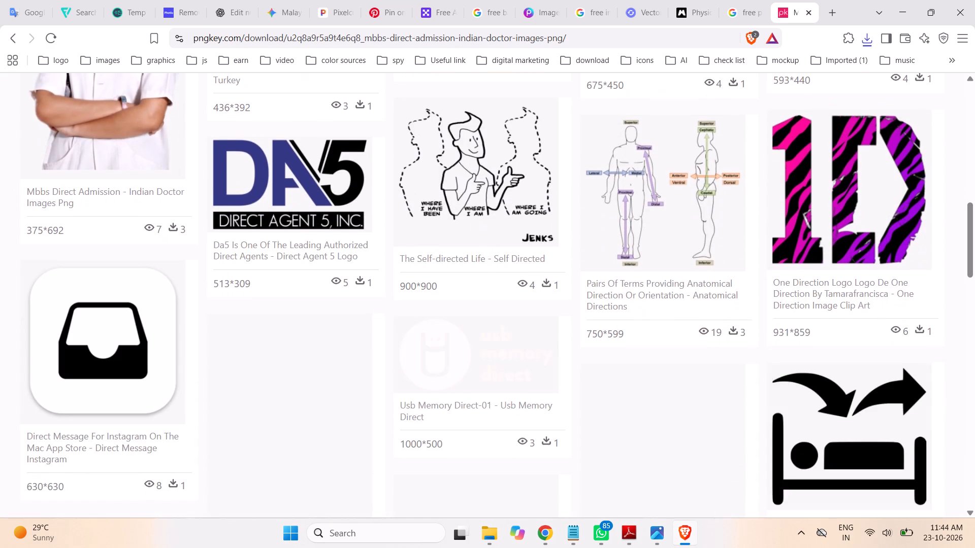
pyautogui.scroll(-1, 719, 324)
pyautogui.scroll(3, 716, 324)
pyautogui.scroll(-1, 716, 324)
pyautogui.scroll(5, 716, 324)
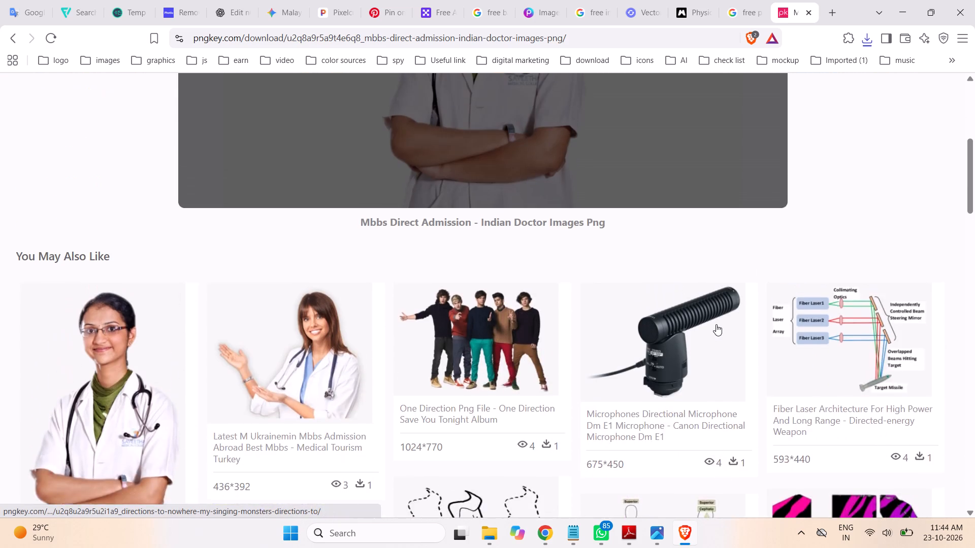
pyautogui.scroll(6, 716, 324)
pyautogui.scroll(-1, 716, 324)
pyautogui.scroll(5, 716, 324)
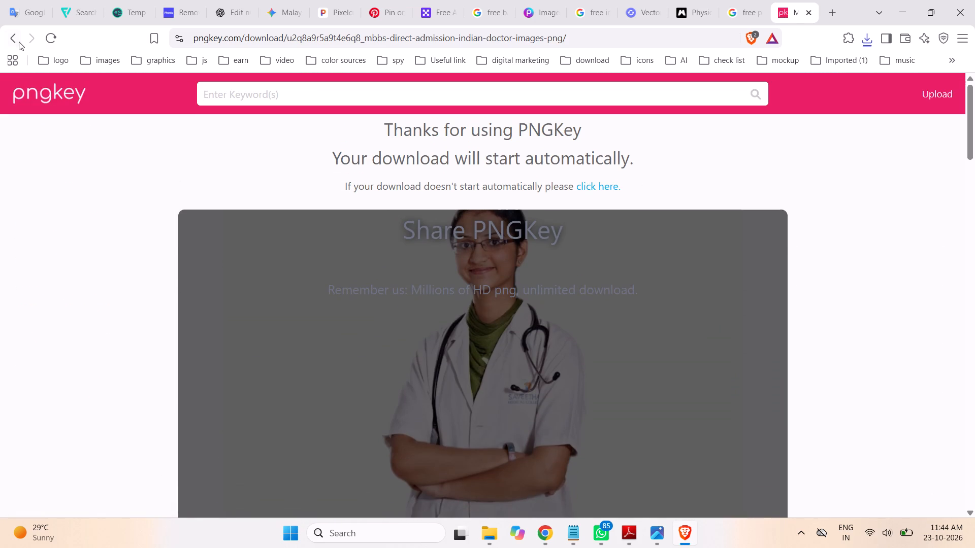
# Return to the PNGkey search results, open the male doctor image "Doctor Home - Indian Doctor" and download its transparent PNG.
pyautogui.click(16, 40)
pyautogui.click(16, 40)
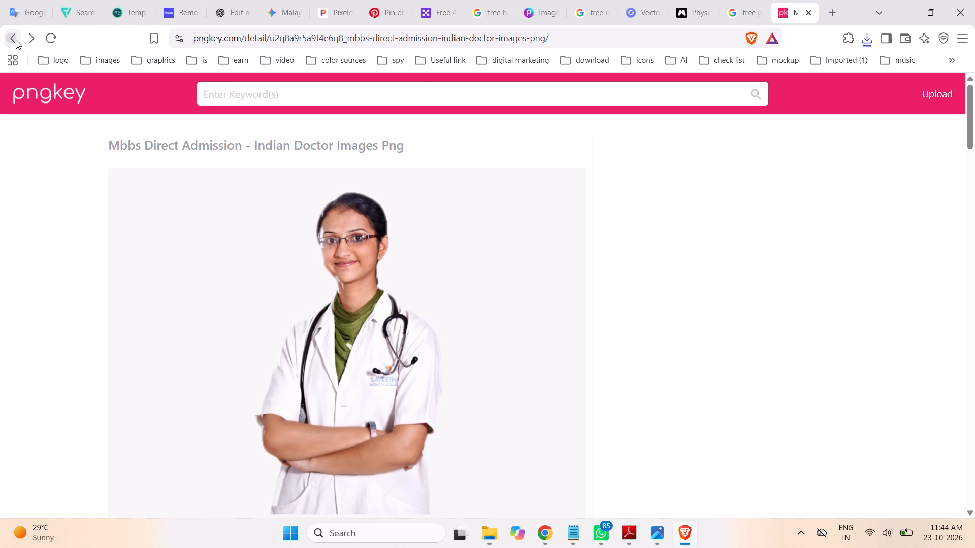
pyautogui.click(375, 249)
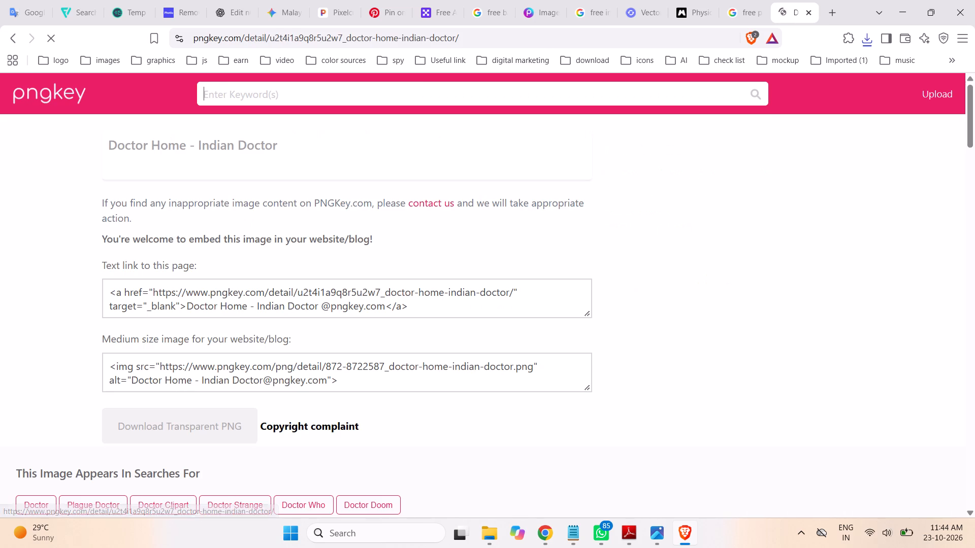
pyautogui.scroll(-2, 450, 283)
pyautogui.scroll(1, 463, 282)
pyautogui.scroll(-2, 466, 281)
pyautogui.scroll(2, 466, 280)
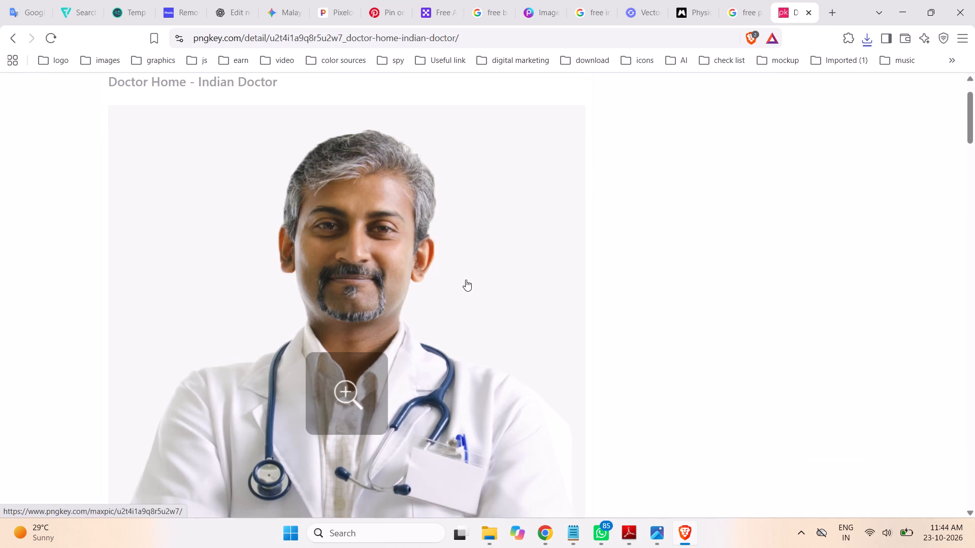
pyautogui.scroll(-4, 466, 280)
pyautogui.scroll(1, 465, 280)
pyautogui.scroll(-5, 464, 280)
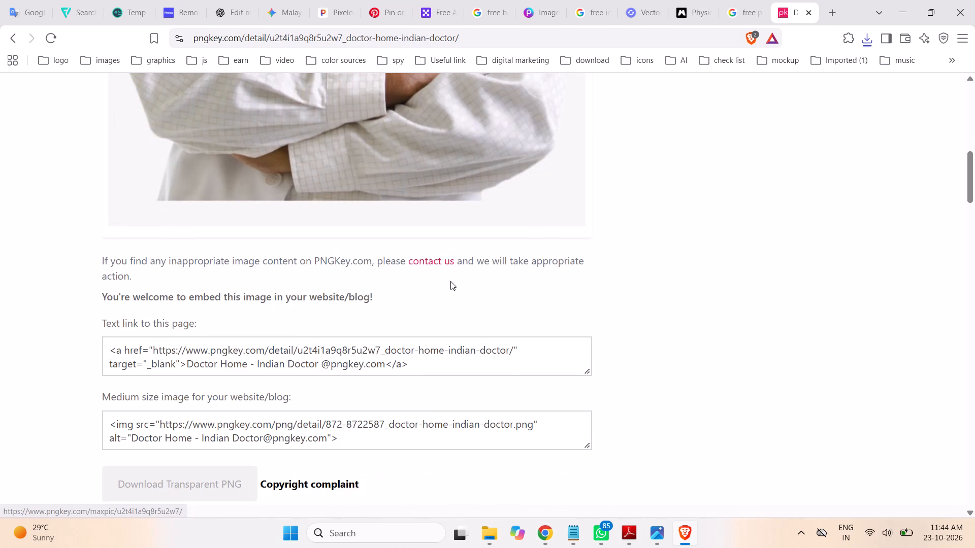
pyautogui.scroll(1, 340, 292)
pyautogui.scroll(-4, 340, 292)
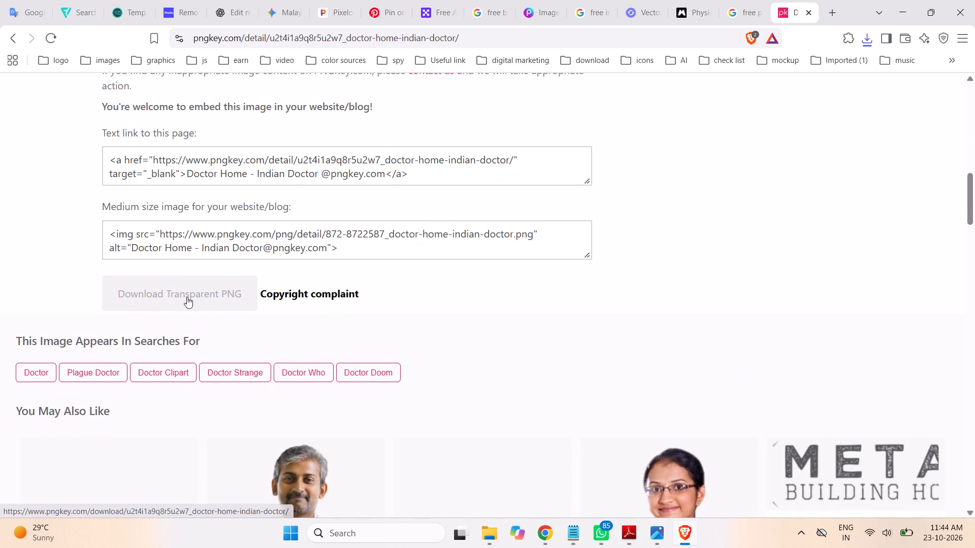
pyautogui.click(187, 297)
# Look through the related images suggested on the male doctor's download page for more doctor photos.
pyautogui.scroll(-2, 771, 237)
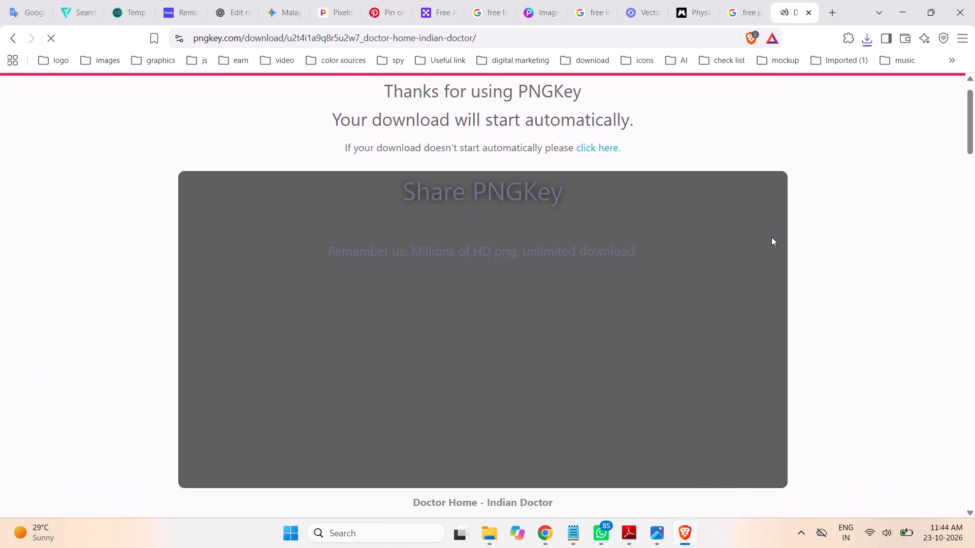
pyautogui.scroll(-1, 771, 237)
pyautogui.scroll(1, 771, 237)
pyautogui.scroll(-4, 771, 237)
pyautogui.scroll(-3, 868, 245)
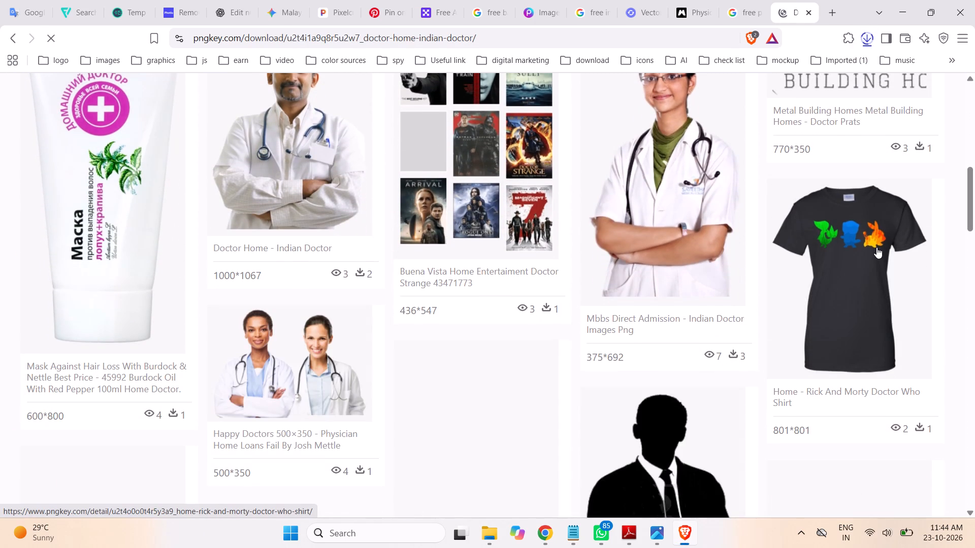
pyautogui.scroll(-2, 876, 247)
pyautogui.scroll(1, 876, 247)
pyautogui.scroll(-4, 876, 247)
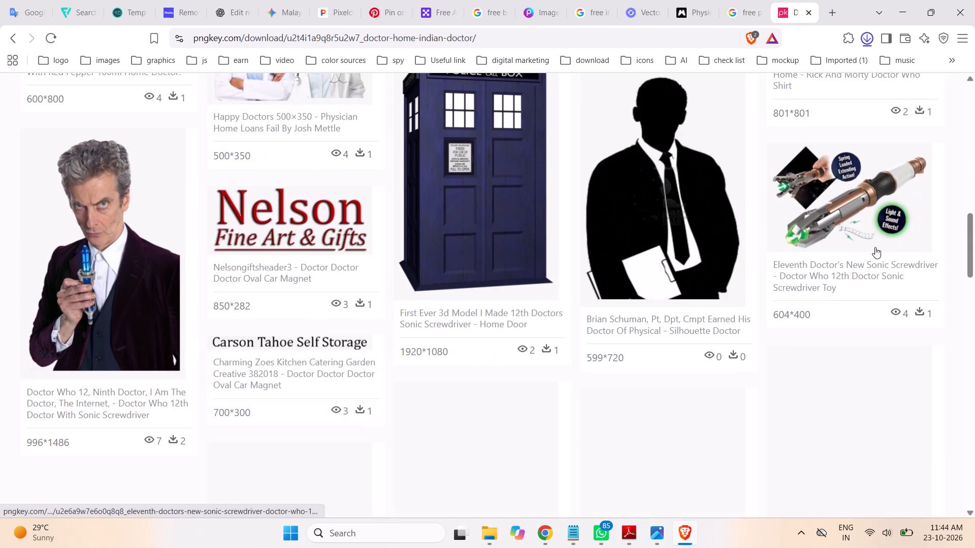
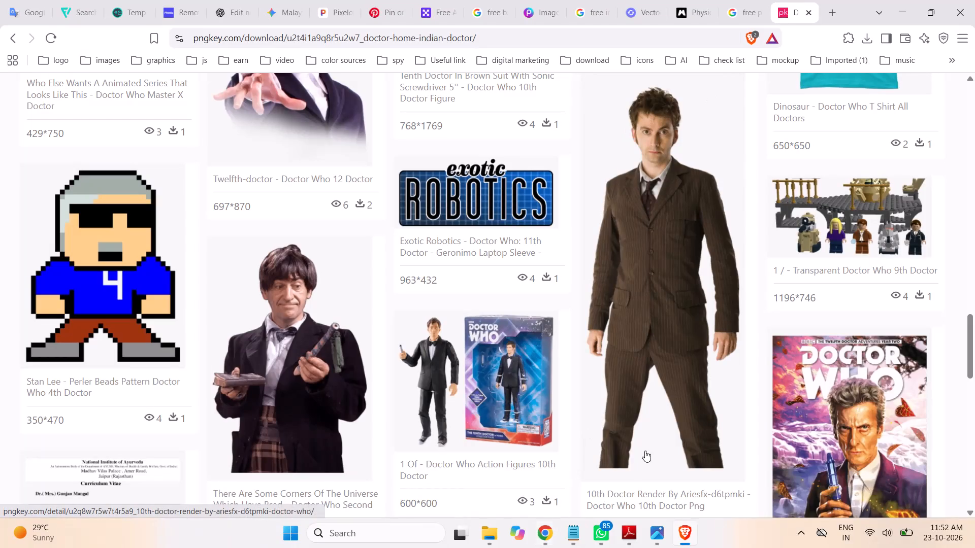
# Switch back to the Figma file and deselect the details text on Dr.Wanitha's card.
pyautogui.click(544, 533)
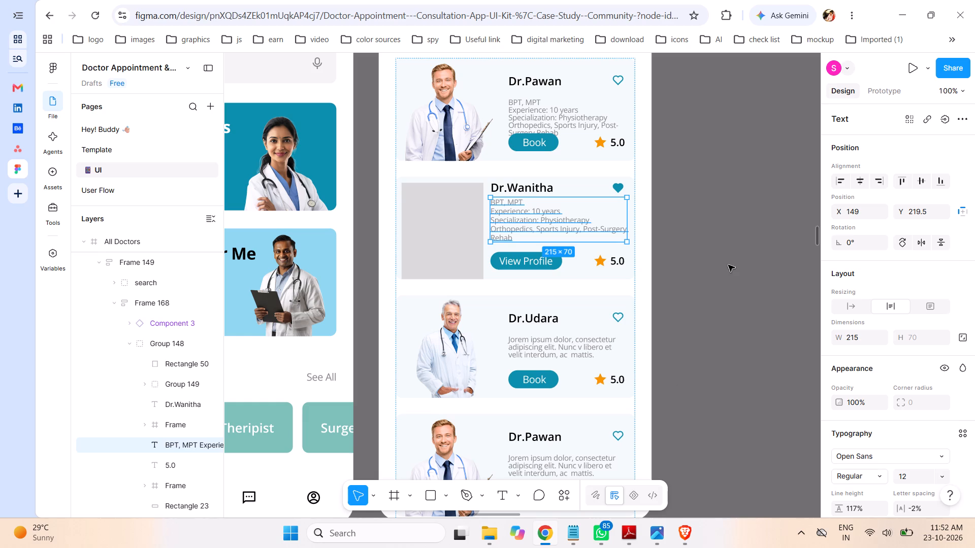
pyautogui.click(729, 264)
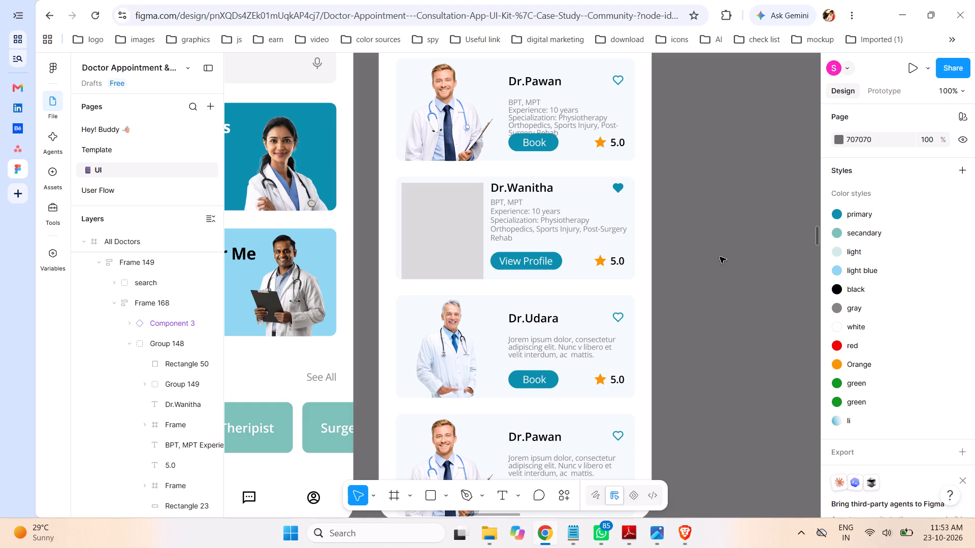
# In File Explorer, move the two downloaded pngkey doctor images from Downloads into the Physiotherapy Service folder.
pyautogui.click(493, 532)
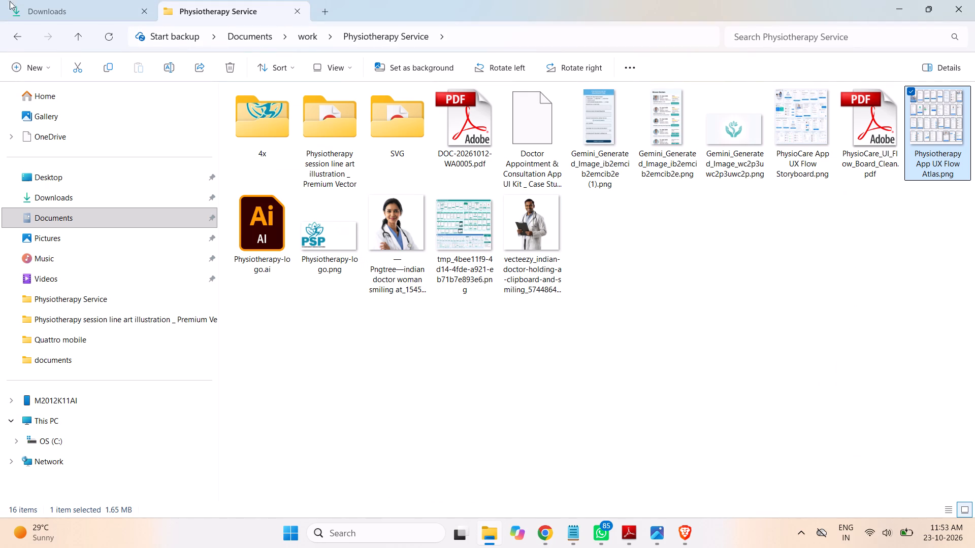
pyautogui.click(40, 8)
pyautogui.moveTo(382, 167); pyautogui.dragTo(255, 155)
pyautogui.hotkey('ctrl', 'x')
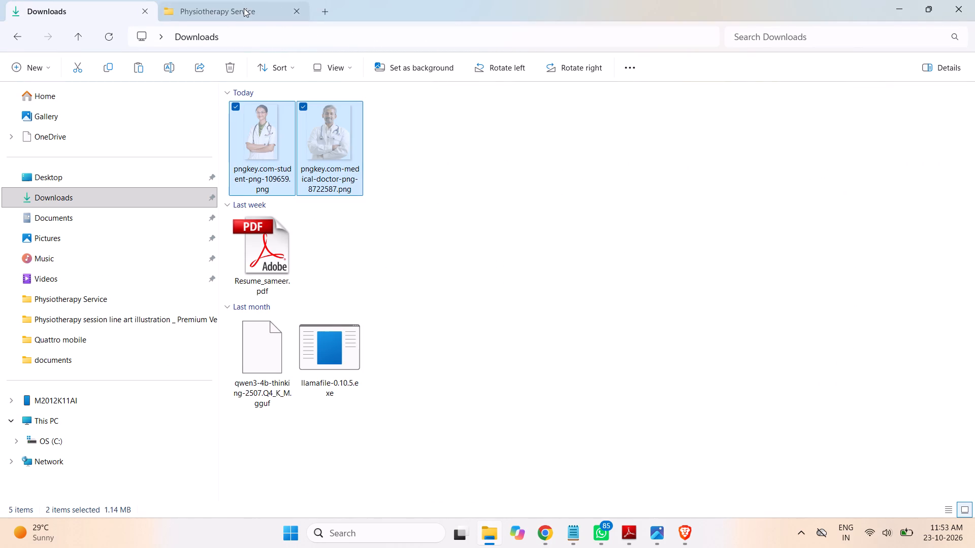
pyautogui.click(244, 8)
pyautogui.click(749, 336)
pyautogui.hotkey('ctrl', 'v')
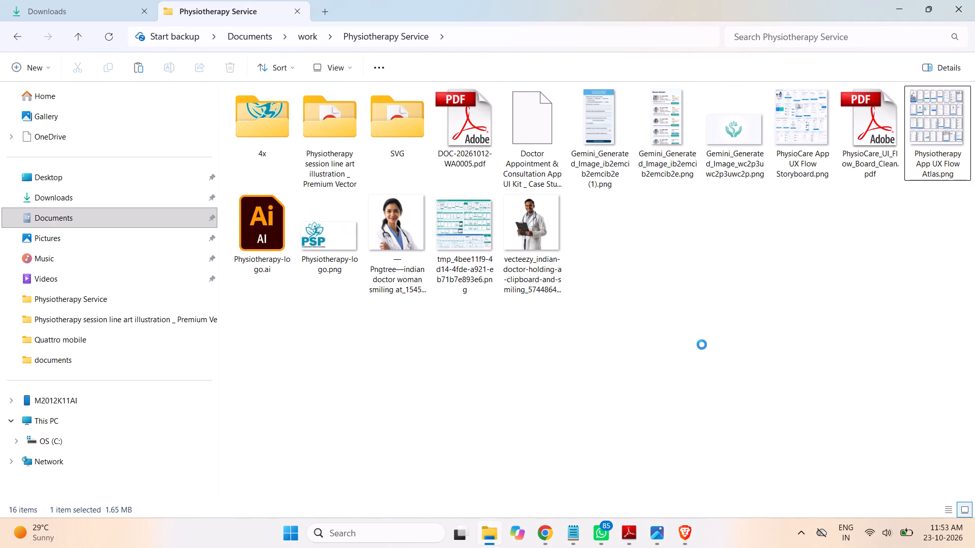
pyautogui.click(723, 331)
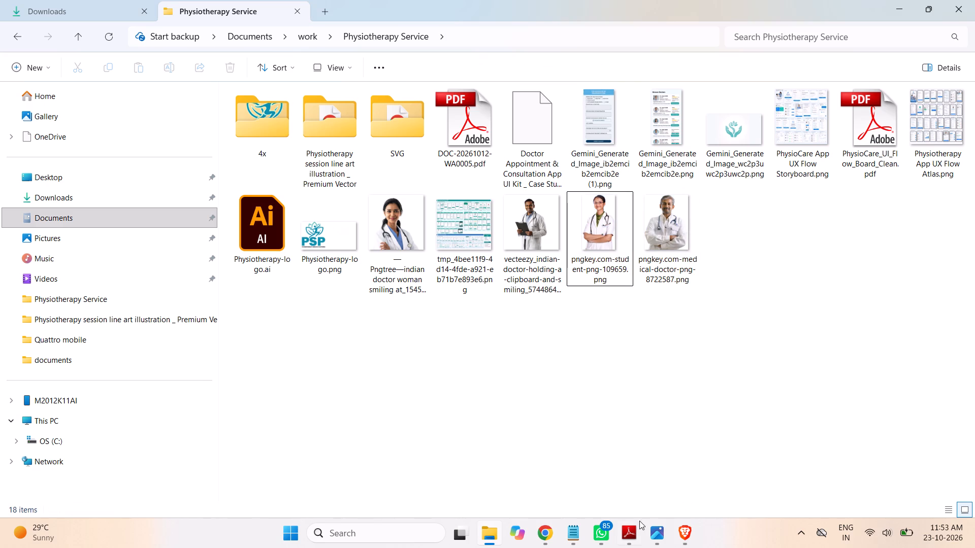
# Back in Figma, change the grey placeholder rectangle on Dr.Wanitha's card from a solid colour to an image fill.
pyautogui.click(550, 534)
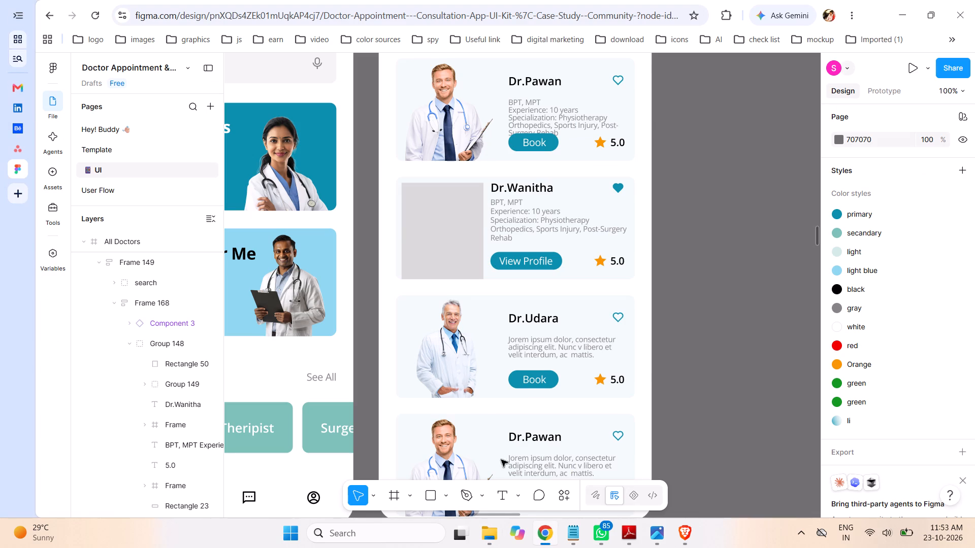
pyautogui.click(450, 245)
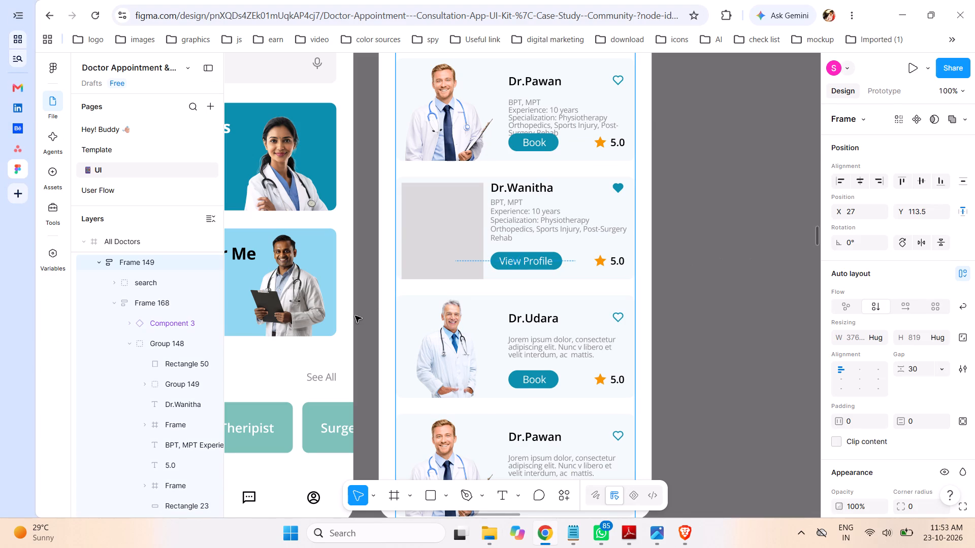
pyautogui.click(178, 362)
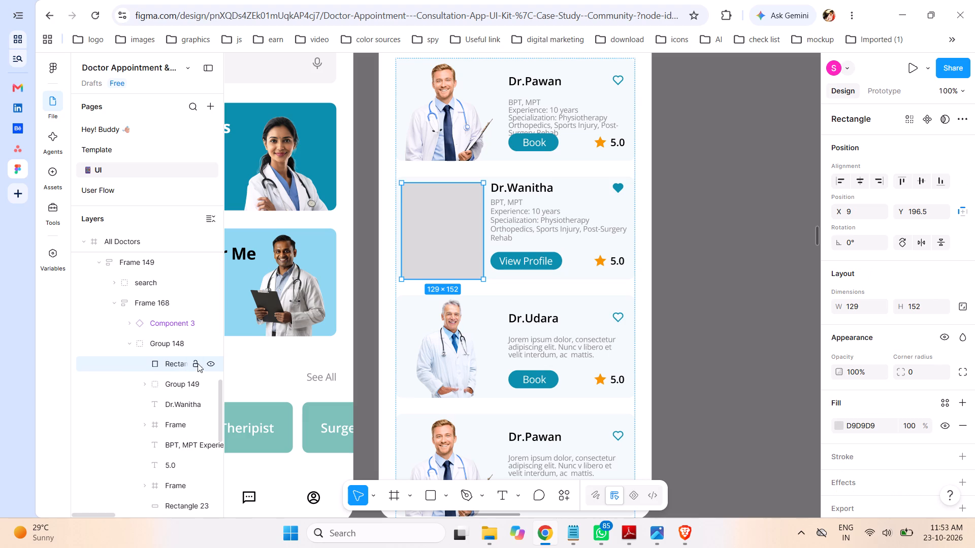
pyautogui.click(860, 425)
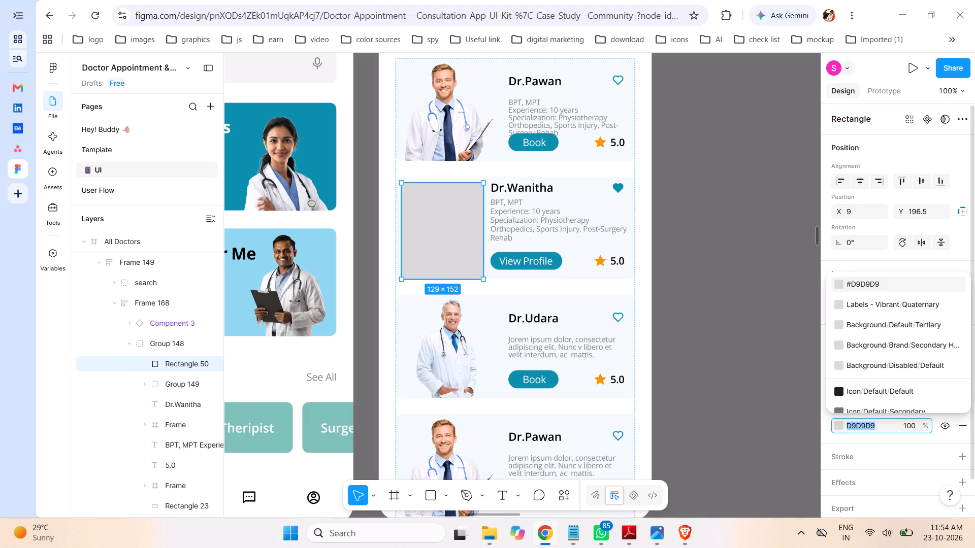
pyautogui.click(841, 429)
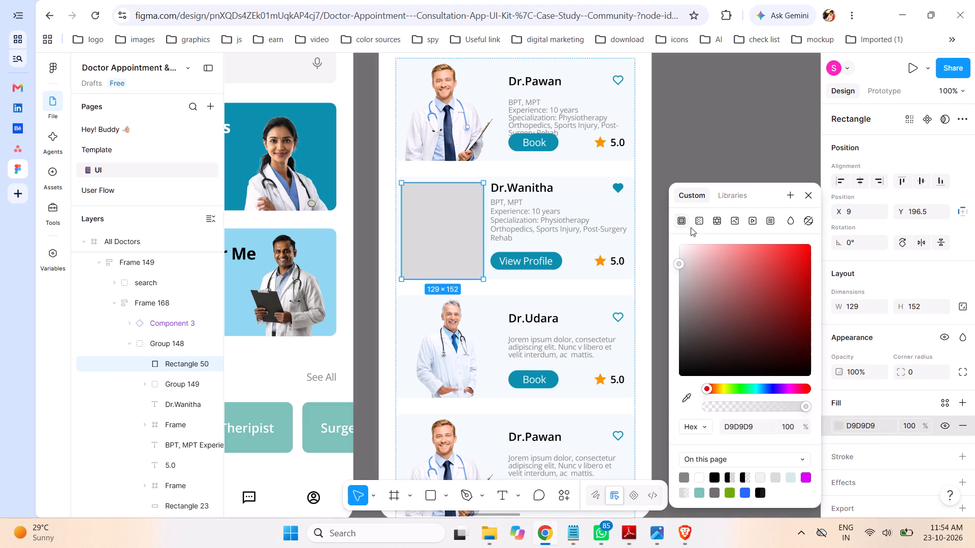
pyautogui.click(734, 222)
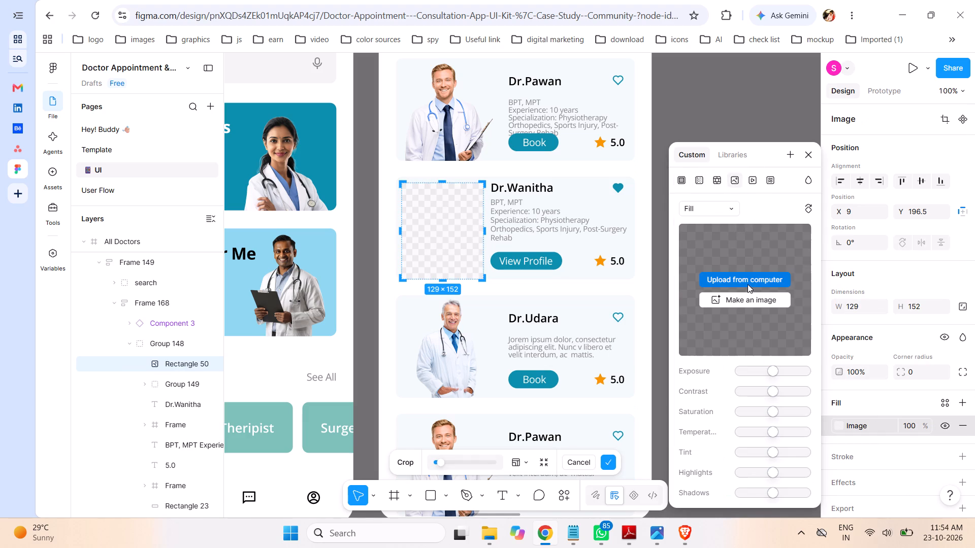
# Upload pngkey.com-student-png-109659.png from Documents > work > Physiotherapy Service as the placeholder's image.
pyautogui.click(747, 281)
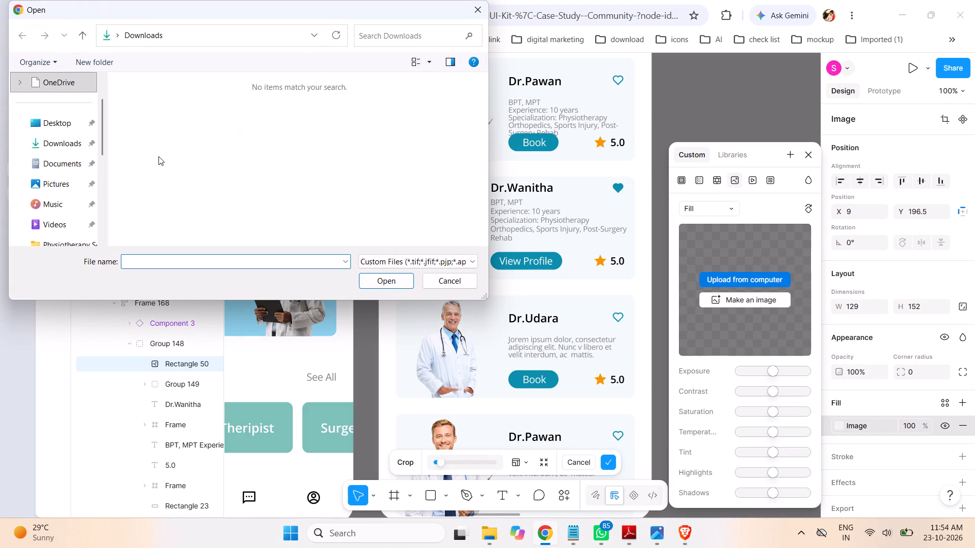
pyautogui.click(50, 165)
pyautogui.scroll(-1, 210, 121)
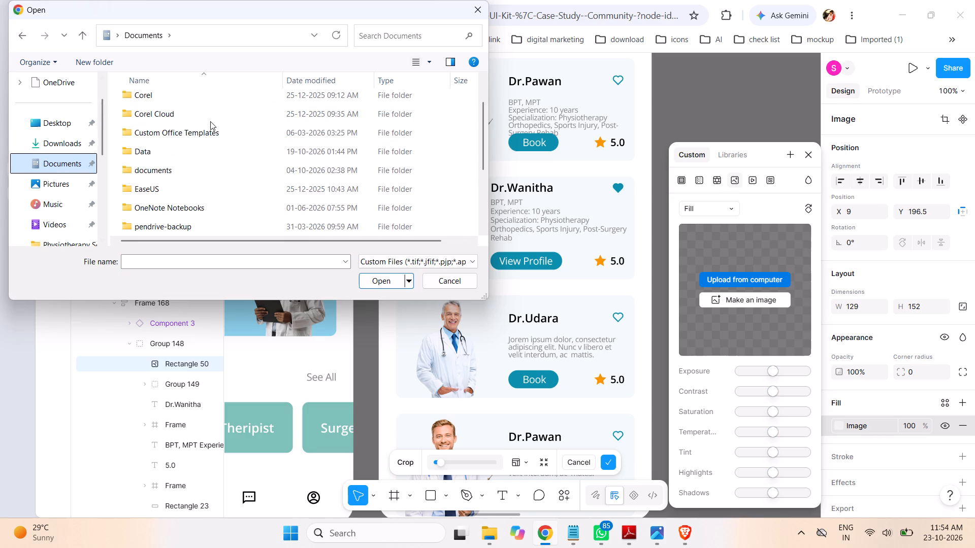
pyautogui.scroll(-2, 186, 147)
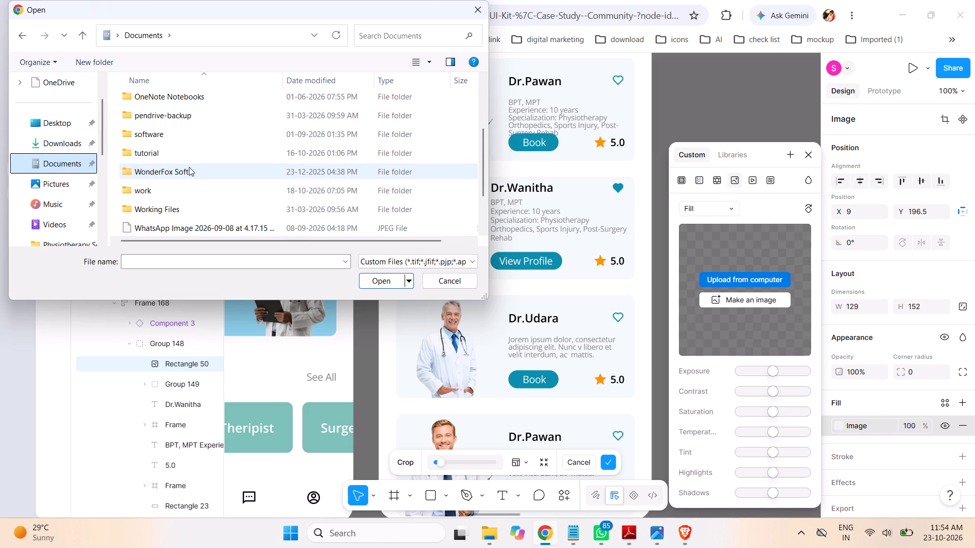
pyautogui.doubleClick(150, 189)
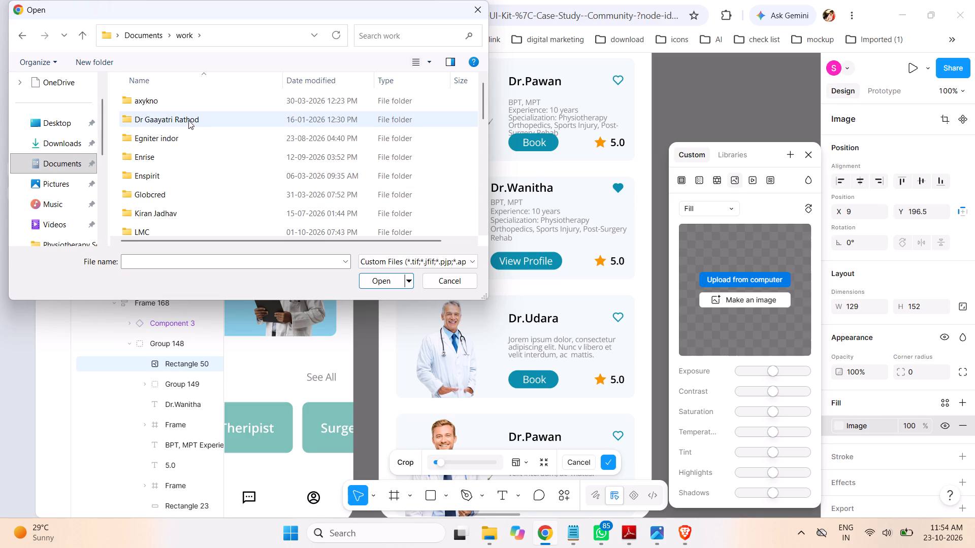
pyautogui.scroll(-1, 194, 155)
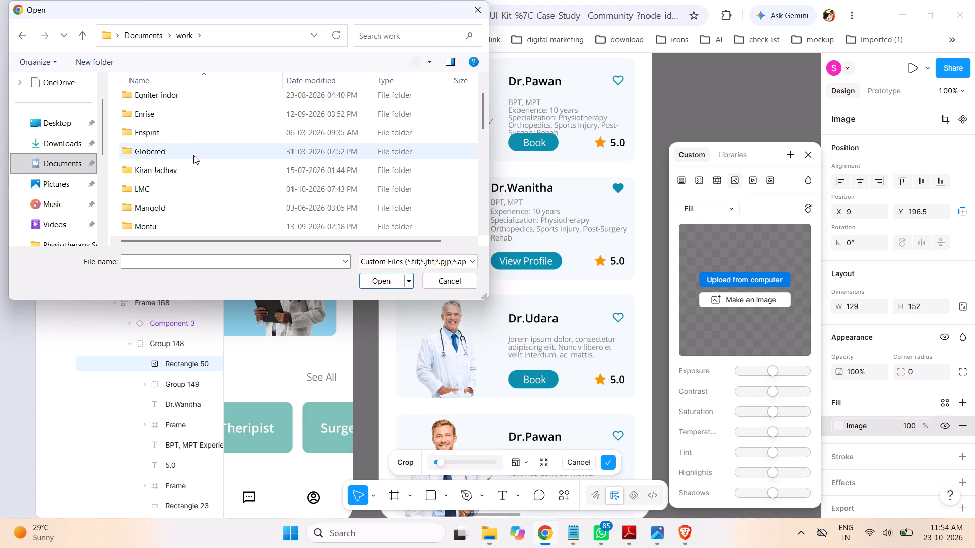
pyautogui.scroll(-1, 193, 156)
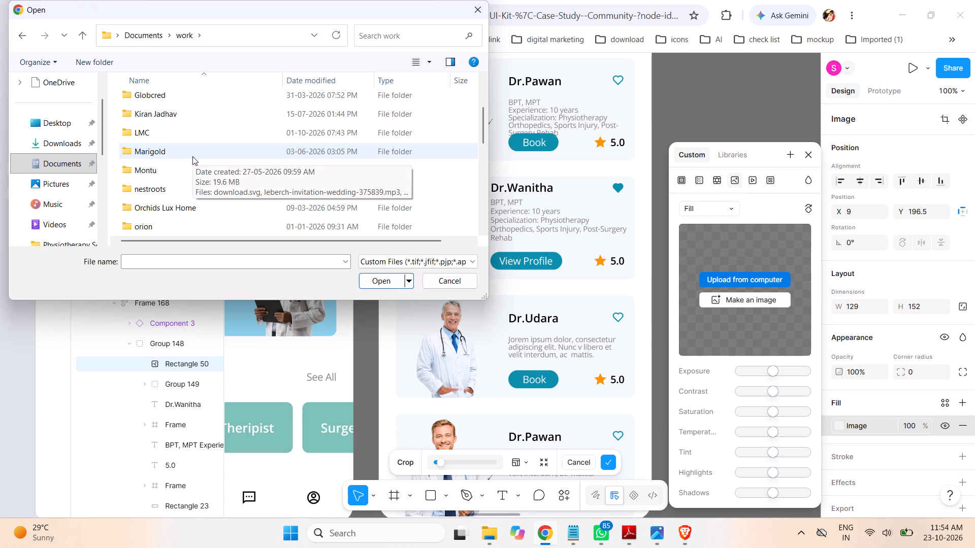
pyautogui.scroll(-3, 192, 156)
pyautogui.scroll(1, 192, 156)
pyautogui.scroll(-1, 192, 156)
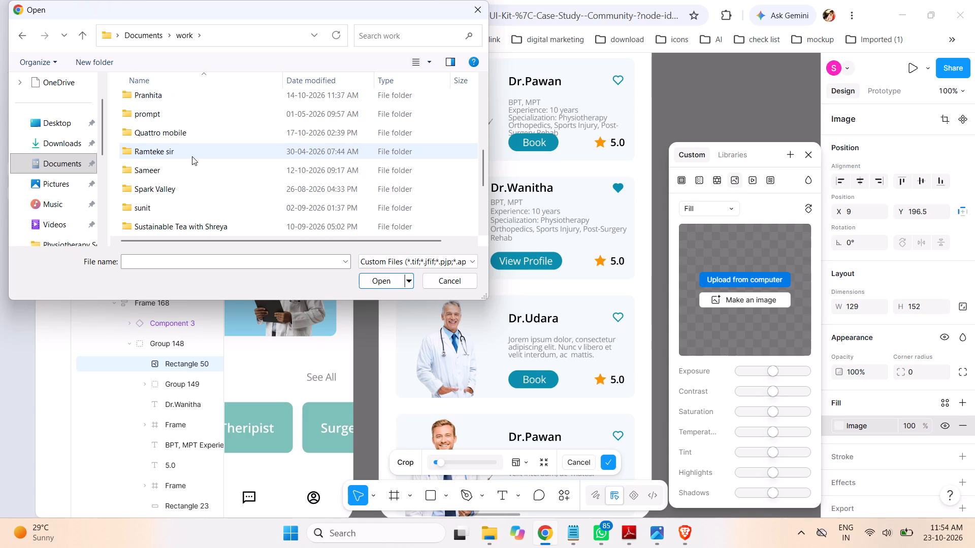
pyautogui.scroll(-1, 195, 151)
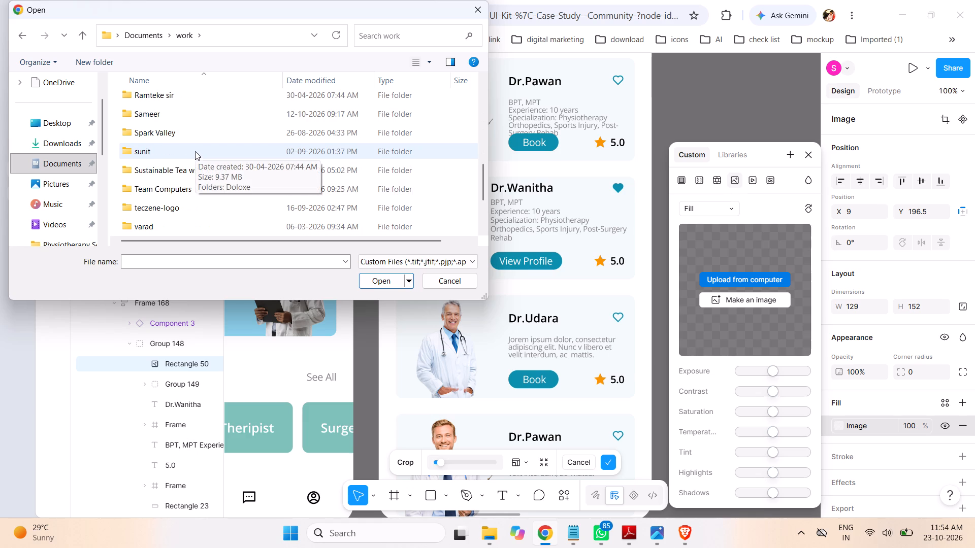
pyautogui.scroll(-3, 195, 151)
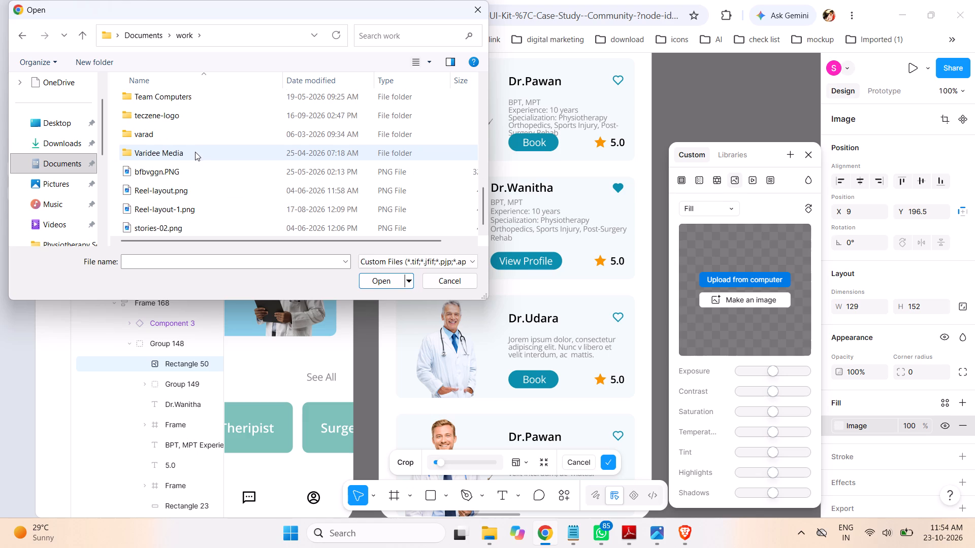
pyautogui.scroll(-1, 195, 152)
pyautogui.scroll(1, 199, 153)
pyautogui.scroll(-3, 199, 153)
pyautogui.scroll(9, 199, 153)
pyautogui.click(187, 120)
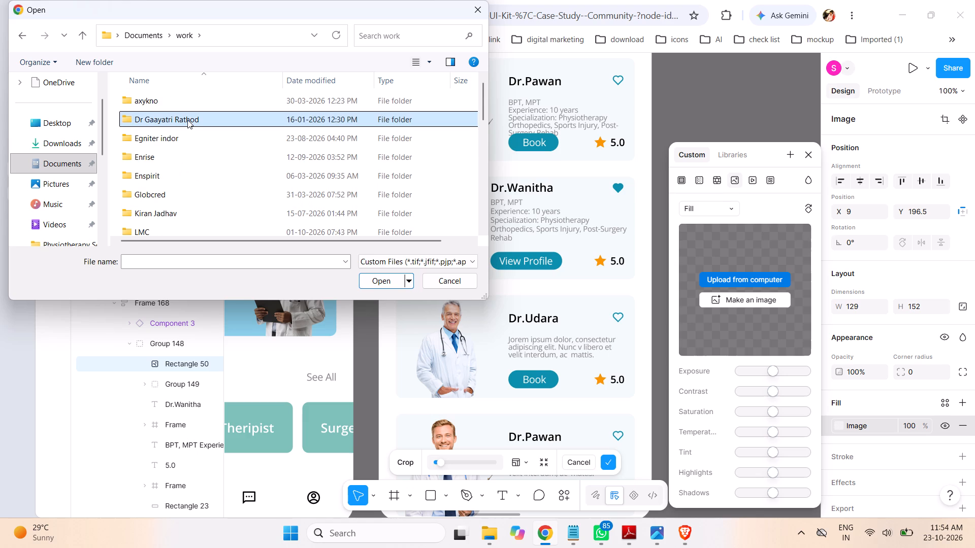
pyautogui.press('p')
pyautogui.doubleClick(179, 104)
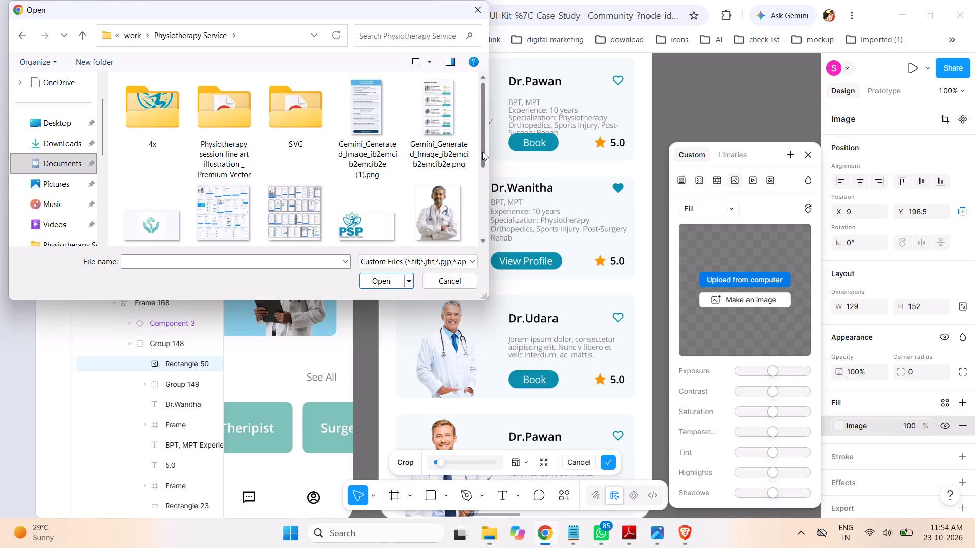
pyautogui.moveTo(482, 152); pyautogui.dragTo(486, 224)
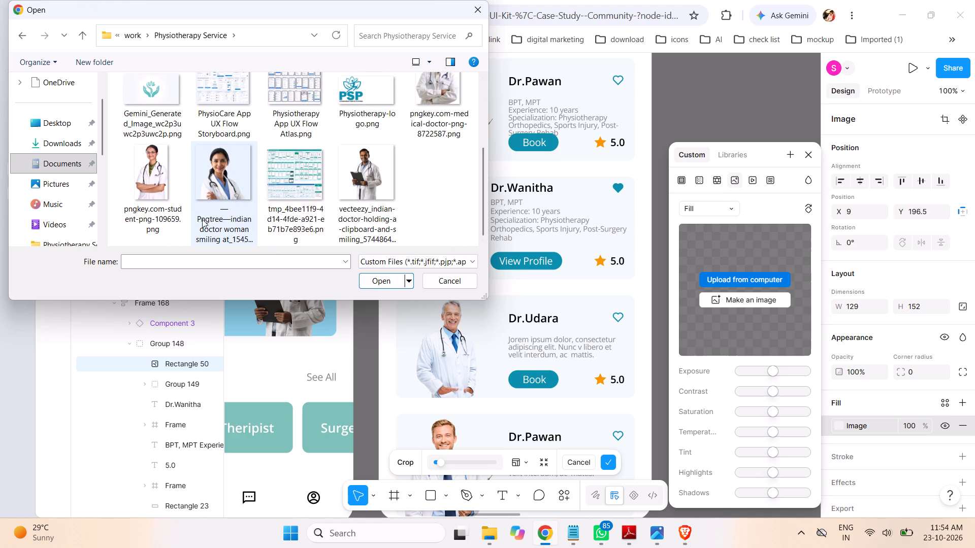
pyautogui.click(157, 180)
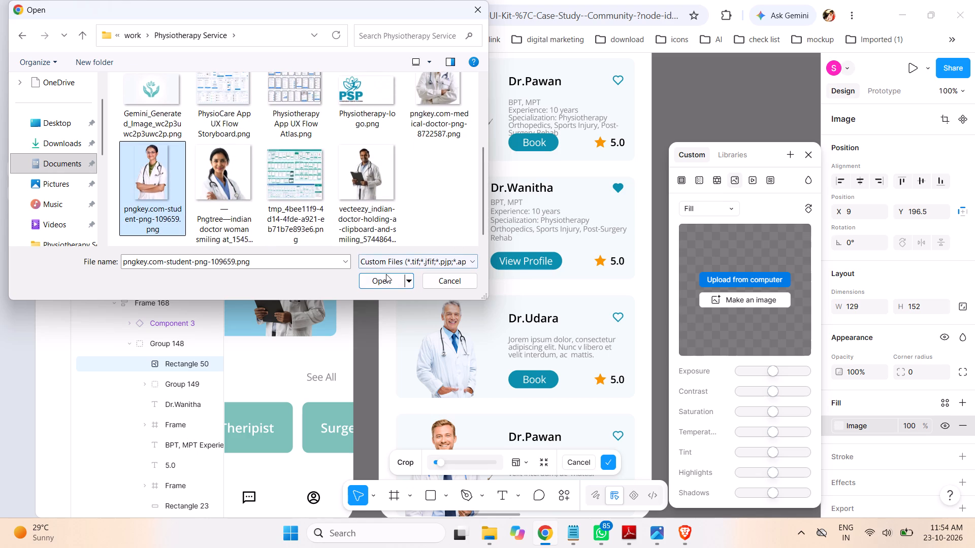
pyautogui.click(381, 281)
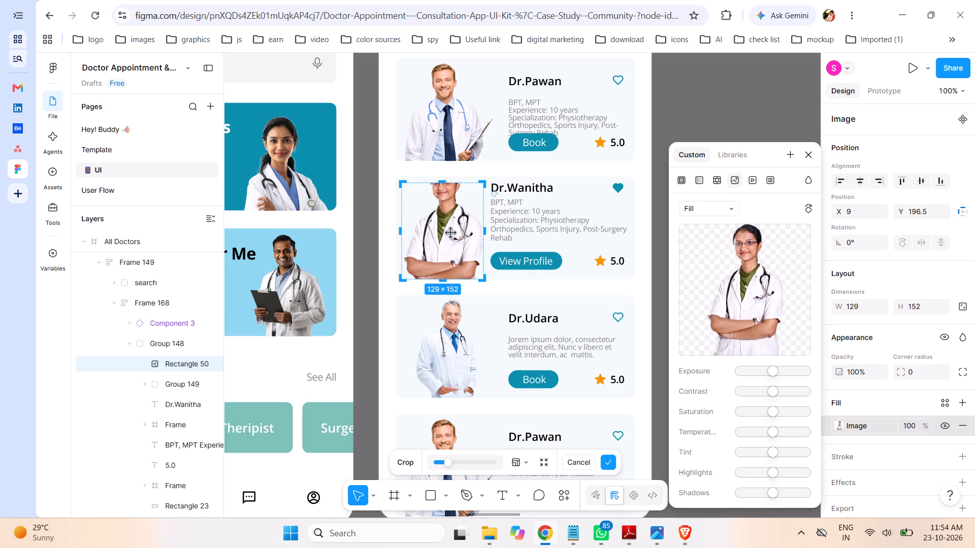
# Crop the female doctor photo on Dr.Wanitha's card, scaling it down slightly and centring it so the whole head shows inside the rectangle.
pyautogui.moveTo(445, 233); pyautogui.dragTo(446, 245)
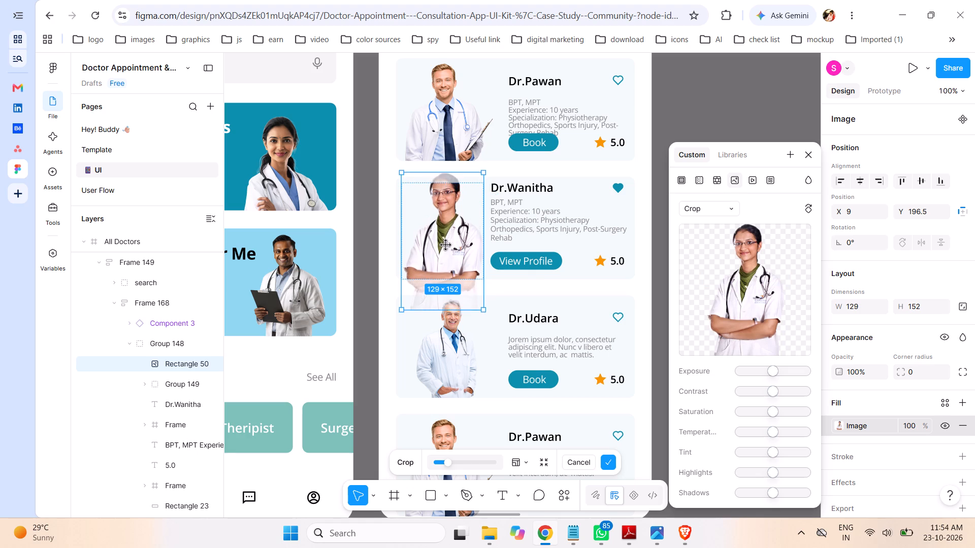
pyautogui.moveTo(446, 245); pyautogui.dragTo(447, 253)
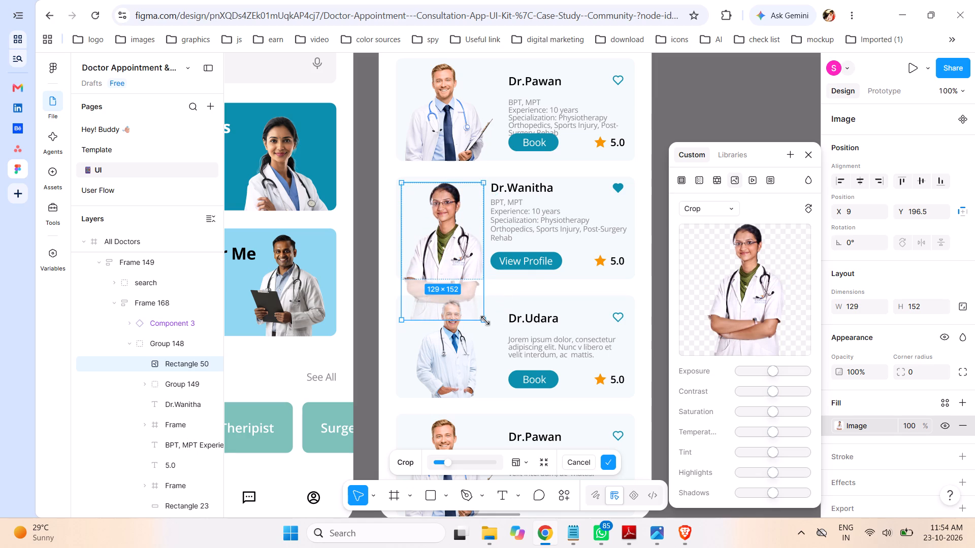
pyautogui.keyDown('shift'); pyautogui.moveTo(485, 321); pyautogui.dragTo(480, 312); pyautogui.keyUp('shift')
pyautogui.moveTo(483, 321); pyautogui.dragTo(478, 313)
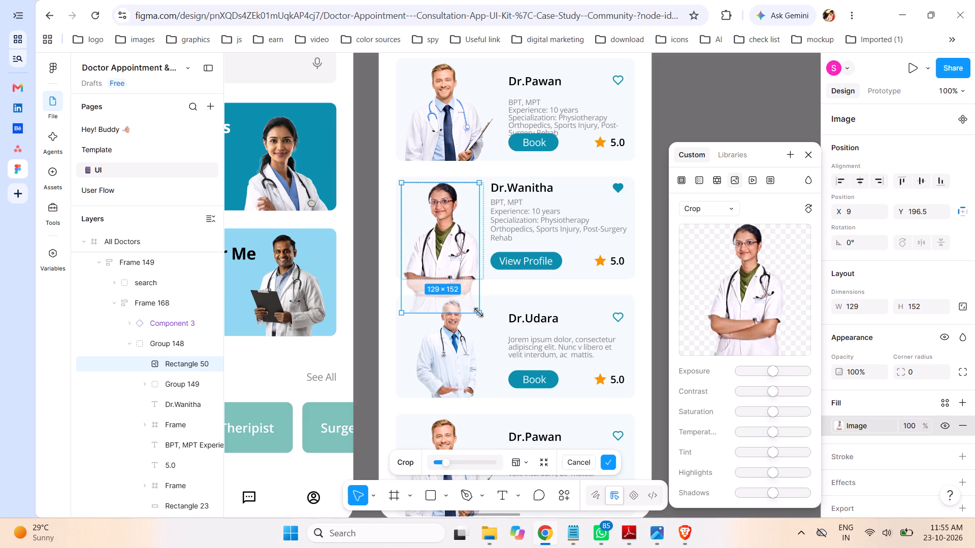
pyautogui.moveTo(478, 313); pyautogui.dragTo(476, 303)
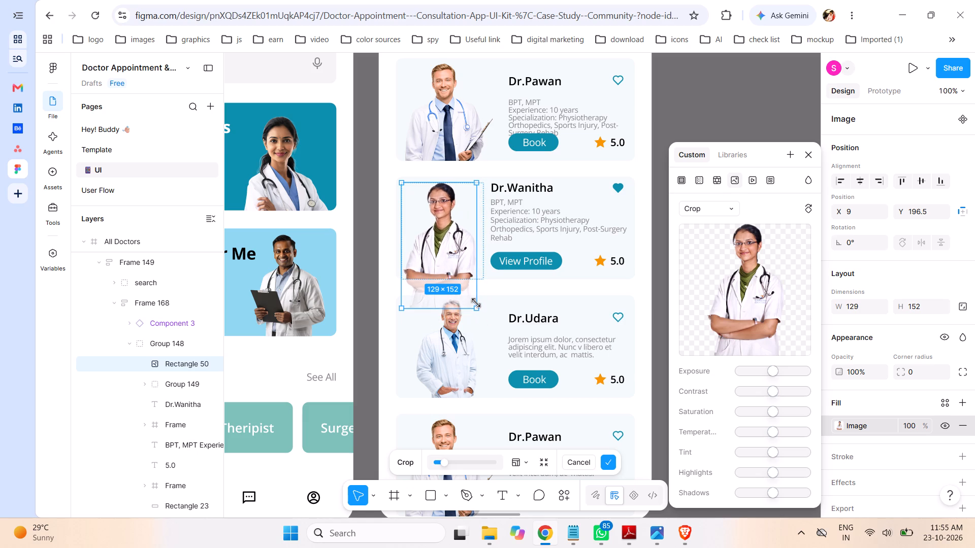
pyautogui.moveTo(476, 303); pyautogui.dragTo(474, 300)
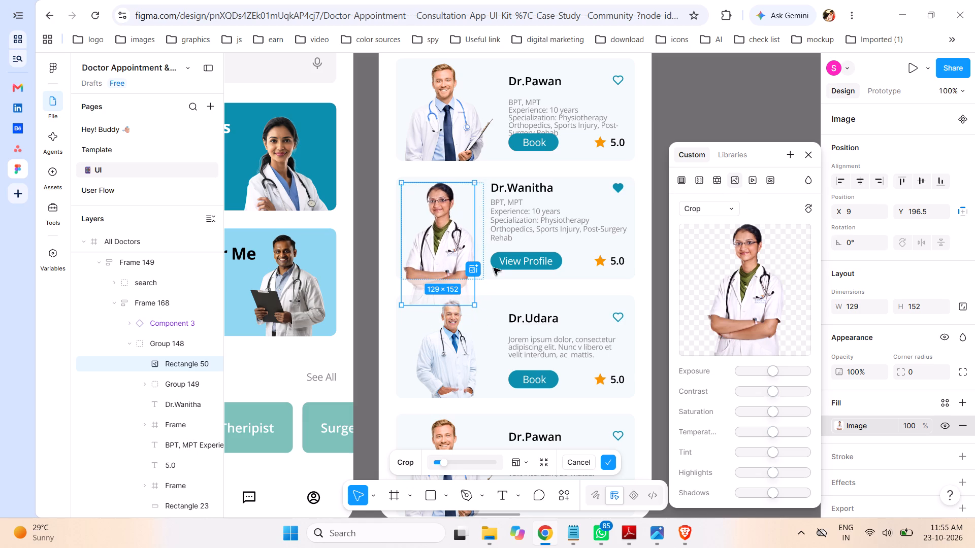
pyautogui.moveTo(453, 246); pyautogui.dragTo(459, 248)
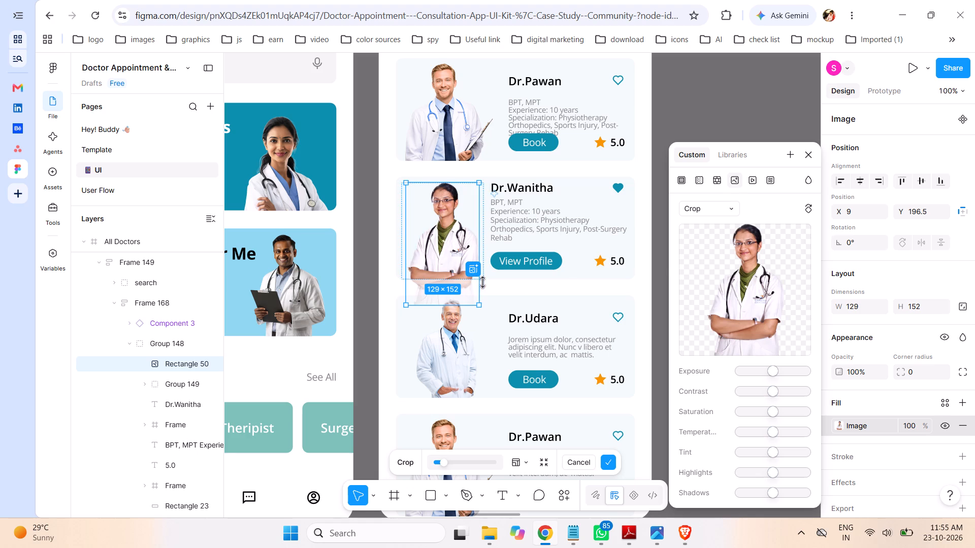
pyautogui.click(658, 268)
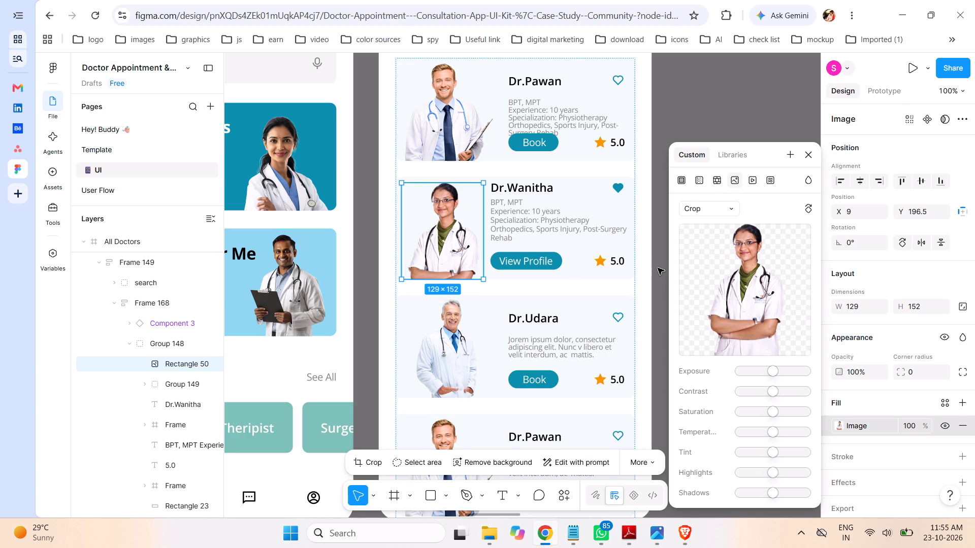
pyautogui.click(657, 268)
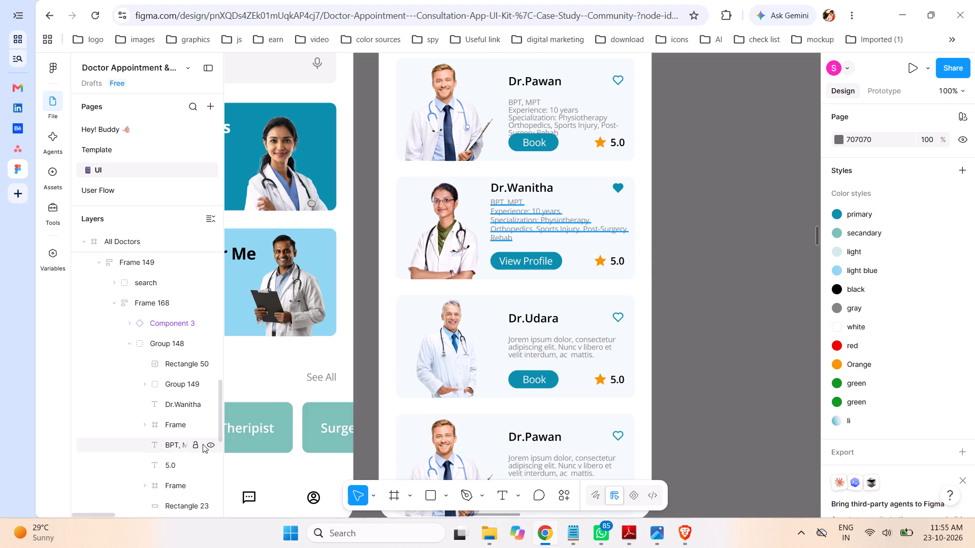
# Insert a comma and space between "Physiotherapy" and "Orthopedics" in the details text on Dr.Wanitha's card.
pyautogui.click(154, 442)
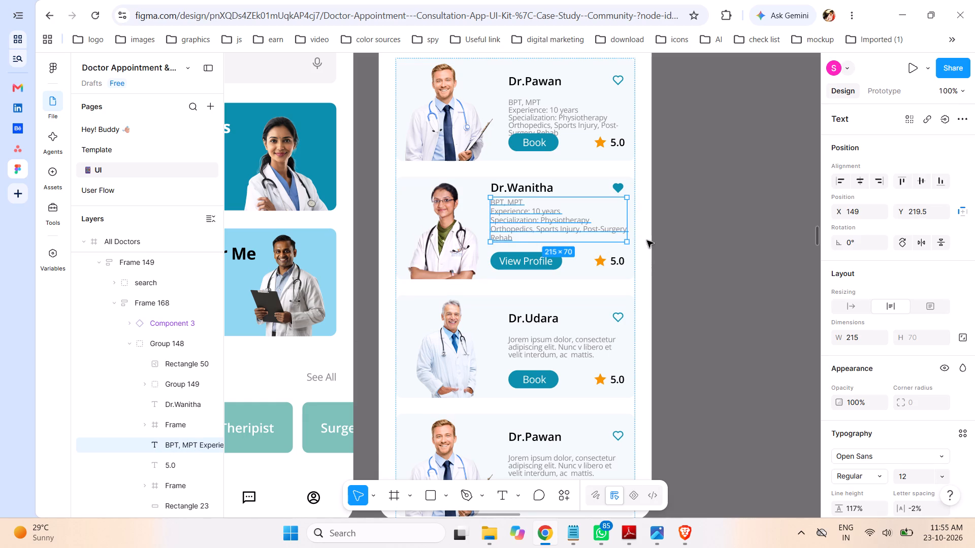
pyautogui.hotkey('ctrl', '=')
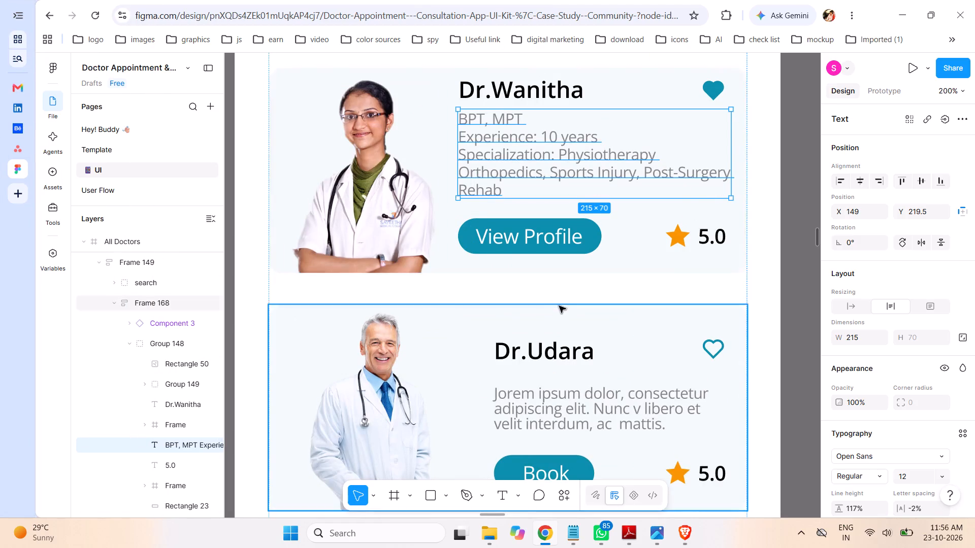
pyautogui.click(500, 496)
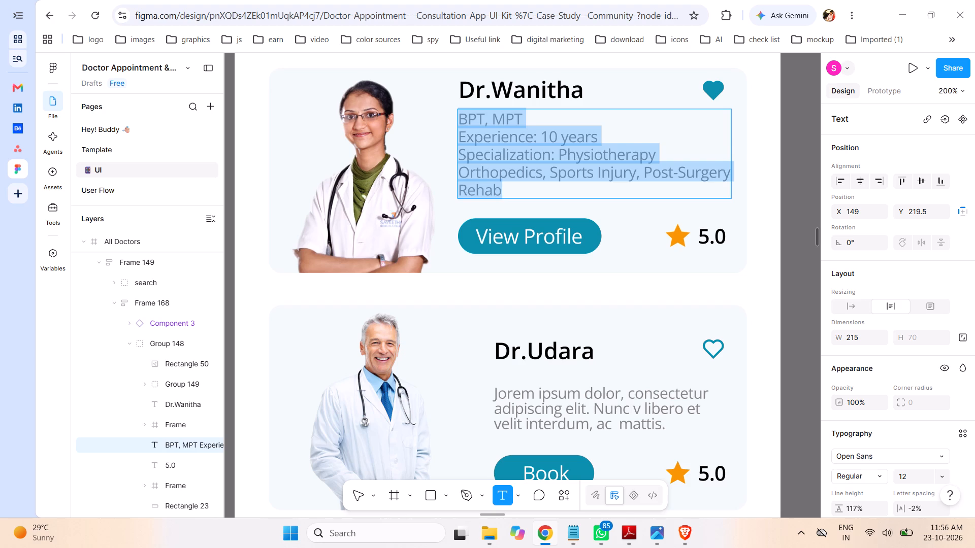
pyautogui.click(460, 172)
pyautogui.press('BackSpace')
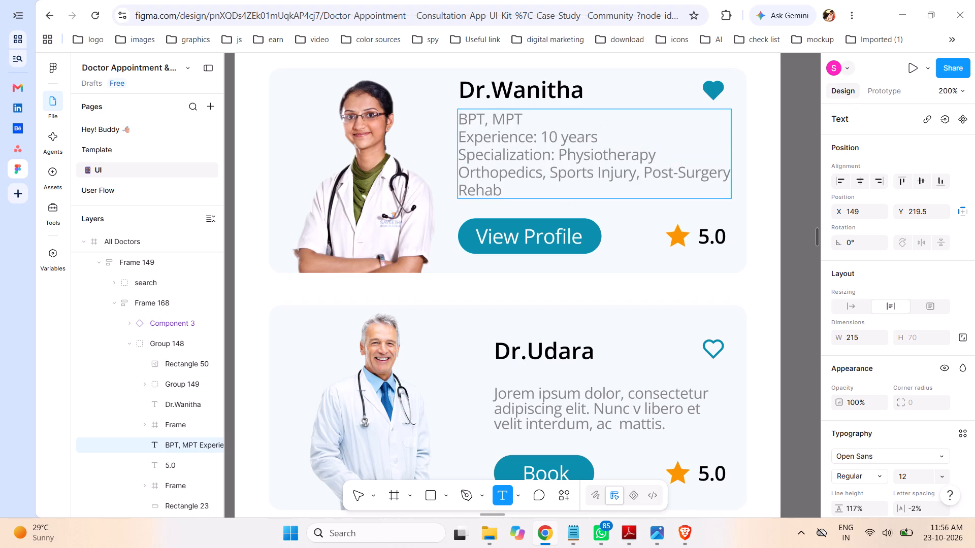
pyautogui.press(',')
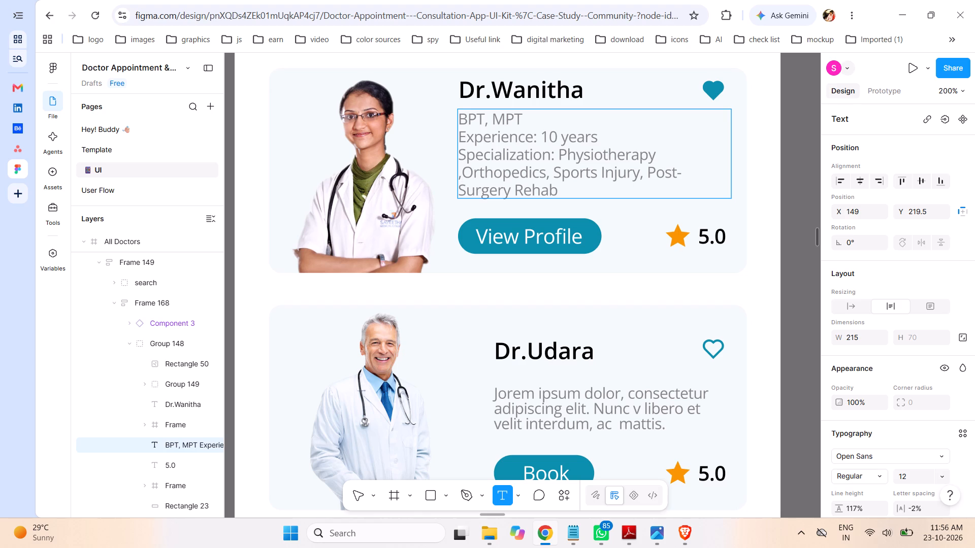
pyautogui.press('BackSpace')
pyautogui.press('BackSpace')
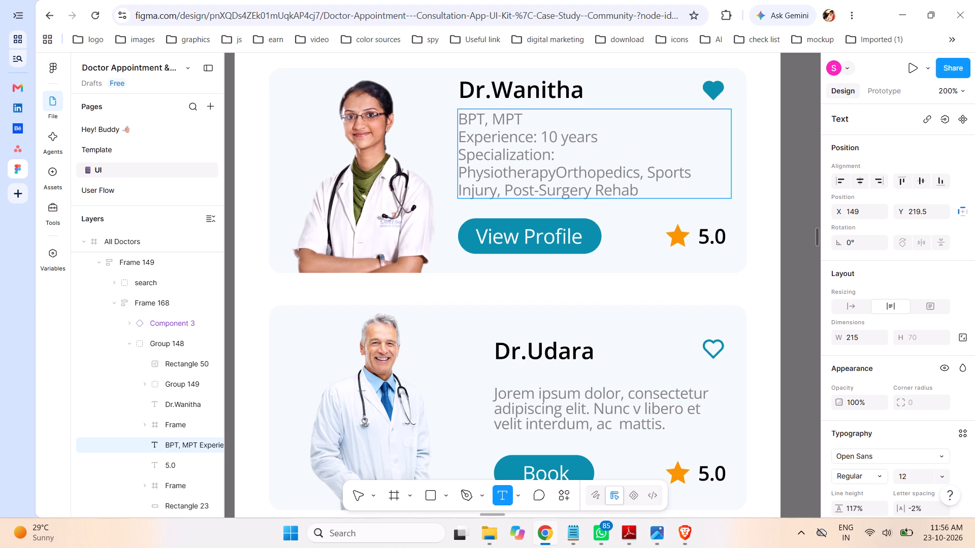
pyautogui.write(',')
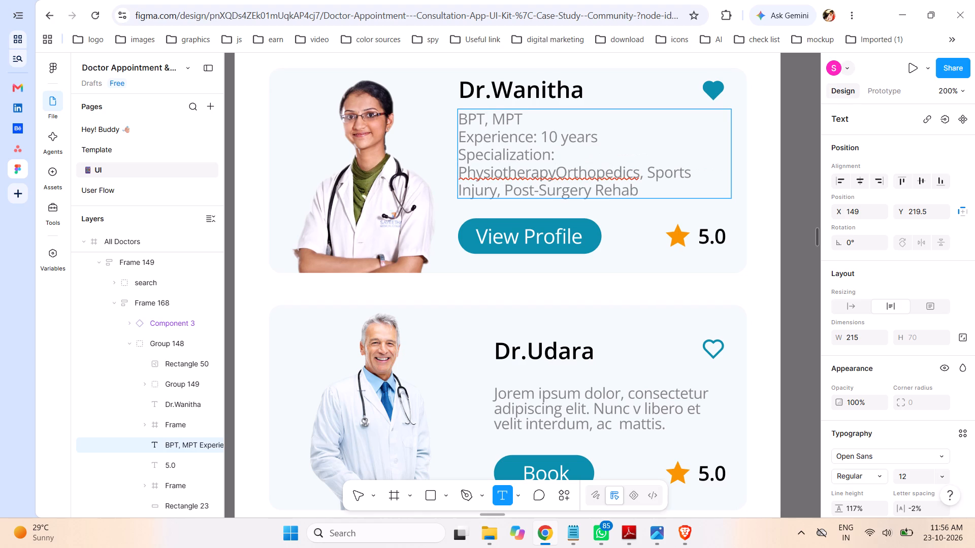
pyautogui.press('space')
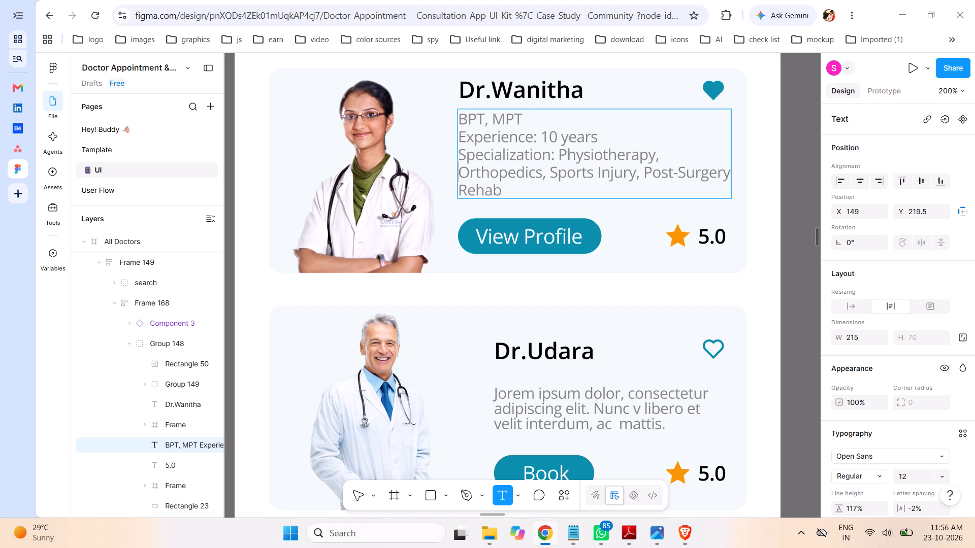
# Recolour only the "Experience: 10 years" line on Dr.Wanitha's card with the black colour style.
pyautogui.moveTo(600, 139); pyautogui.dragTo(456, 140)
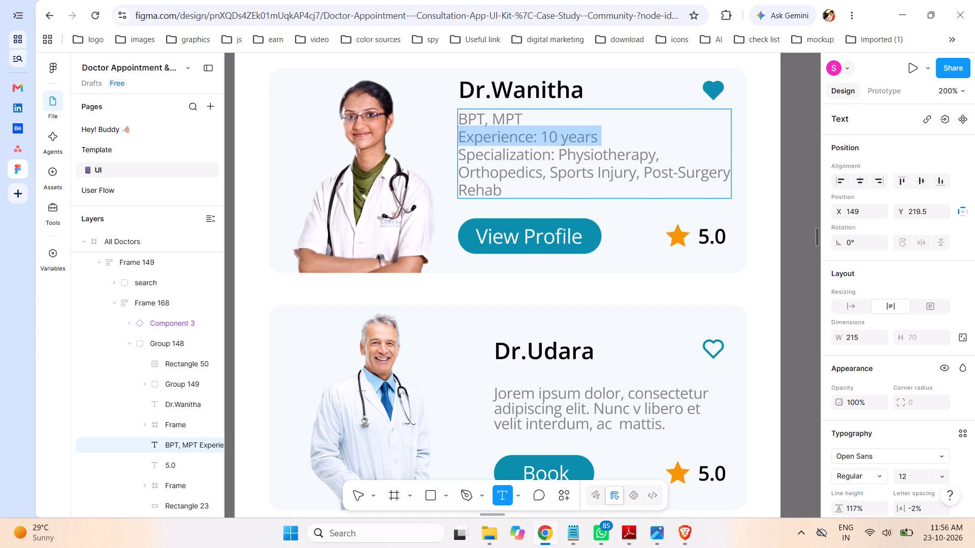
pyautogui.scroll(-5, 900, 293)
pyautogui.scroll(1, 897, 293)
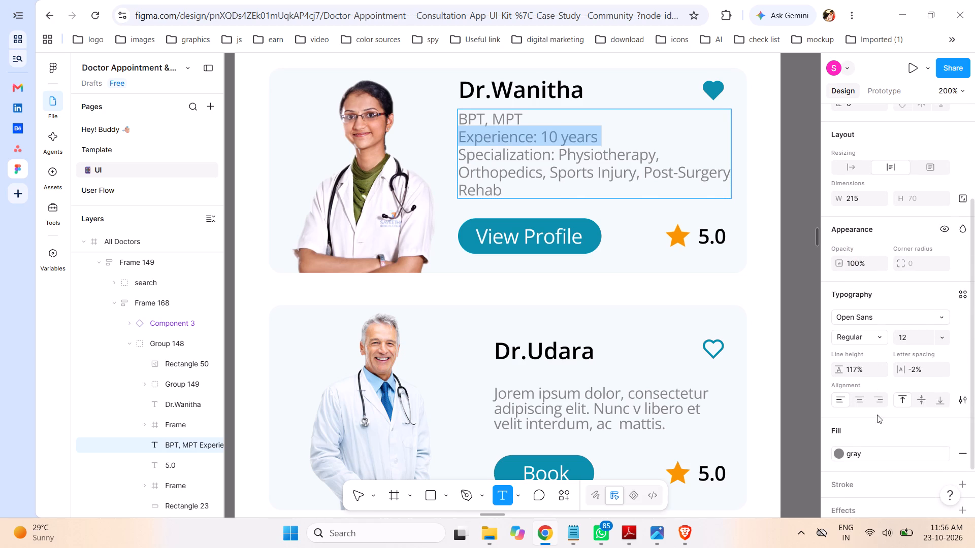
pyautogui.click(868, 453)
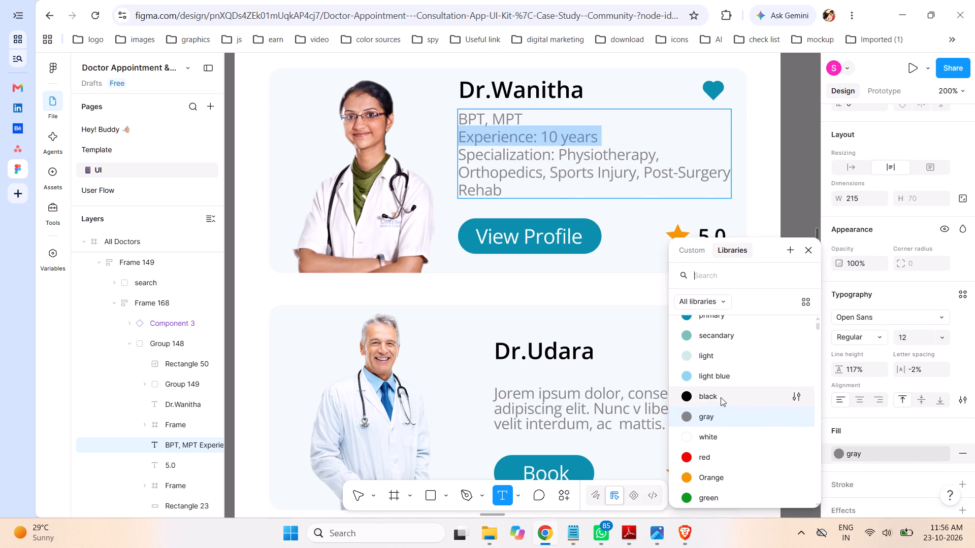
pyautogui.click(720, 395)
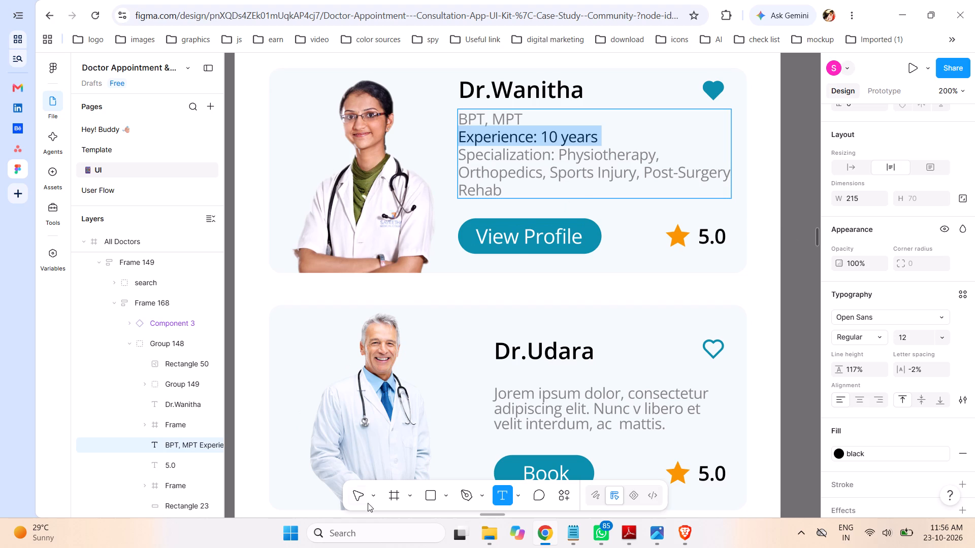
pyautogui.click(357, 493)
pyautogui.click(798, 187)
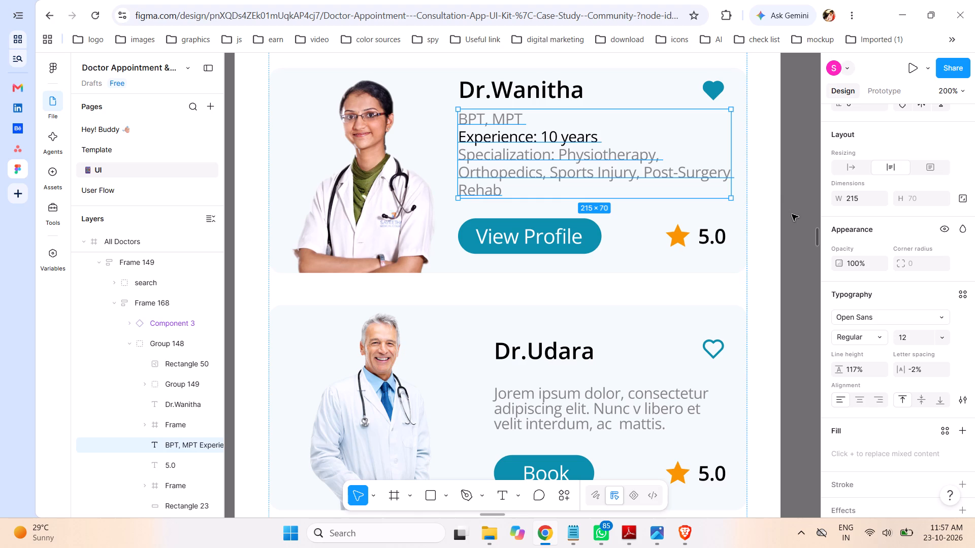
# Check the Browse Doctors reference in Photos, and back in Figma shift Dr.Wanitha's name, heart and details text slightly down towards the View Profile button.
pyautogui.click(660, 536)
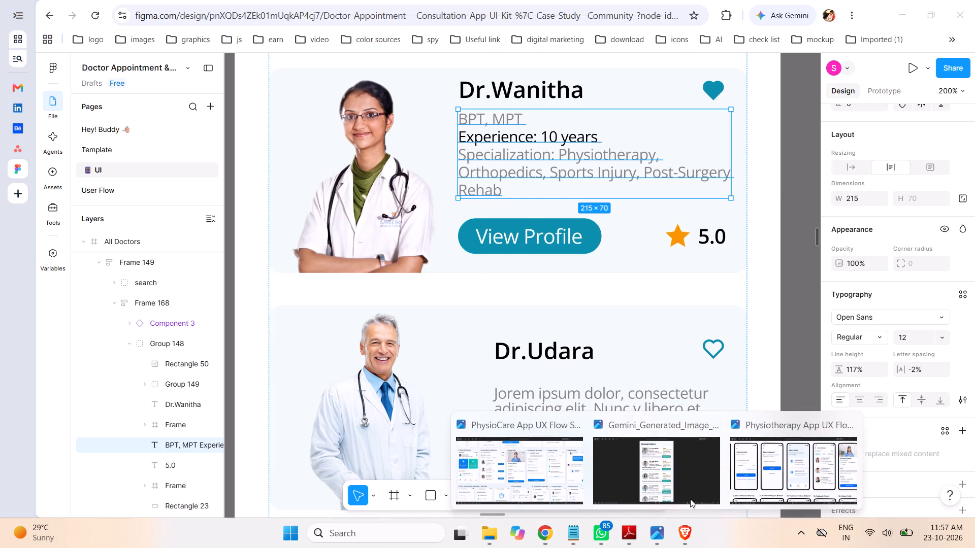
pyautogui.click(676, 478)
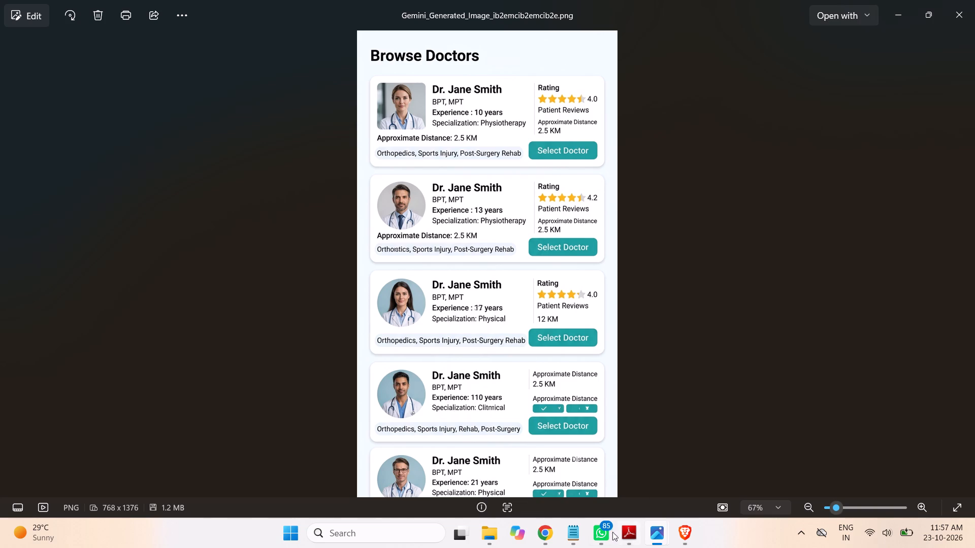
pyautogui.click(557, 534)
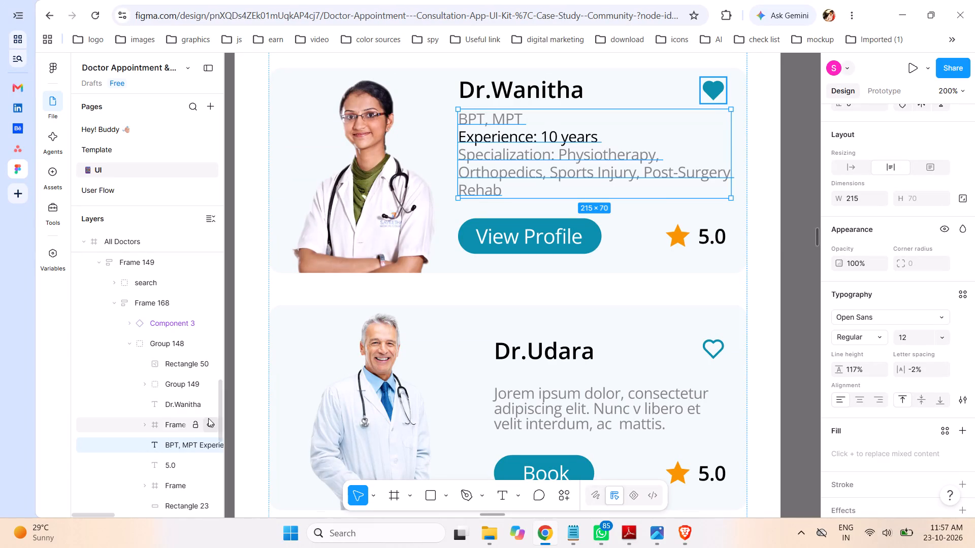
pyautogui.keyDown('shift'); pyautogui.click(169, 424); pyautogui.keyUp('shift')
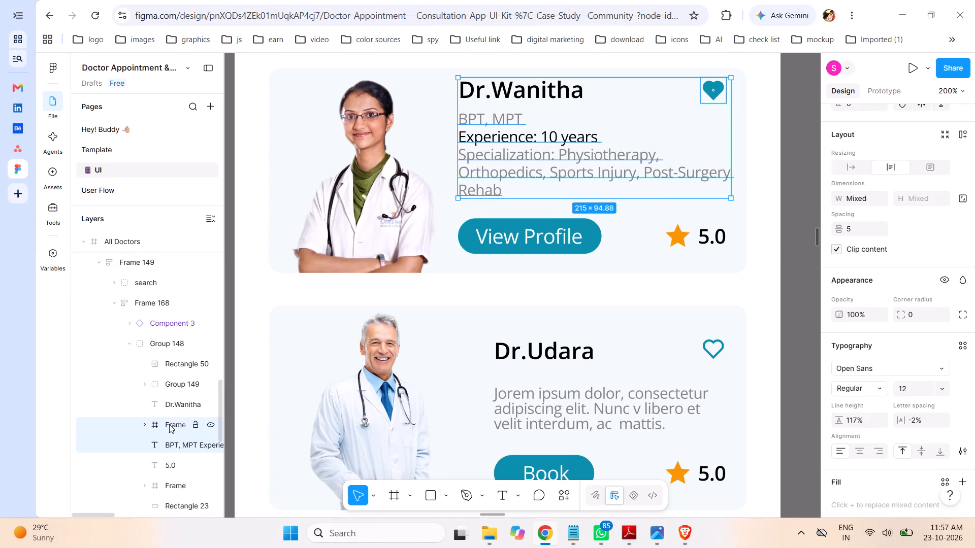
pyautogui.keyDown('shift'); pyautogui.click(172, 406); pyautogui.keyUp('shift')
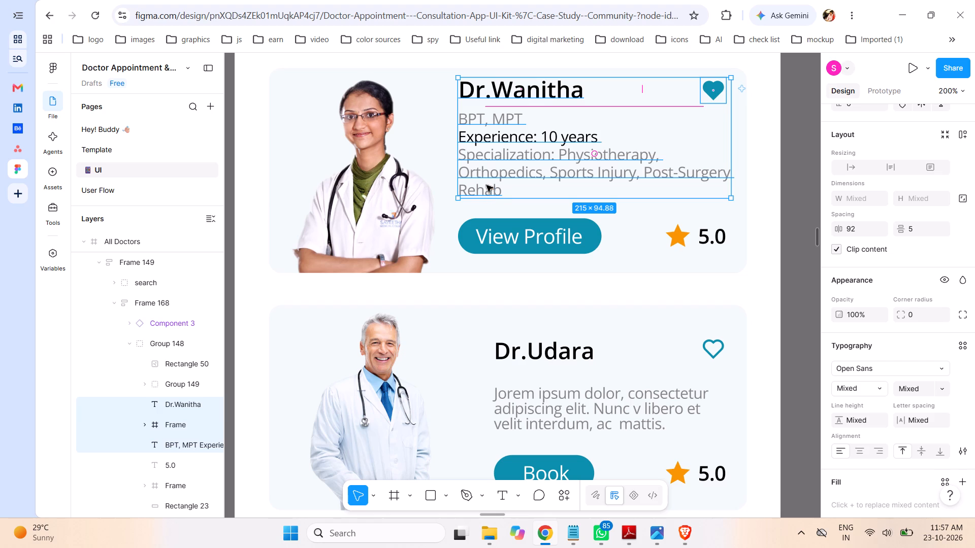
pyautogui.moveTo(485, 178); pyautogui.dragTo(484, 184)
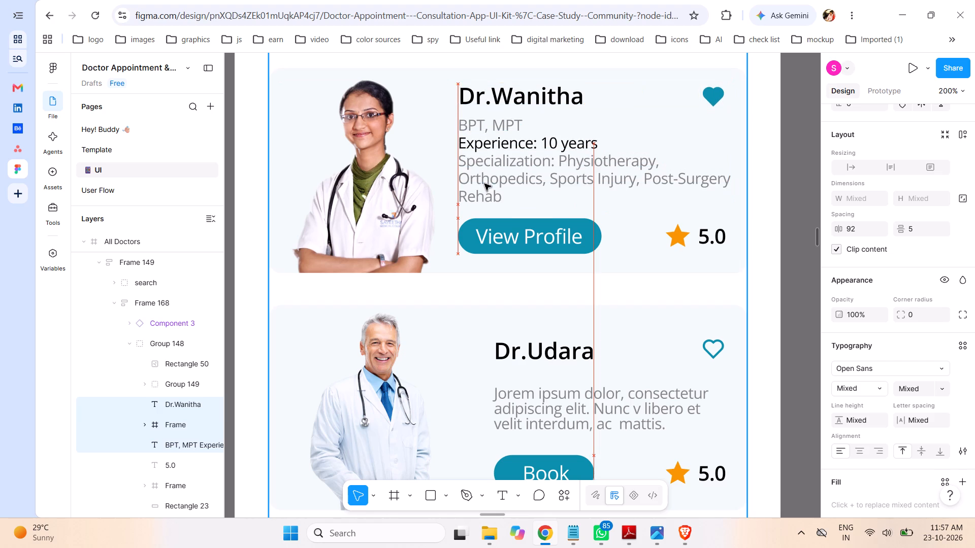
pyautogui.moveTo(484, 184); pyautogui.dragTo(484, 188)
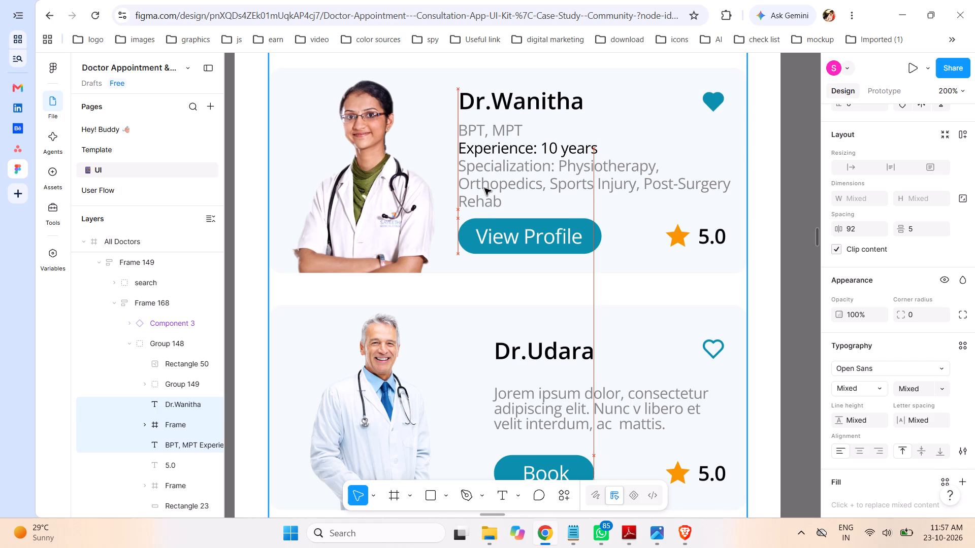
pyautogui.moveTo(484, 188); pyautogui.dragTo(485, 188)
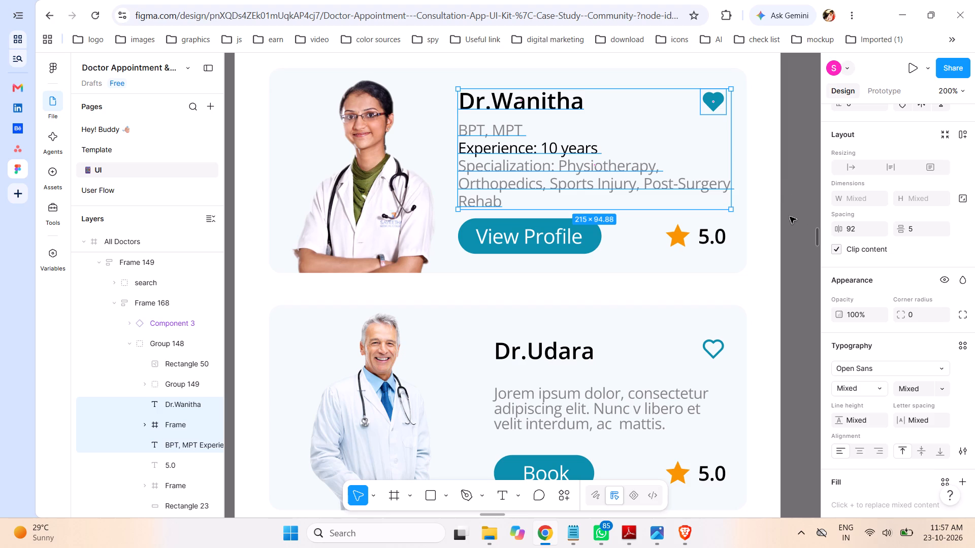
pyautogui.click(794, 232)
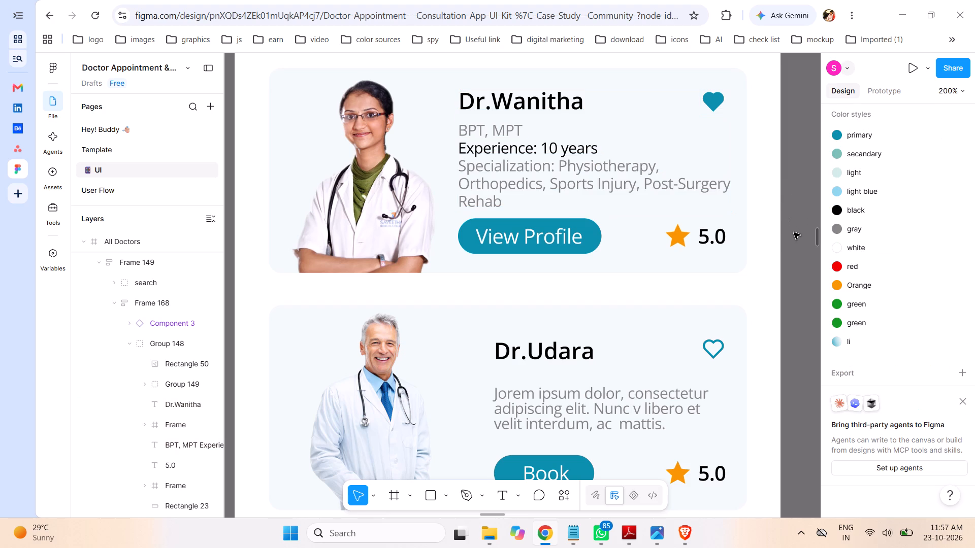
# Move the star and 5.0 rating on Dr.Wanitha's card horizontally, closer to the View Profile button.
pyautogui.scroll(-1, 175, 453)
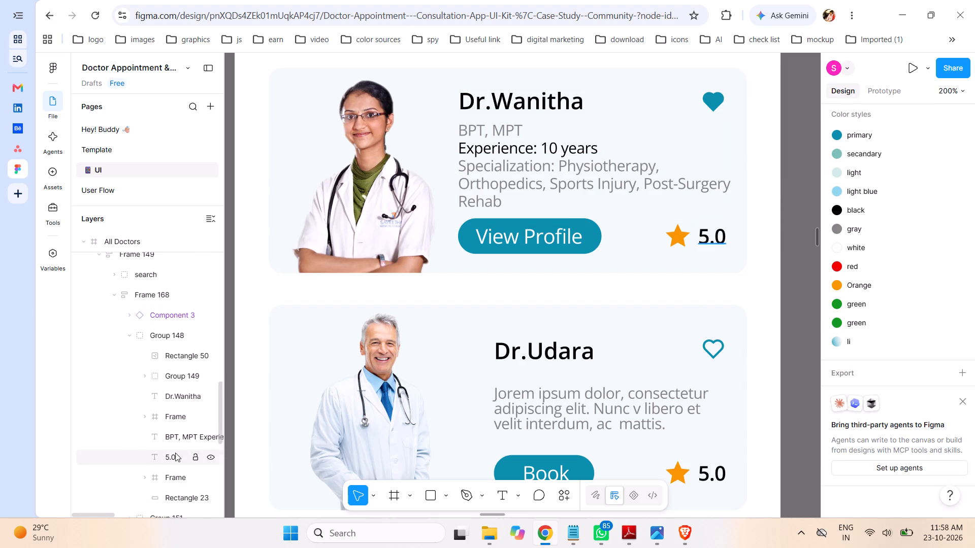
pyautogui.click(168, 400)
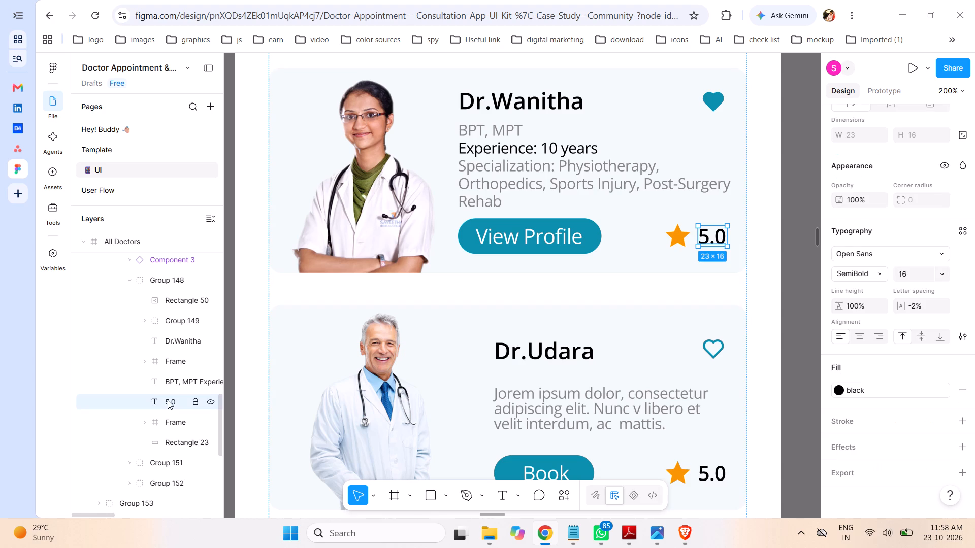
pyautogui.keyDown('shift'); pyautogui.click(165, 422); pyautogui.keyUp('shift')
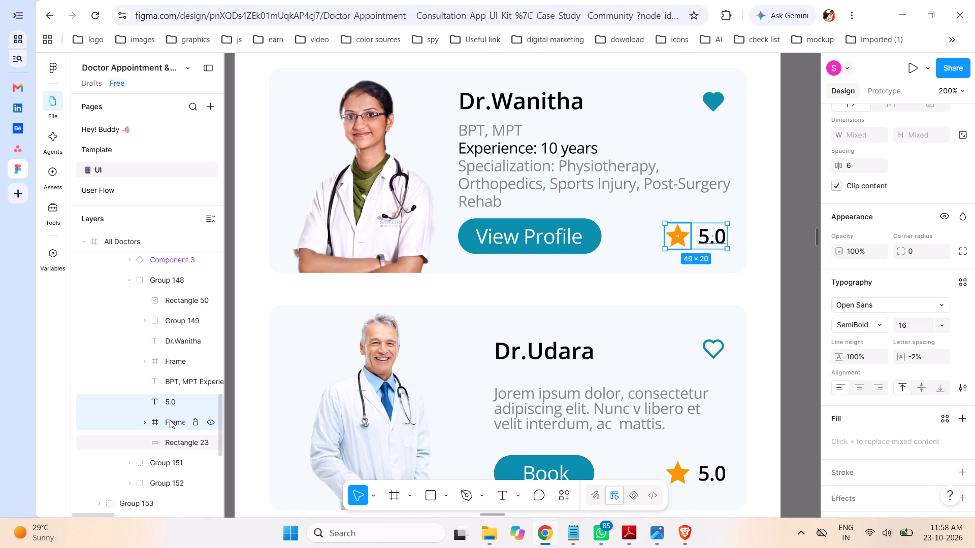
pyautogui.moveTo(677, 244); pyautogui.dragTo(638, 244)
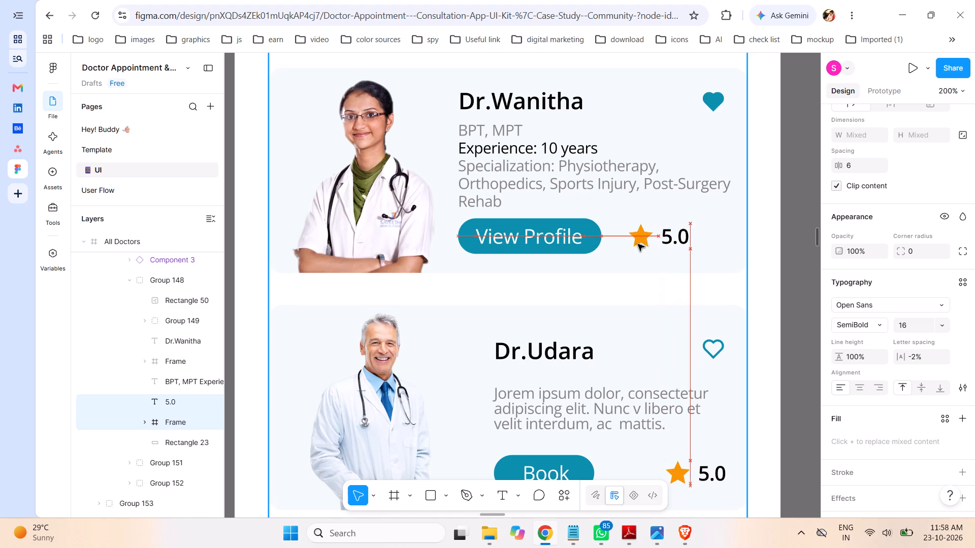
pyautogui.moveTo(638, 244); pyautogui.dragTo(626, 244)
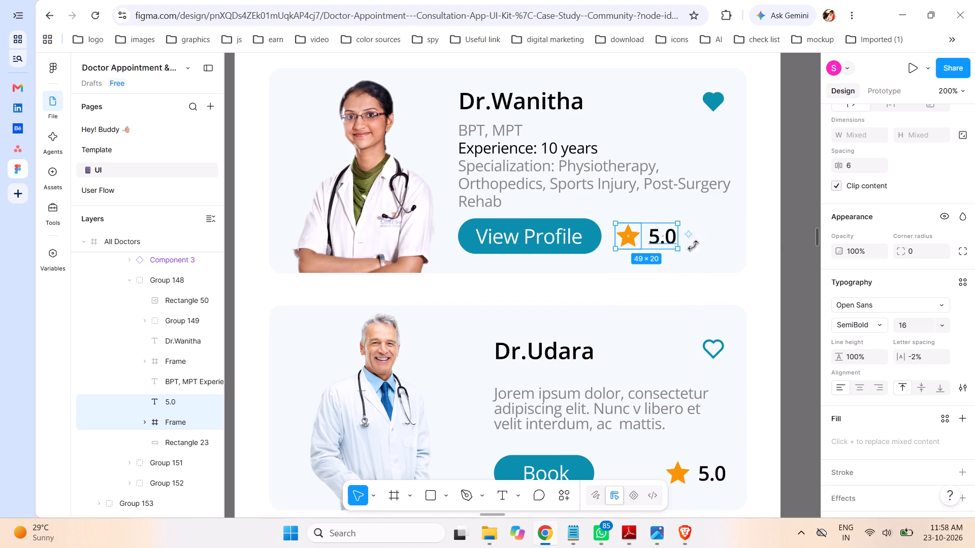
pyautogui.click(799, 250)
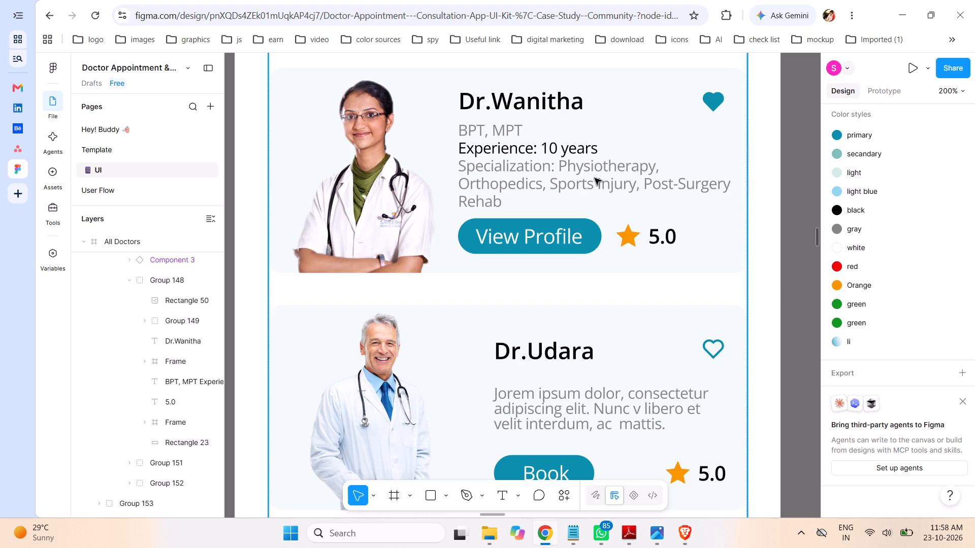
# Delete the label "Specialization:" from the description text on the Dr.Wanitha card.
pyautogui.click(154, 382)
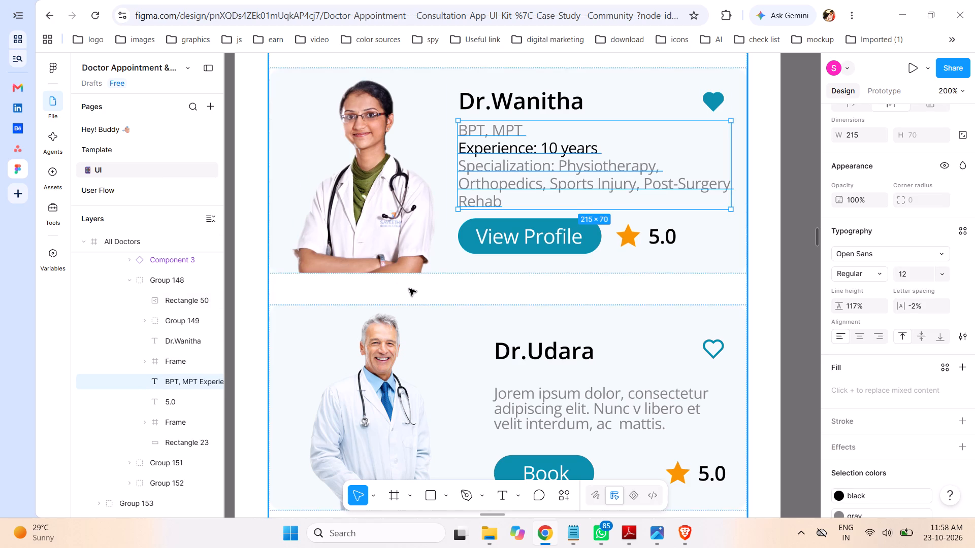
pyautogui.click(502, 498)
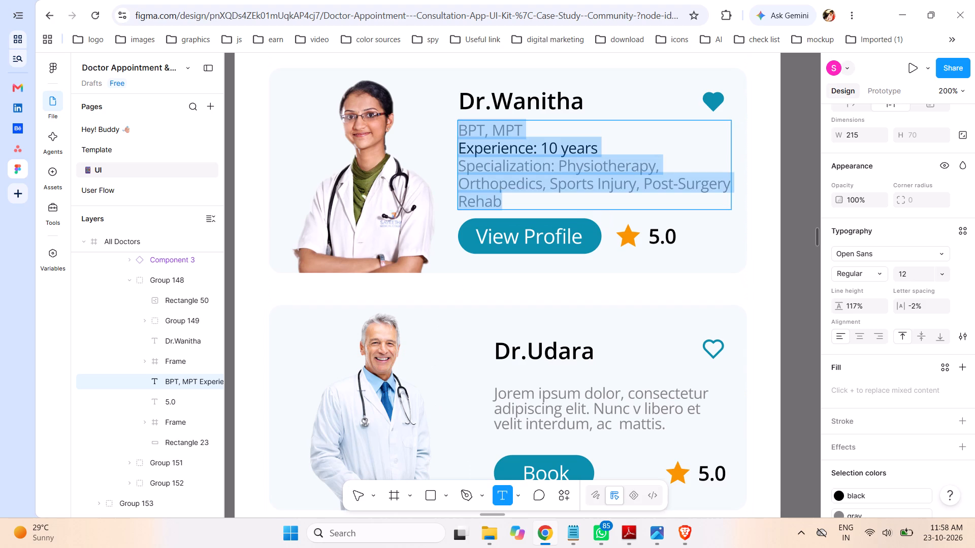
pyautogui.moveTo(558, 164); pyautogui.dragTo(437, 162)
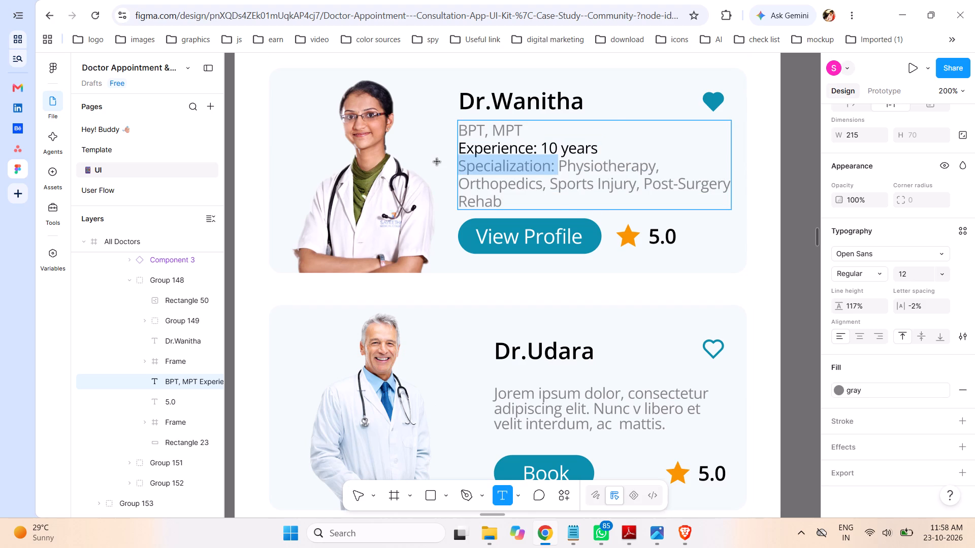
pyautogui.press('BackSpace')
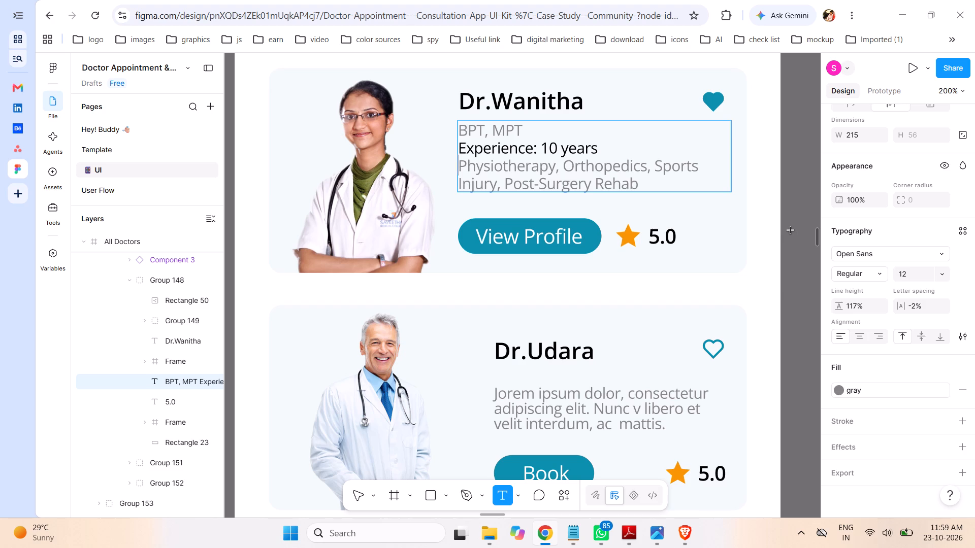
# Set the line height of the whole description text on the Dr.Wanitha card to 120%.
pyautogui.click(591, 167)
pyautogui.hotkey('ctrl', 'a')
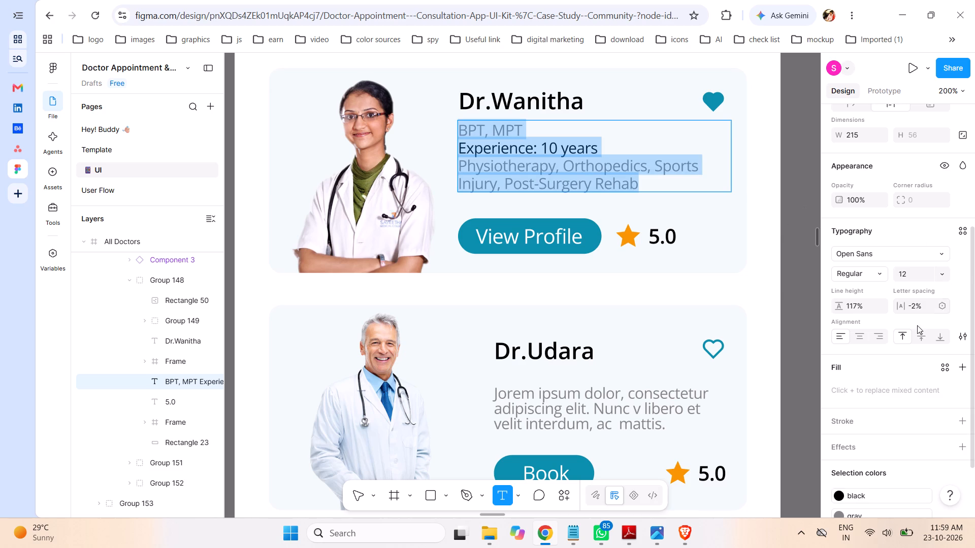
pyautogui.click(863, 306)
pyautogui.press('Up')
pyautogui.press('Up')
pyautogui.press('Up')
pyautogui.press('Up')
pyautogui.press('Up')
pyautogui.press('Up')
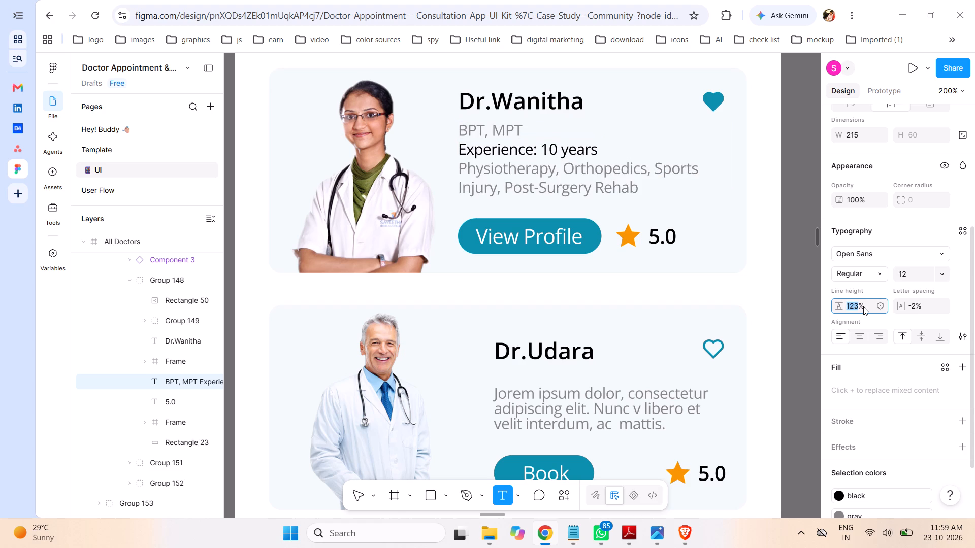
pyautogui.press('Down')
pyautogui.press('Down')
pyautogui.press('Down')
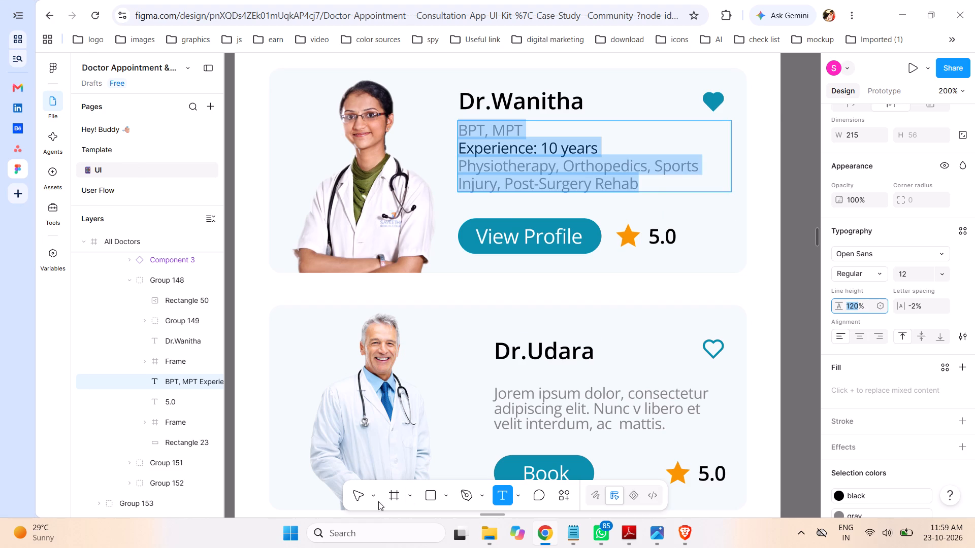
pyautogui.click(356, 496)
pyautogui.click(792, 279)
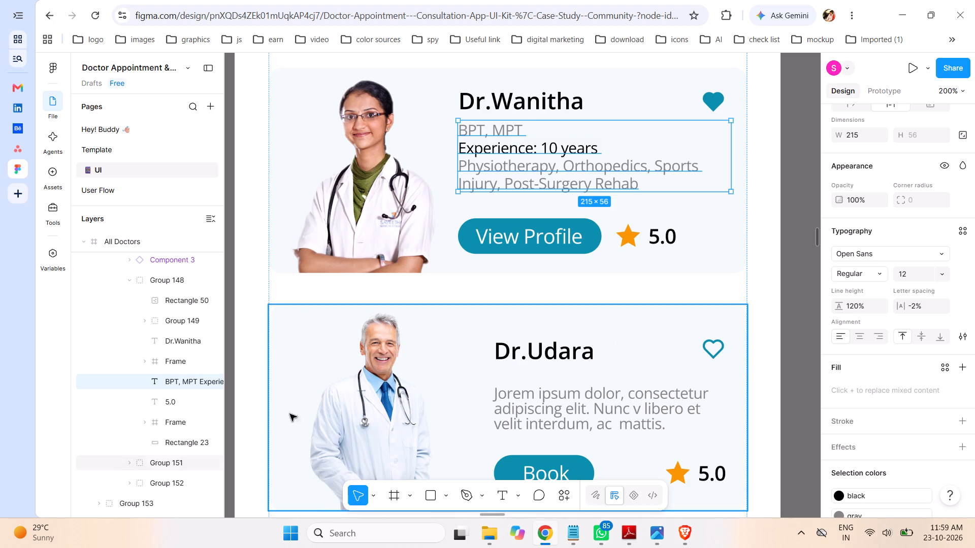
# Shrink the star and 5.0 rating beside View Profile on the Dr.Wanitha card together to about 40 × 16.
pyautogui.click(166, 403)
pyautogui.keyDown('shift'); pyautogui.click(168, 419); pyautogui.keyUp('shift')
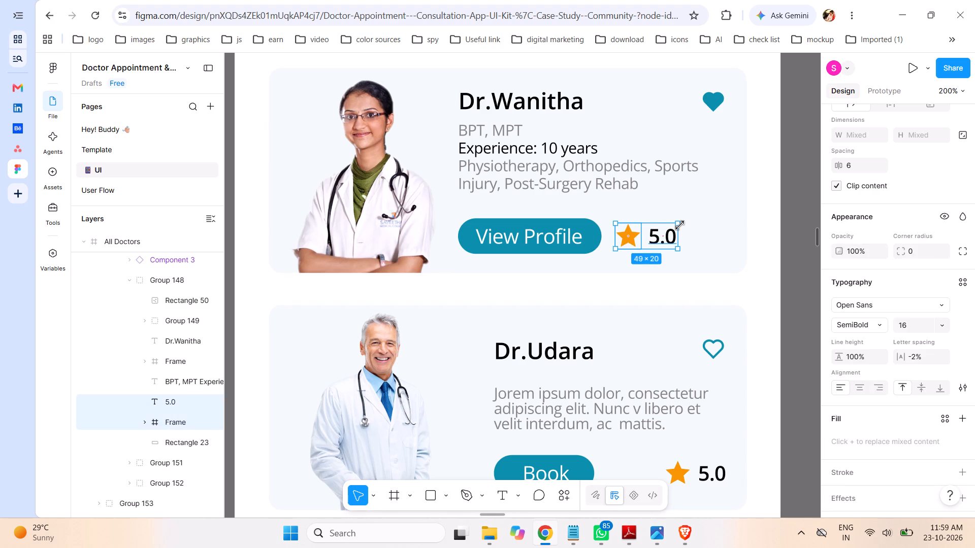
pyautogui.keyDown('shift'); pyautogui.moveTo(679, 225); pyautogui.dragTo(675, 228); pyautogui.keyUp('shift')
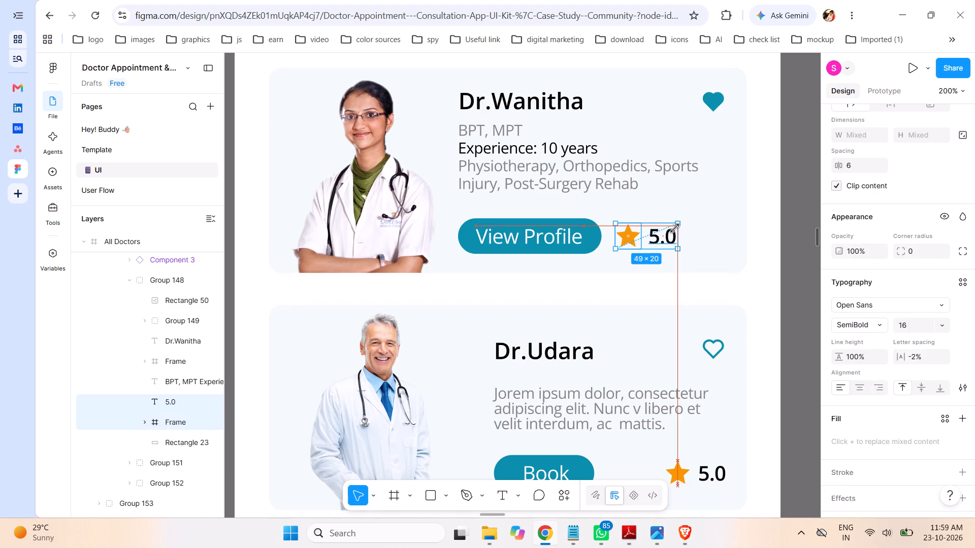
pyautogui.keyDown('shift'); pyautogui.moveTo(675, 228); pyautogui.dragTo(665, 236); pyautogui.keyUp('shift')
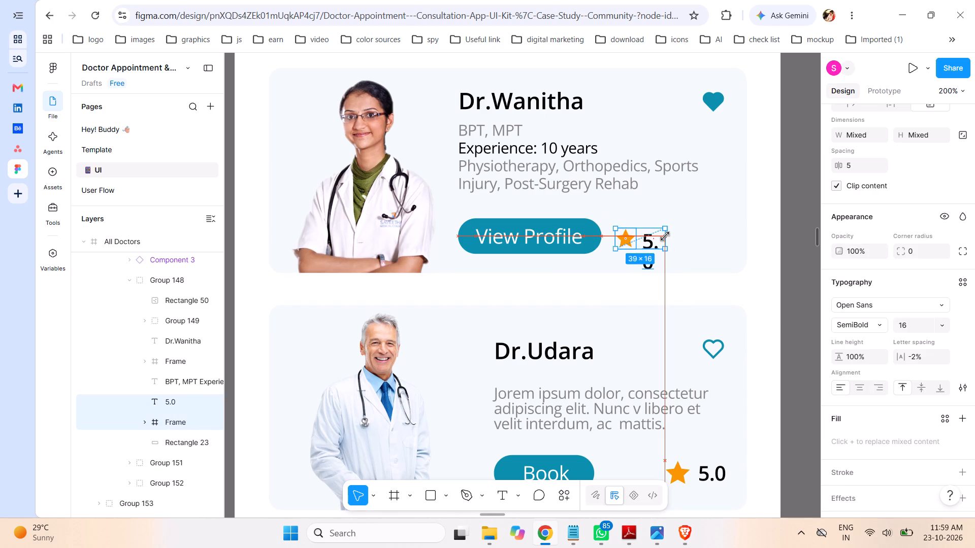
pyautogui.keyDown('shift'); pyautogui.moveTo(665, 236); pyautogui.dragTo(669, 231); pyautogui.keyUp('shift')
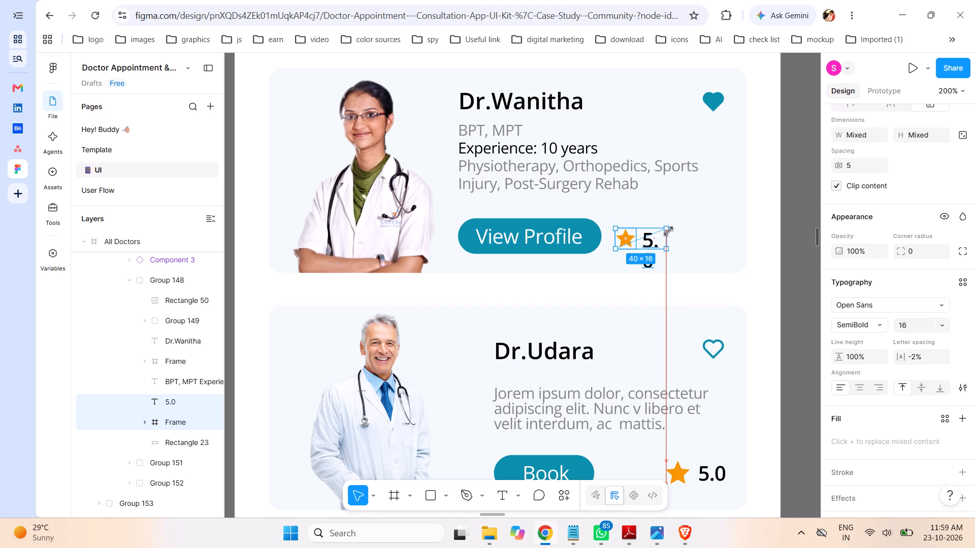
pyautogui.keyDown('shift'); pyautogui.moveTo(669, 231); pyautogui.dragTo(667, 232); pyautogui.keyUp('shift')
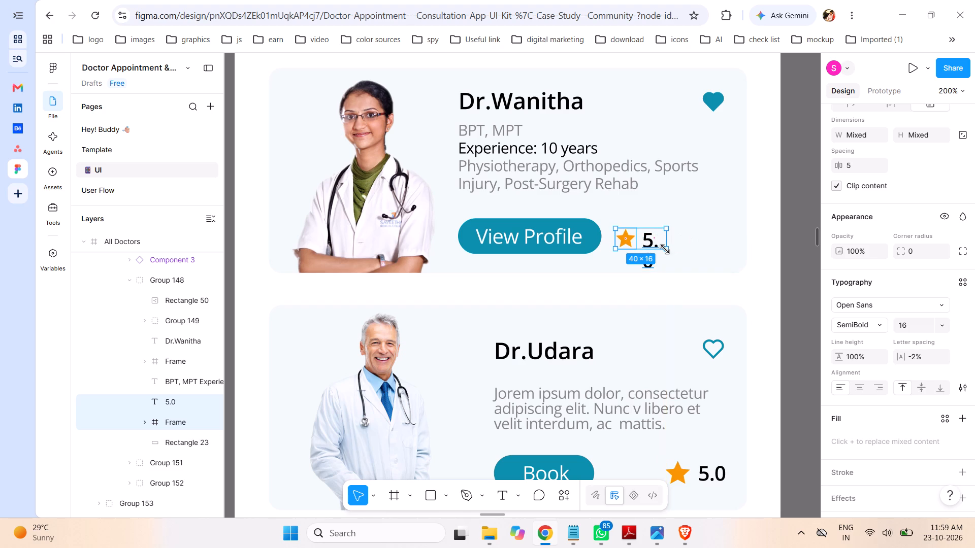
# Reduce the font size of the 5.0 rating text on the Dr.Wanitha card.
pyautogui.click(796, 266)
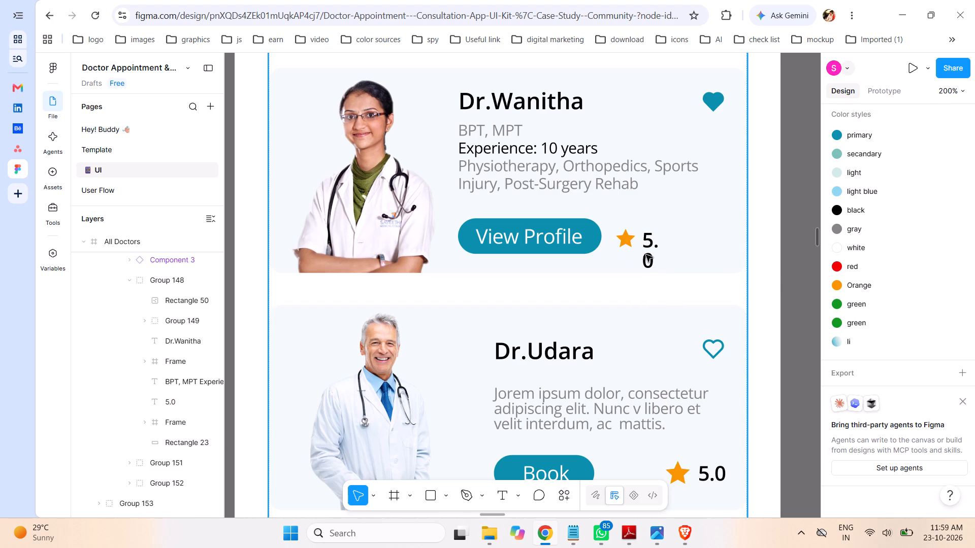
pyautogui.click(649, 247)
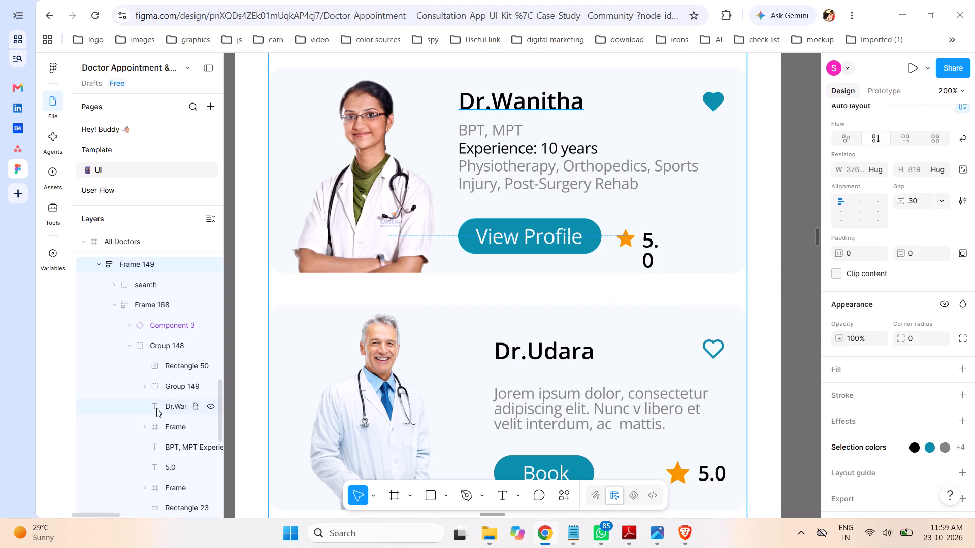
pyautogui.click(167, 466)
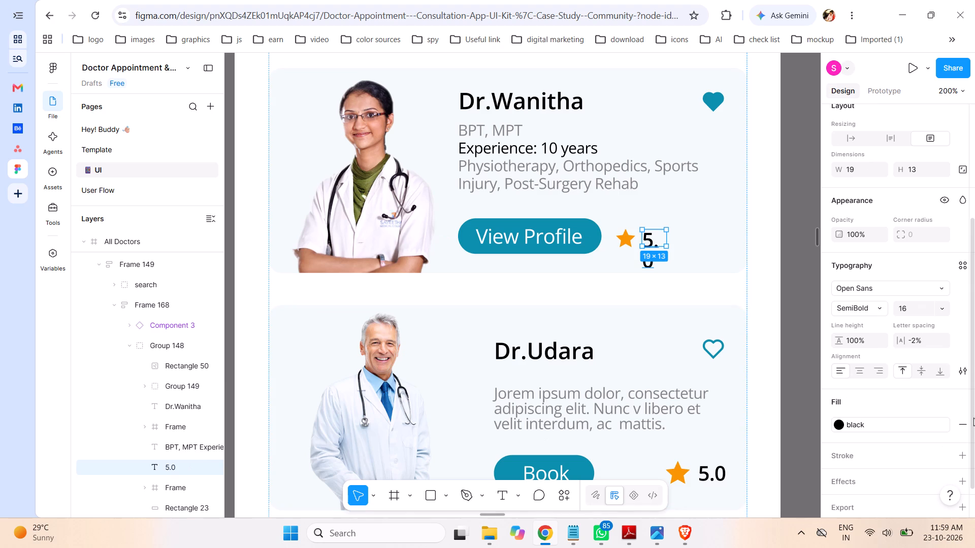
pyautogui.click(942, 311)
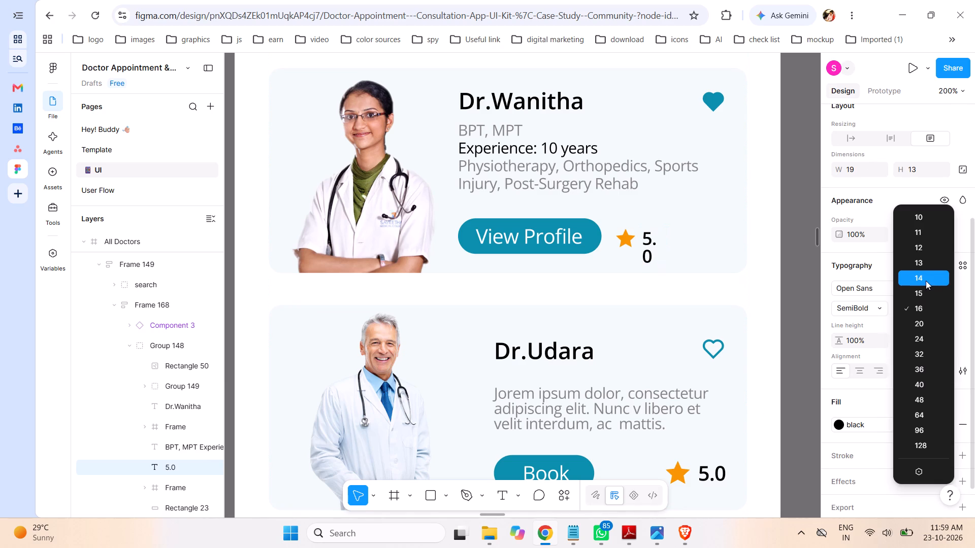
# Set the font size of the 5.0 rating text on the Dr.Wanitha card to 12.
pyautogui.click(921, 250)
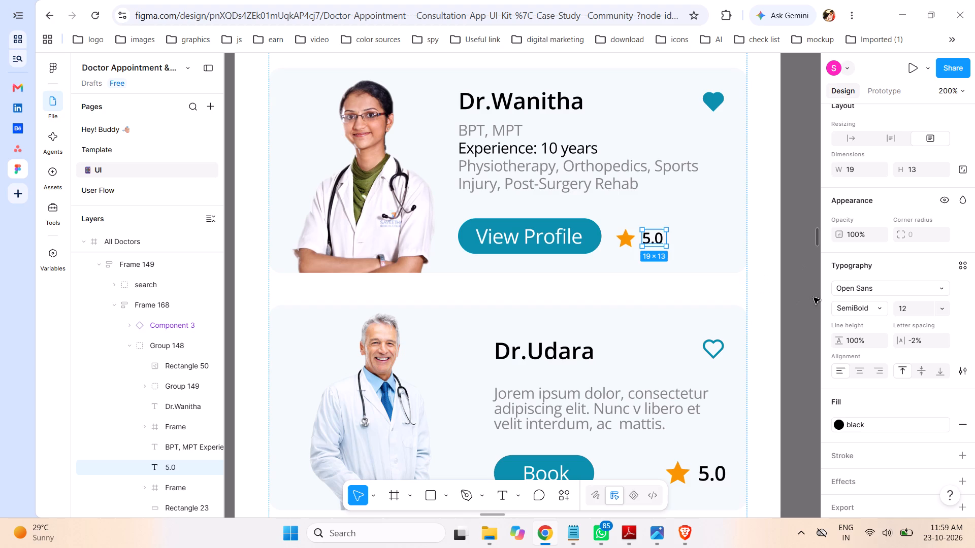
pyautogui.click(804, 319)
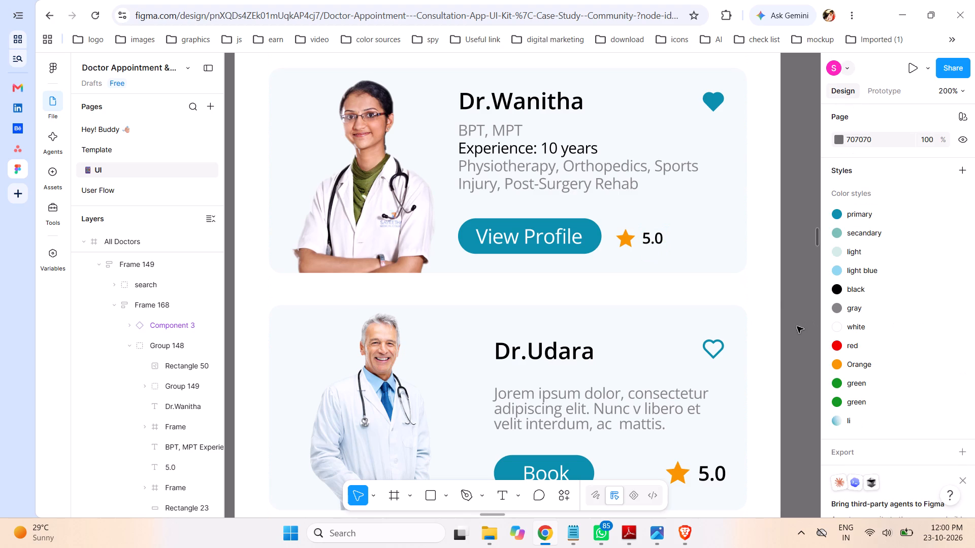
# Move the star and 5.0 rating on the Dr.Wanitha card together slightly up and closer to the View Profile button.
pyautogui.click(649, 244)
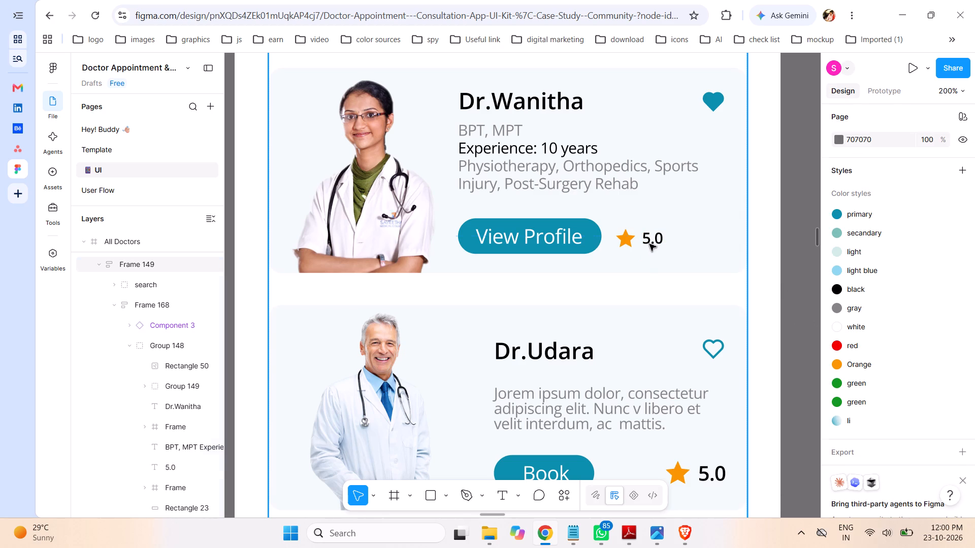
pyautogui.click(168, 466)
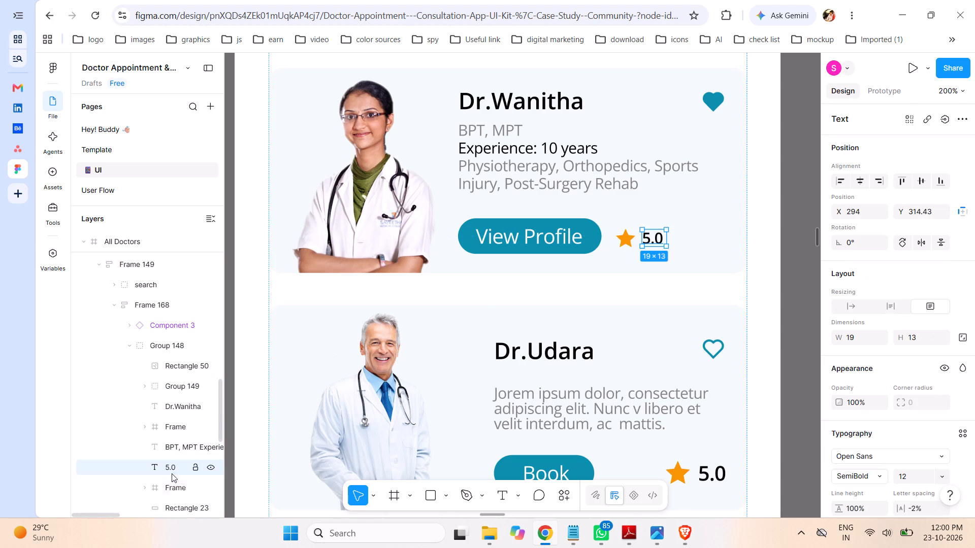
pyautogui.keyDown('shift'); pyautogui.click(172, 487); pyautogui.keyUp('shift')
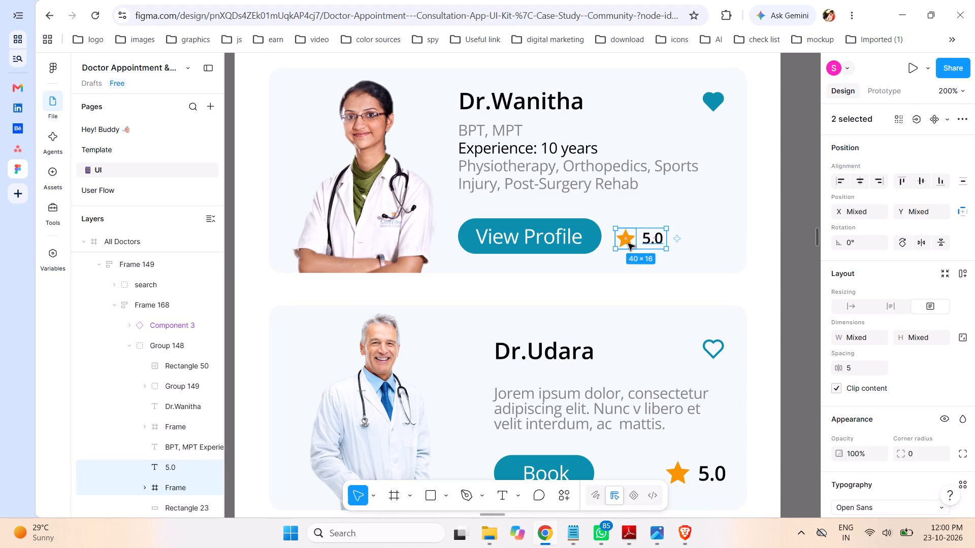
pyautogui.click(629, 242)
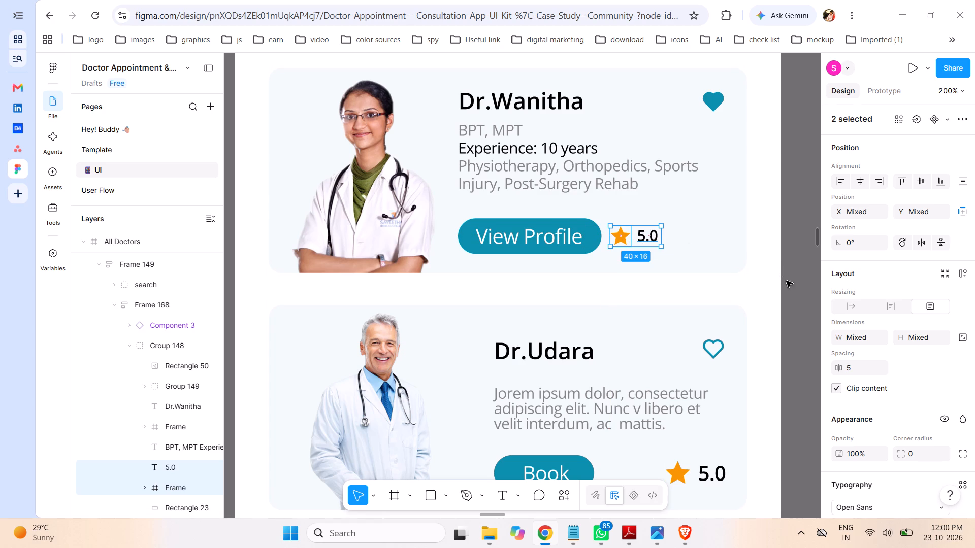
pyautogui.click(795, 291)
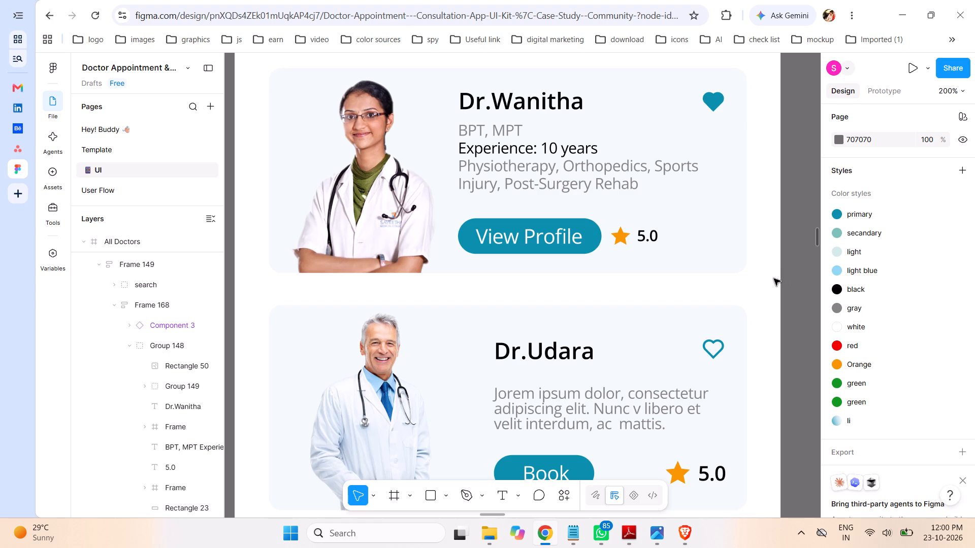
# Draw a thin vertical divider rectangle about 2 × 17 beside the 5.0 rating and move its layer into Group 148, above 5.0.
pyautogui.click(430, 497)
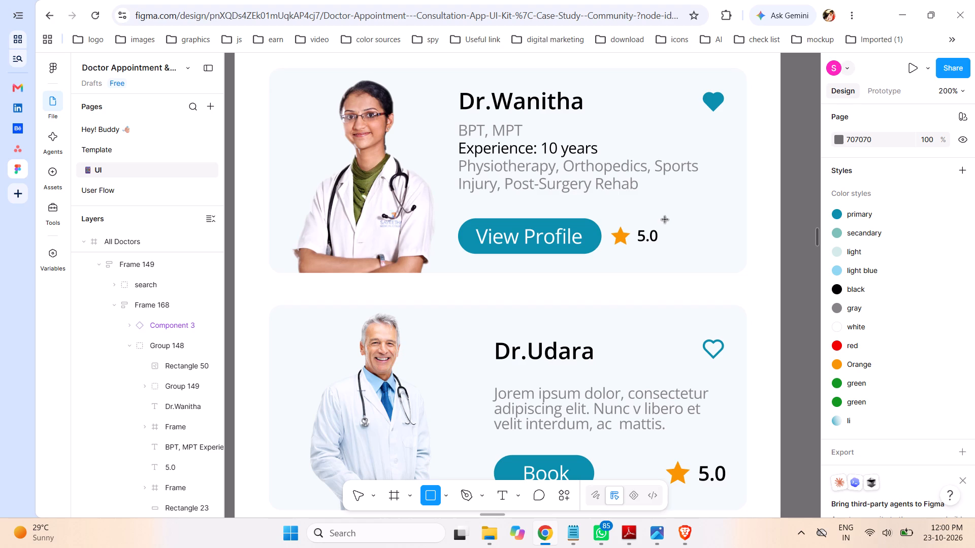
pyautogui.moveTo(664, 222); pyautogui.dragTo(666, 237)
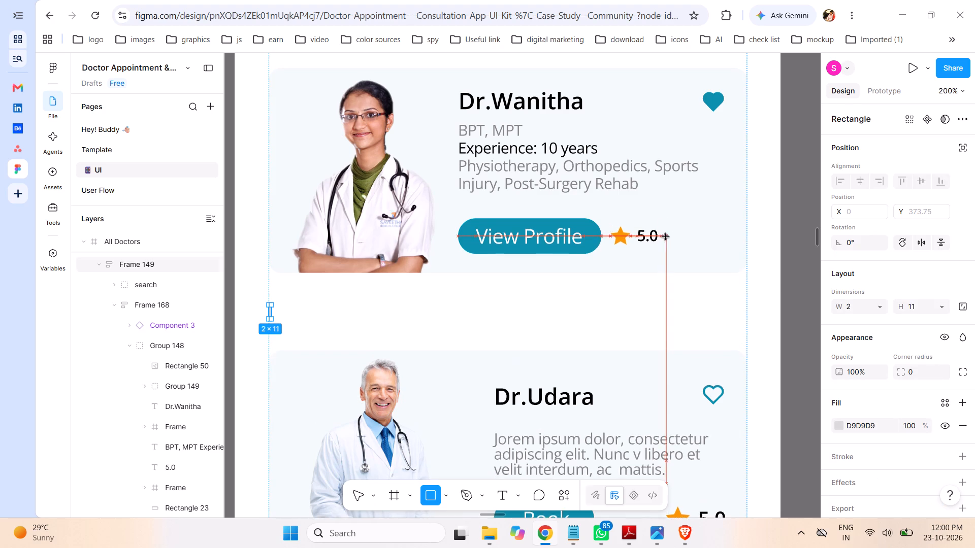
pyautogui.moveTo(666, 237); pyautogui.dragTo(666, 244)
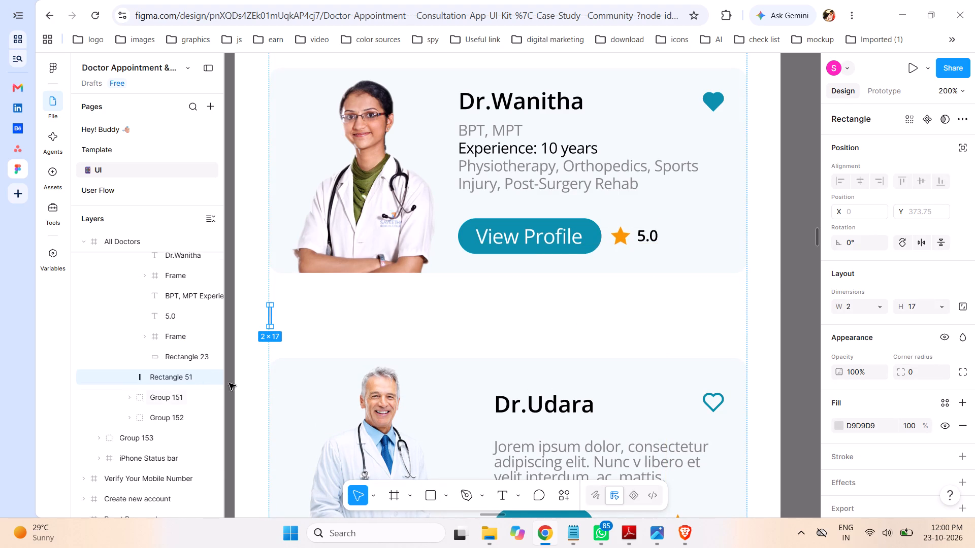
pyautogui.moveTo(164, 378); pyautogui.dragTo(171, 349)
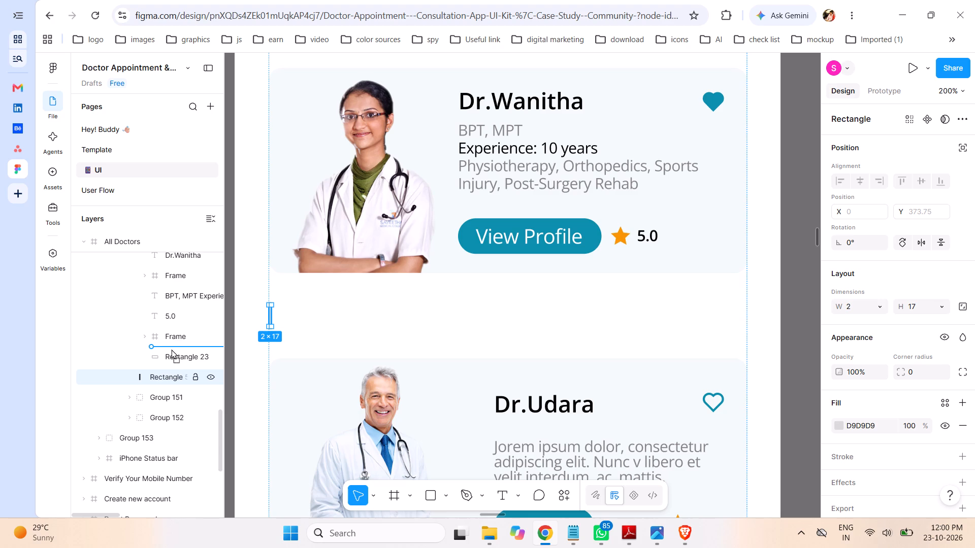
pyautogui.moveTo(171, 349); pyautogui.dragTo(171, 324)
# Place the thin vertical divider above 5.0 in Group 148 and just after the Dr.Wanitha card's 5.0 rating, at about X 312, Y 310.5.
pyautogui.moveTo(171, 324); pyautogui.dragTo(169, 309)
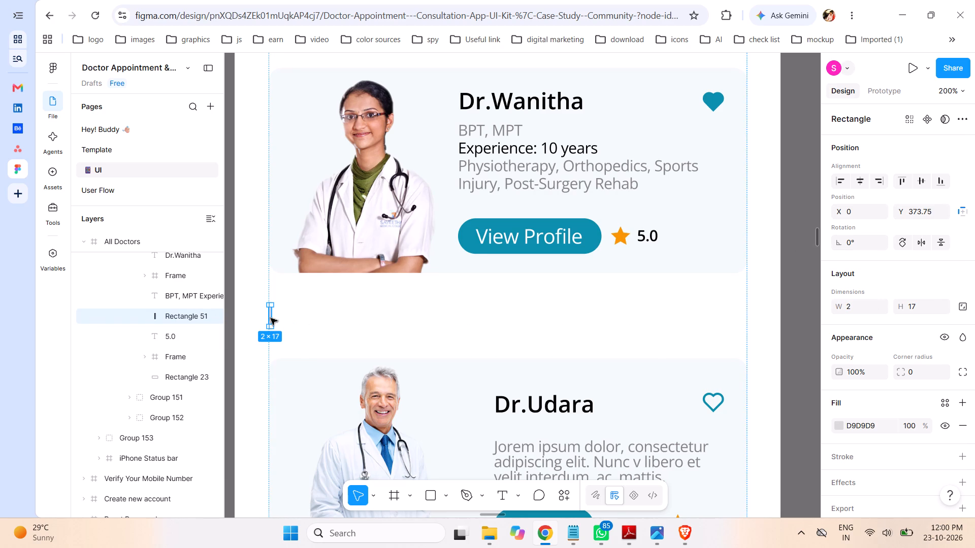
pyautogui.moveTo(271, 318); pyautogui.dragTo(662, 240)
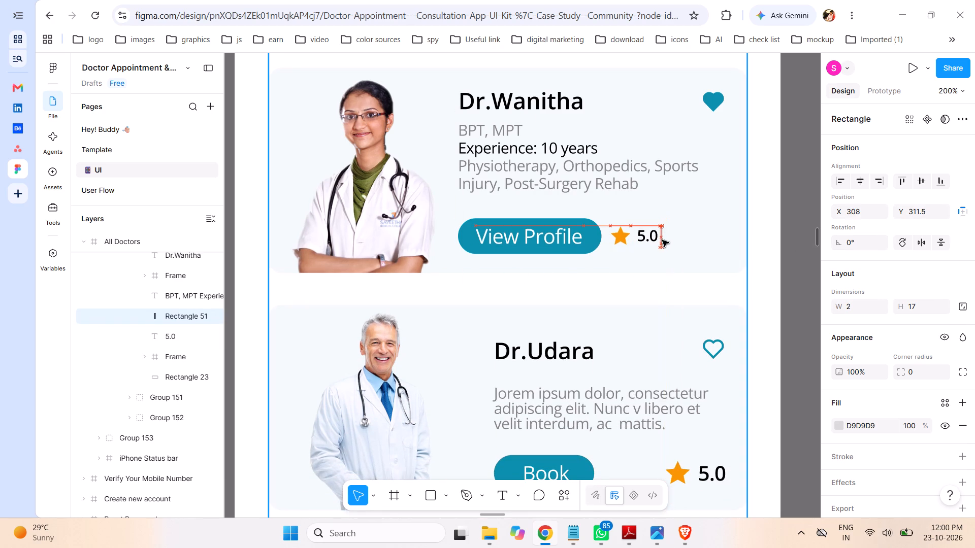
pyautogui.moveTo(662, 240); pyautogui.dragTo(667, 238)
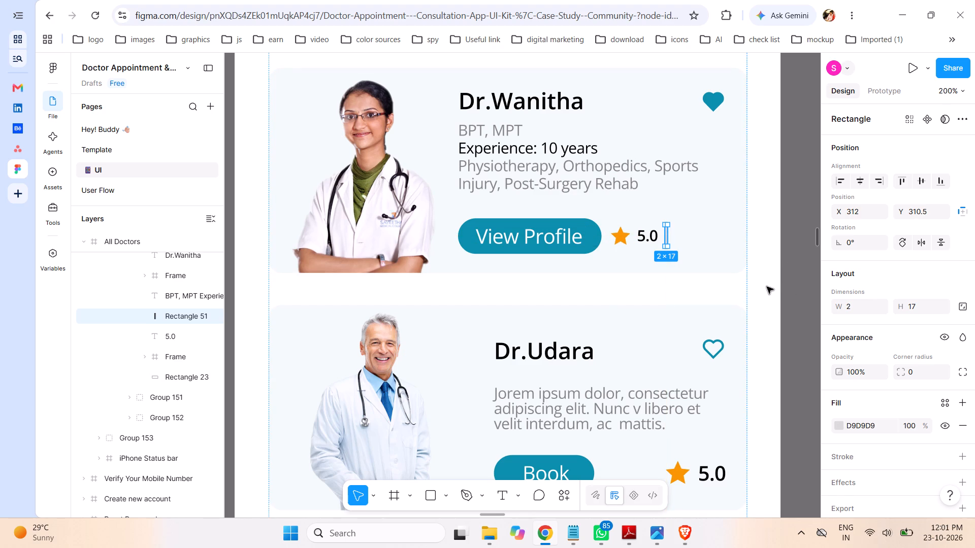
pyautogui.click(767, 287)
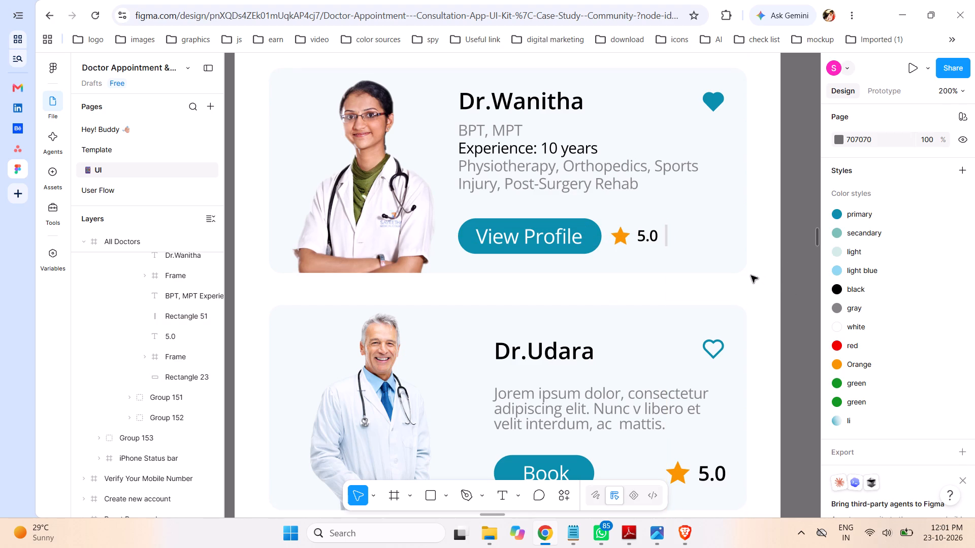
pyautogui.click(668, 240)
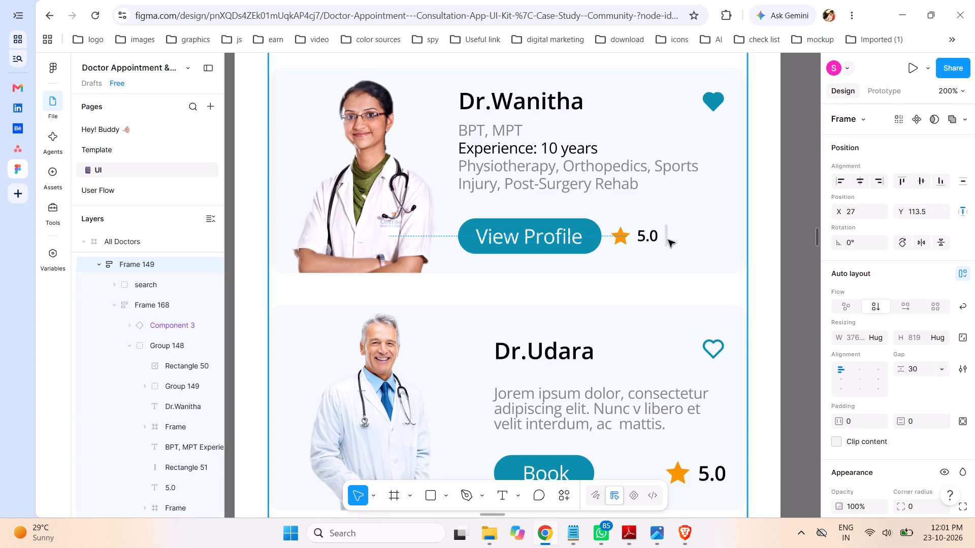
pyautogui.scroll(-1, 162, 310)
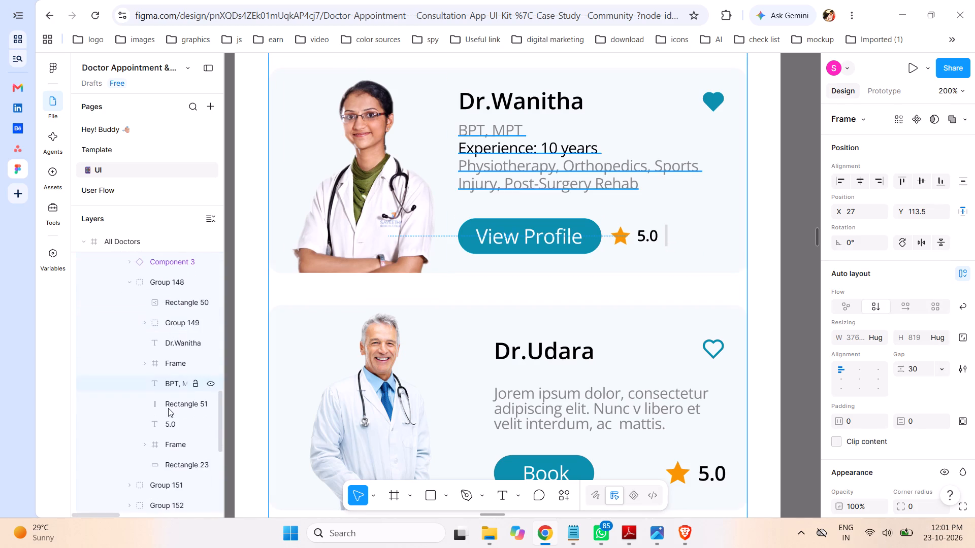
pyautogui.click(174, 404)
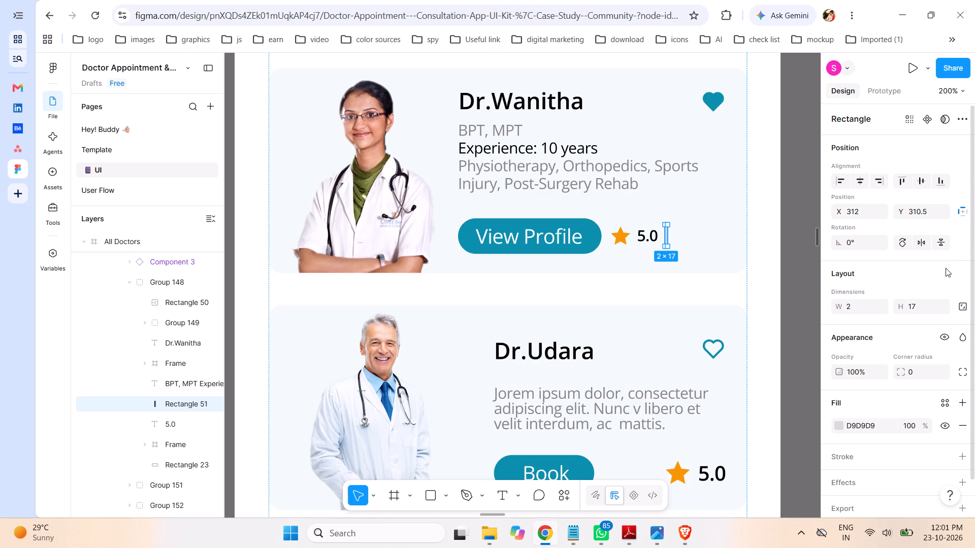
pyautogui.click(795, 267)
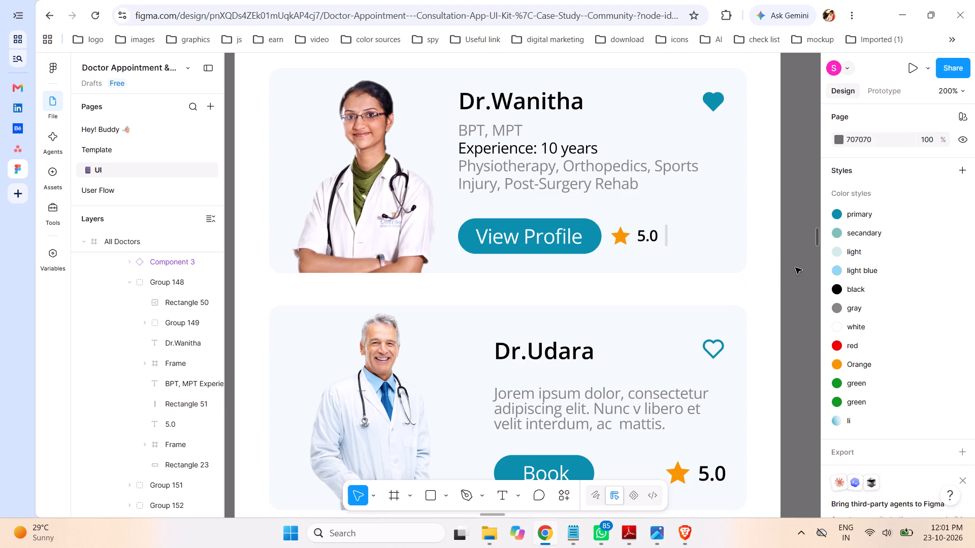
# Search the plugins for "icon" and open the details of Iconoir Icon Library by Iconduck.
pyautogui.click(623, 239)
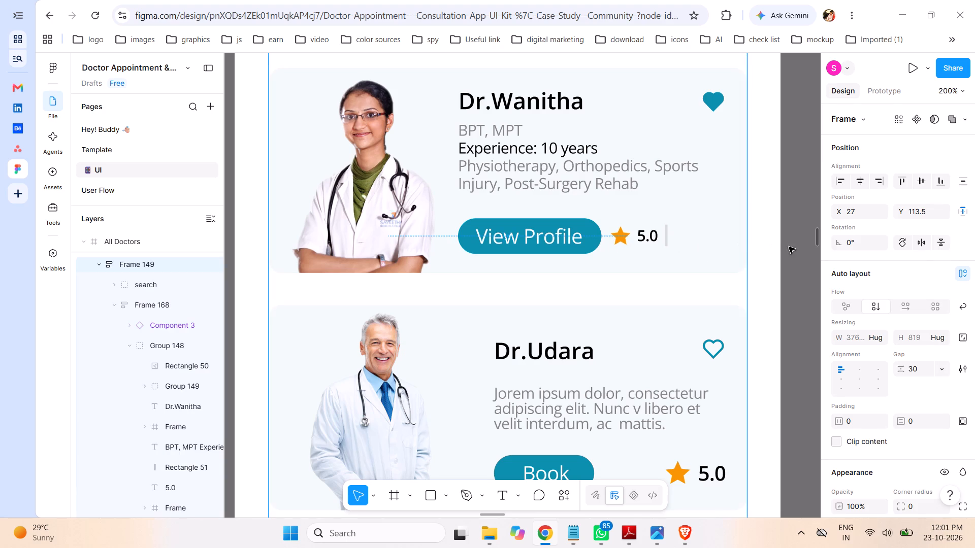
pyautogui.rightClick(789, 247)
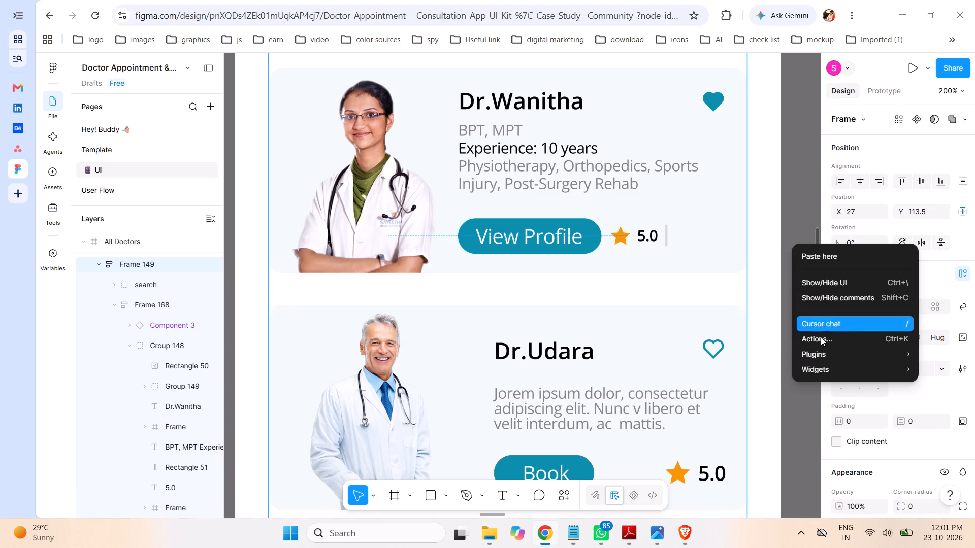
pyautogui.click(697, 353)
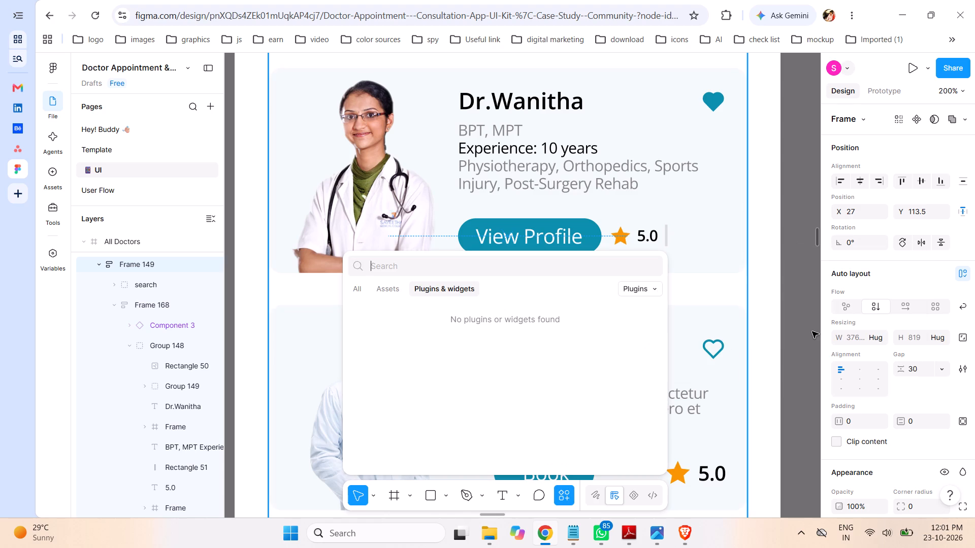
pyautogui.click(434, 265)
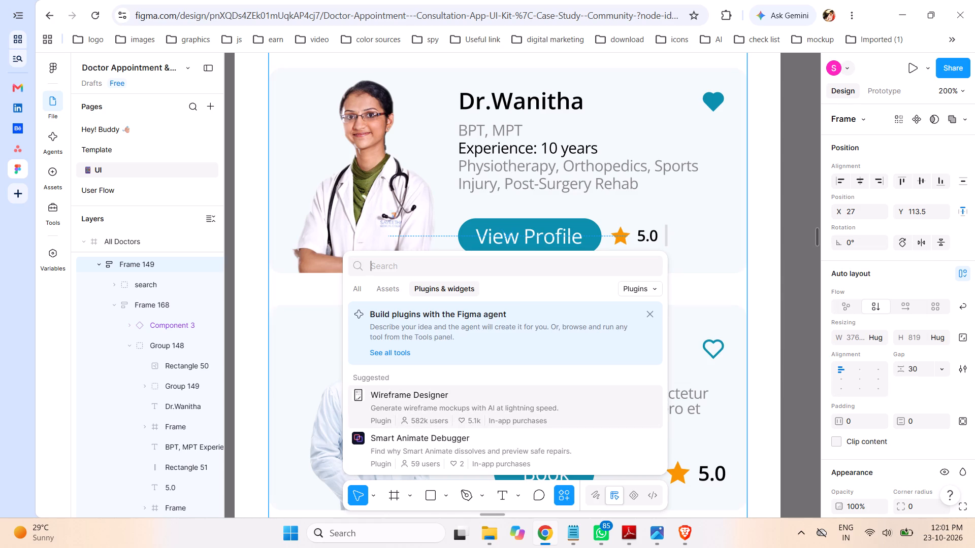
pyautogui.write('icon')
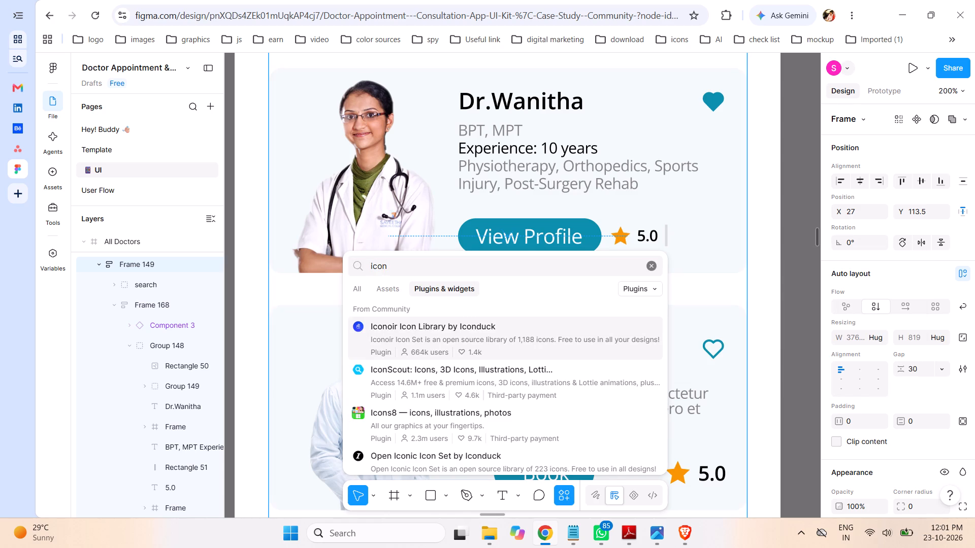
pyautogui.click(388, 332)
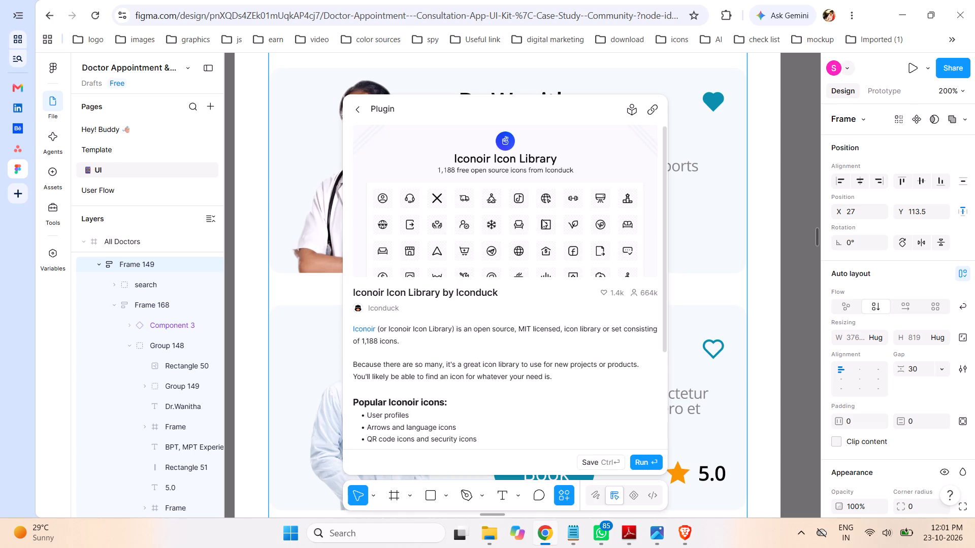
# Look through the Iconoir Icon Library plugin's icon preview and its description of features.
pyautogui.scroll(-2, 554, 233)
pyautogui.scroll(2, 554, 232)
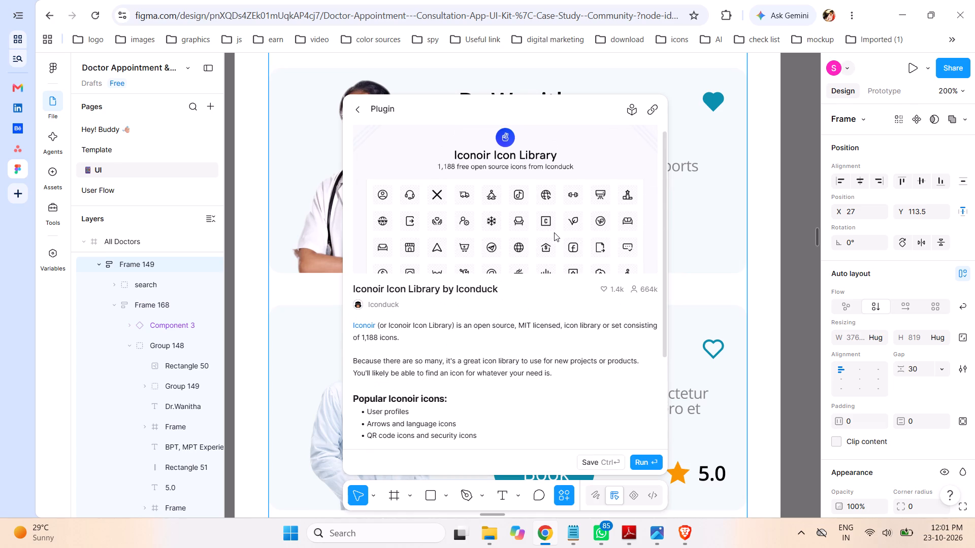
pyautogui.scroll(-1, 529, 225)
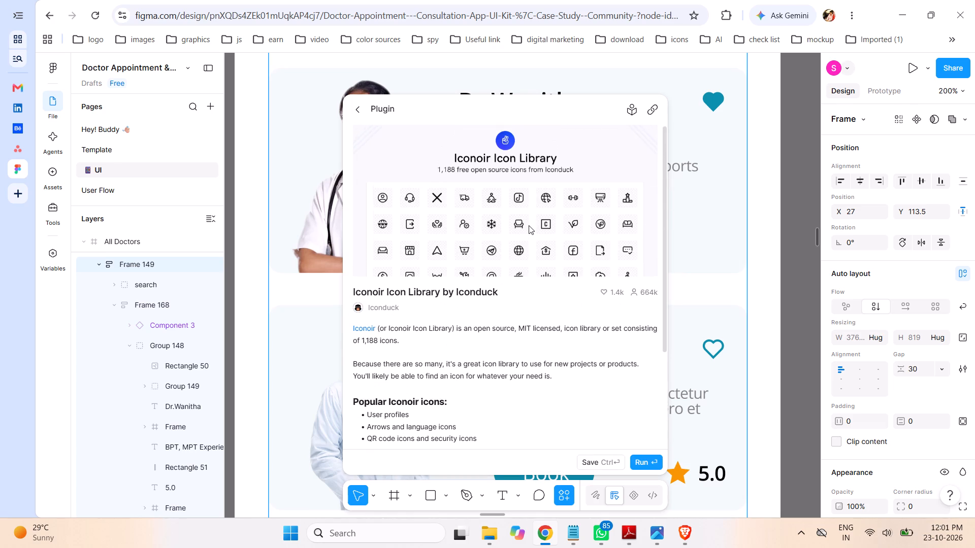
pyautogui.scroll(-1, 529, 225)
pyautogui.scroll(3, 528, 222)
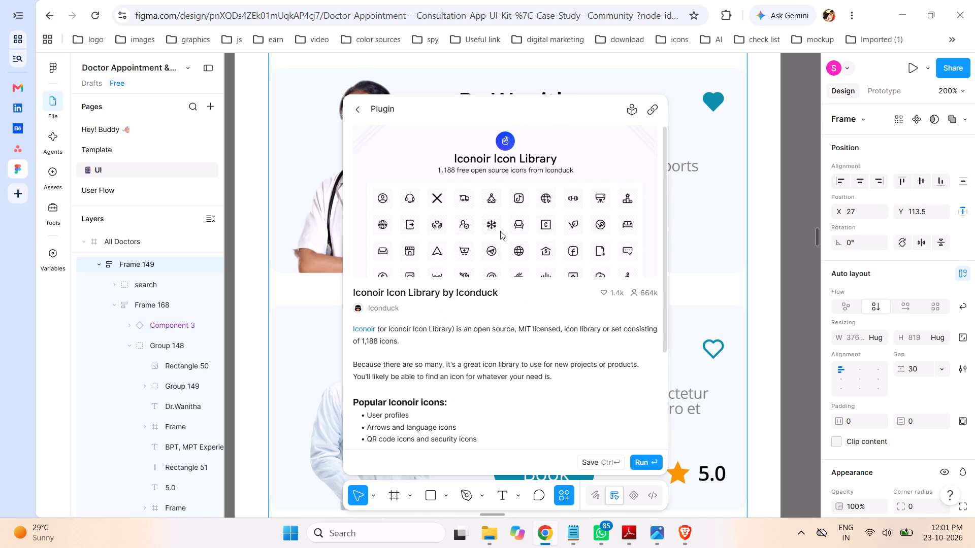
pyautogui.click(500, 231)
pyautogui.scroll(-9, 533, 207)
pyautogui.scroll(1, 531, 207)
pyautogui.scroll(-2, 531, 207)
pyautogui.scroll(1, 531, 207)
pyautogui.scroll(-2, 531, 207)
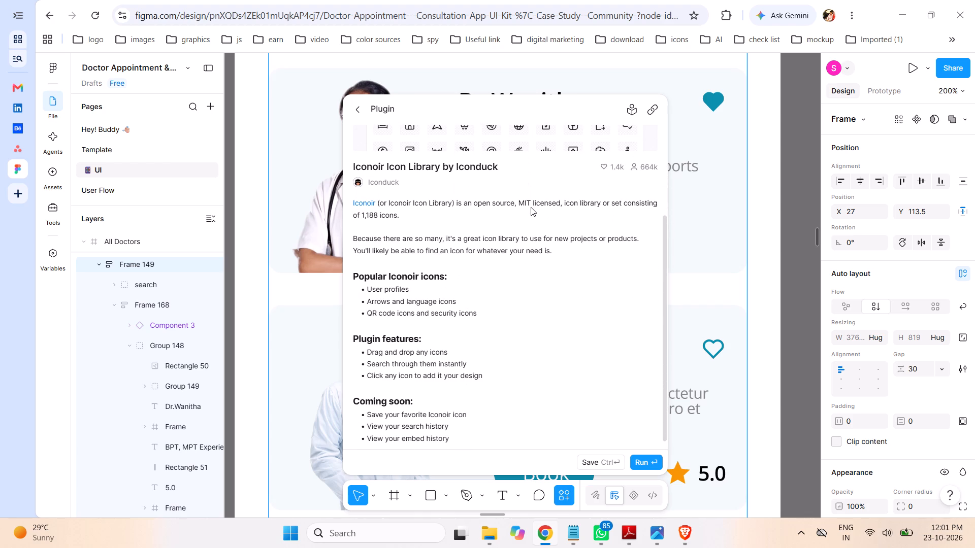
# Return to the plugin results, open the details of Iconoir Icons Library iconfy alternative, and run that plugin.
pyautogui.scroll(7, 531, 207)
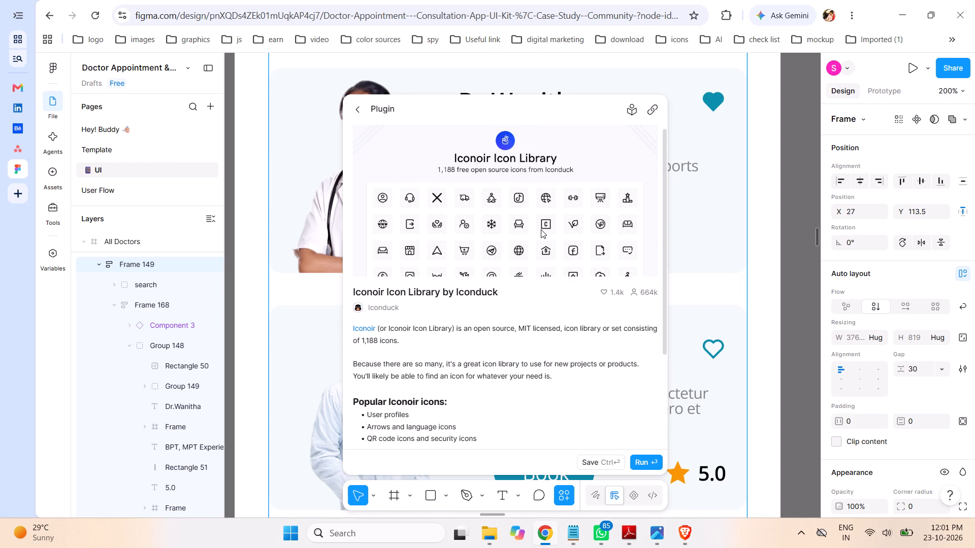
pyautogui.click(356, 109)
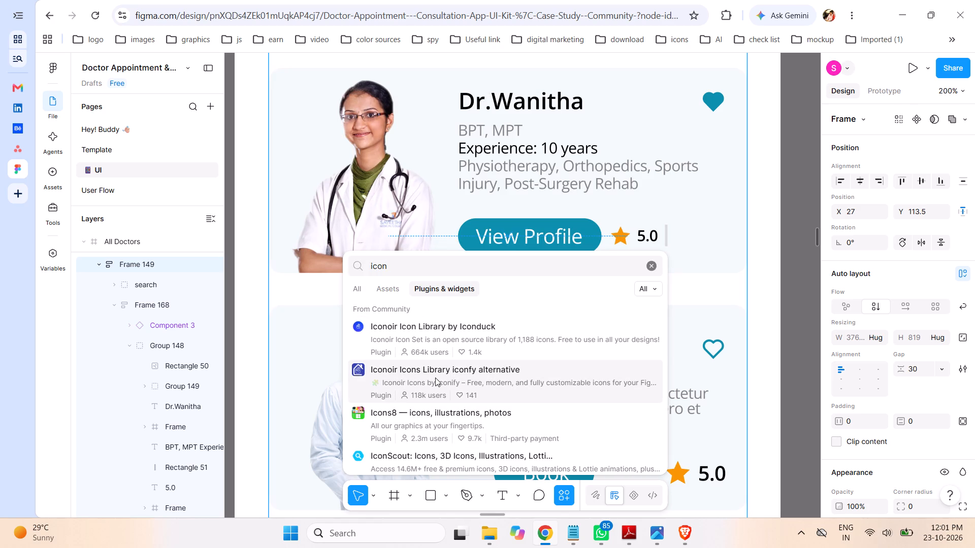
pyautogui.click(435, 378)
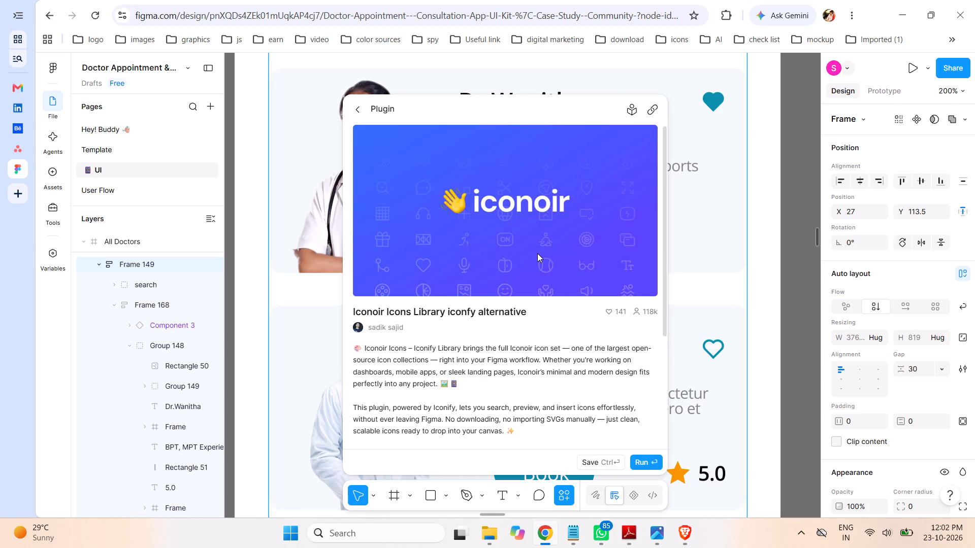
pyautogui.scroll(-2, 537, 253)
pyautogui.scroll(2, 537, 253)
pyautogui.click(640, 463)
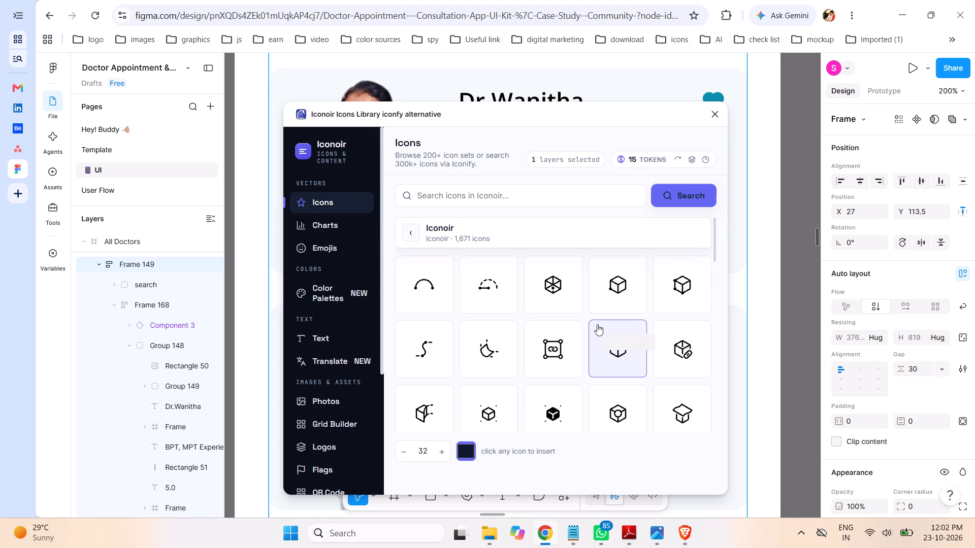
# Look through the plugin's color palettes and its Iconoir icon set.
pyautogui.click(317, 295)
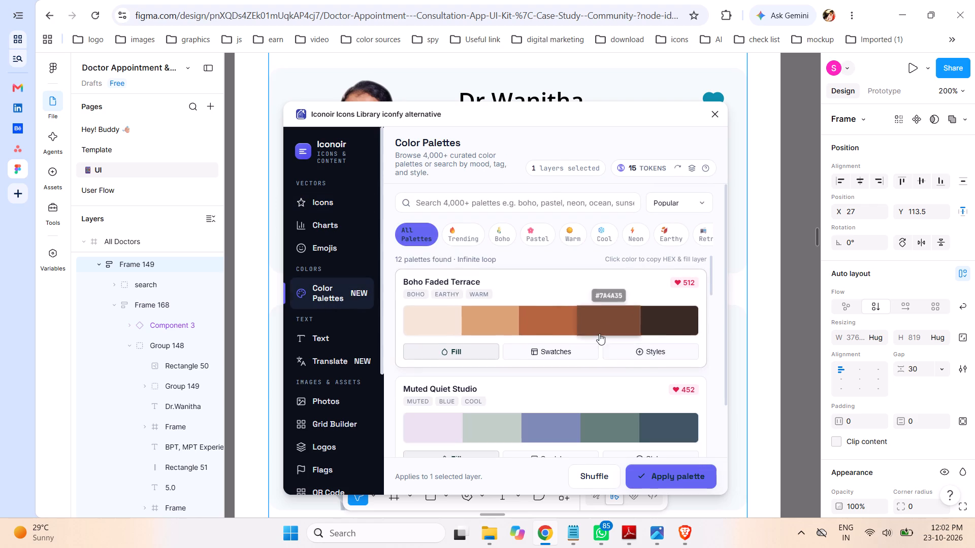
pyautogui.scroll(-6, 599, 333)
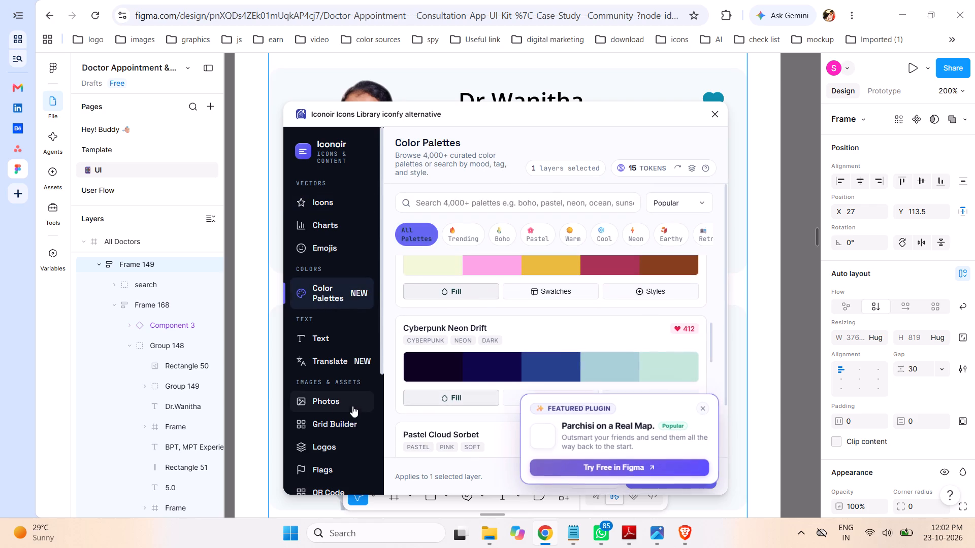
pyautogui.click(324, 203)
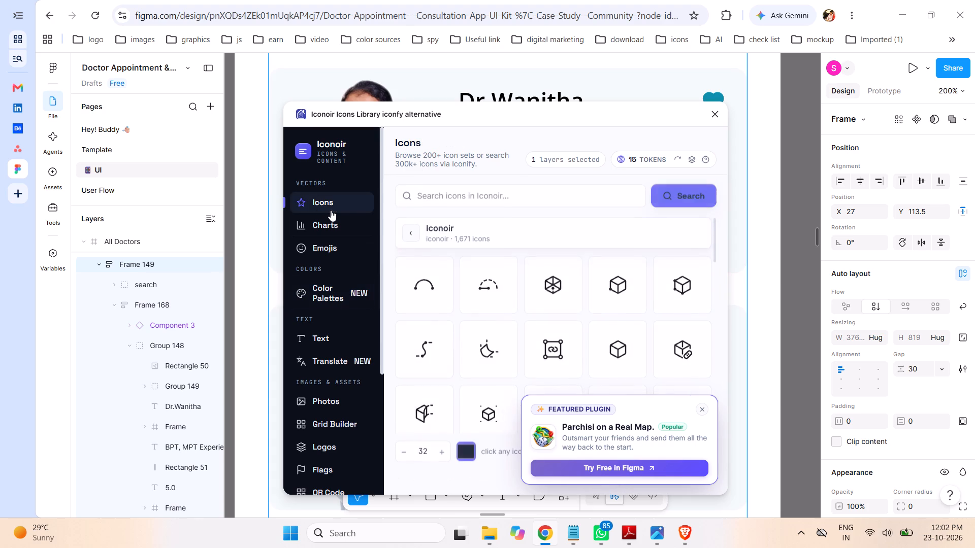
pyautogui.scroll(-3, 603, 330)
pyautogui.scroll(-1, 562, 328)
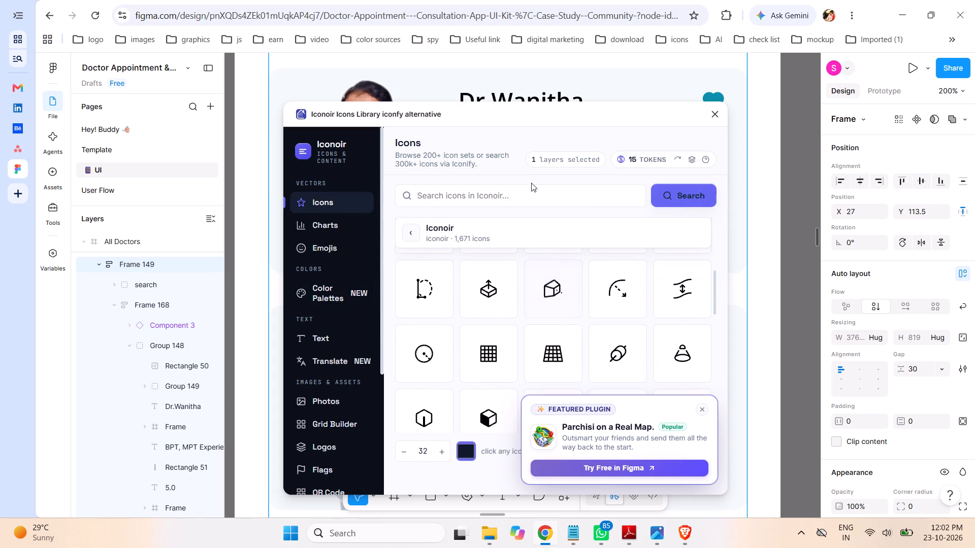
# Search the Iconoir icon set for "location" and dismiss the featured plugin advertisement.
pyautogui.click(511, 200)
pyautogui.write('location')
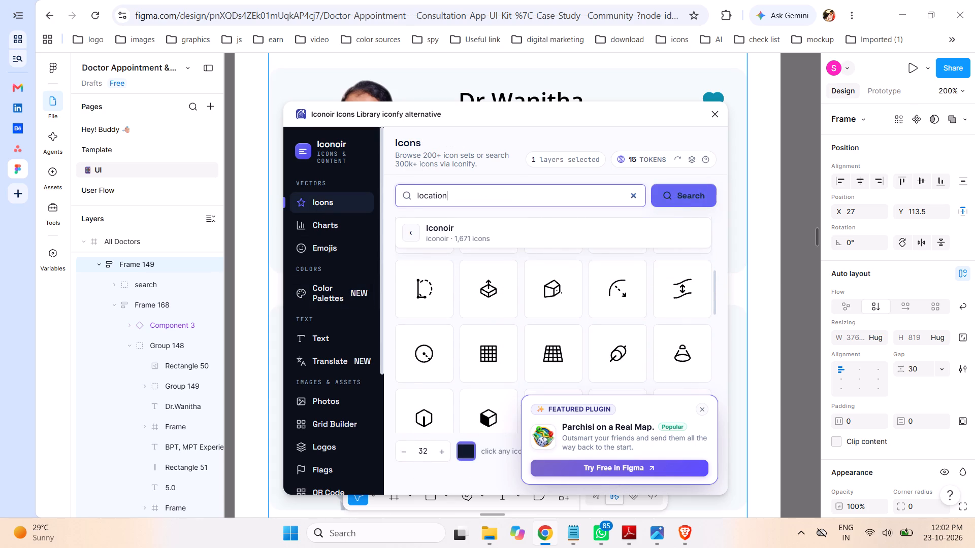
pyautogui.press('Return')
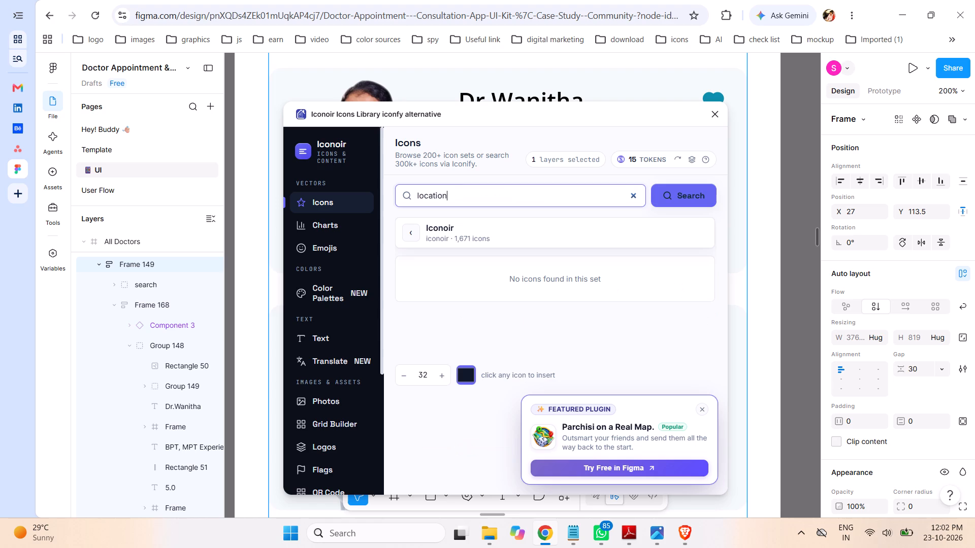
pyautogui.click(703, 408)
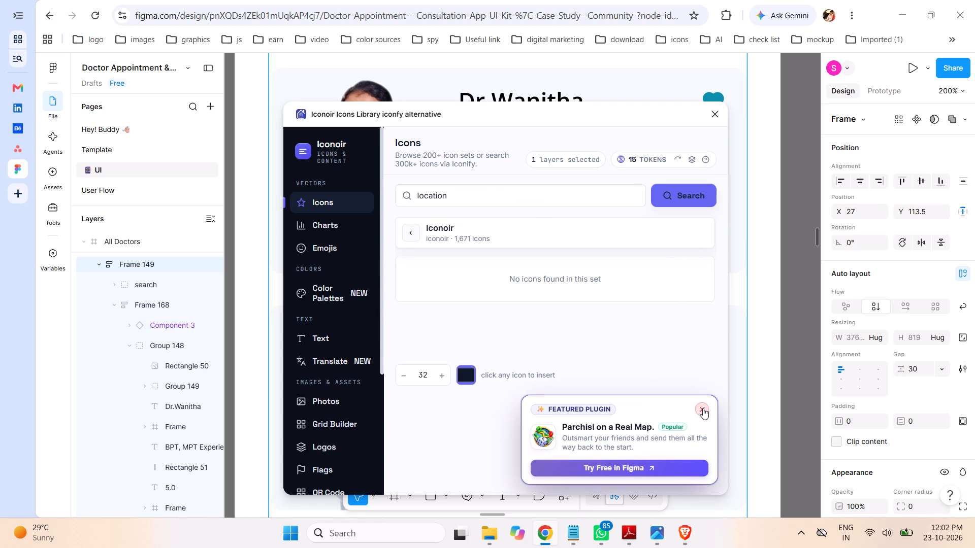
pyautogui.click(685, 201)
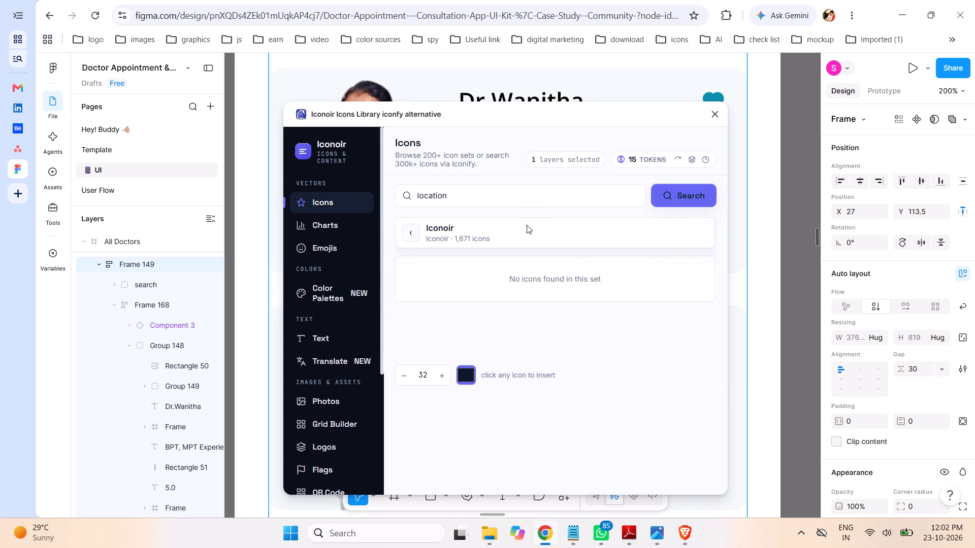
# Search the Iconoir icon set for "Address" instead, and close the plugin.
pyautogui.doubleClick(433, 199)
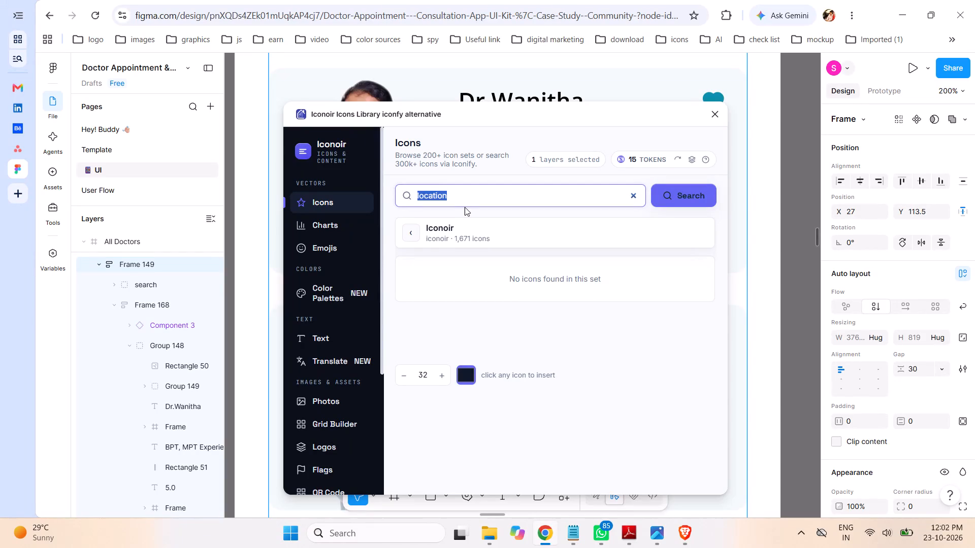
pyautogui.hotkey('shift', 'a')
pyautogui.write('dd')
pyautogui.write('ress')
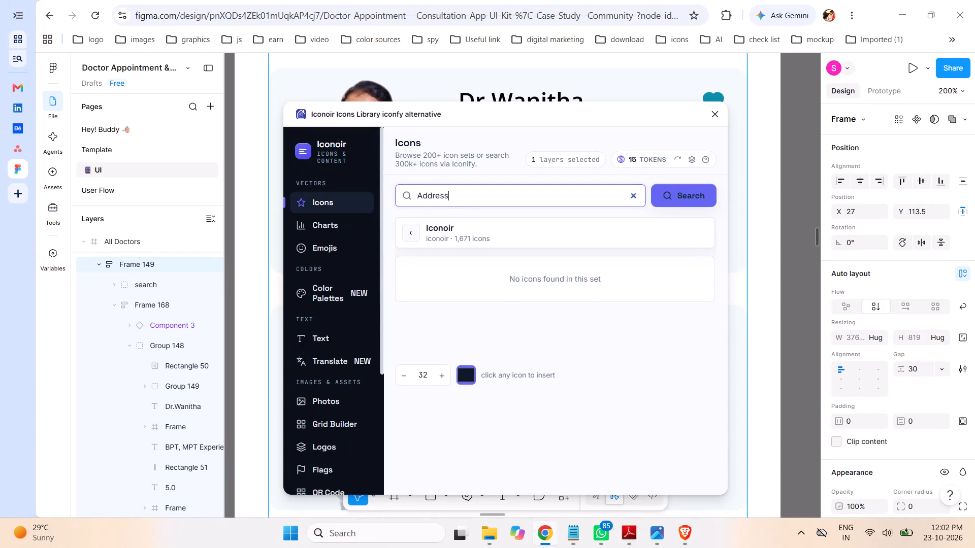
pyautogui.press('Return')
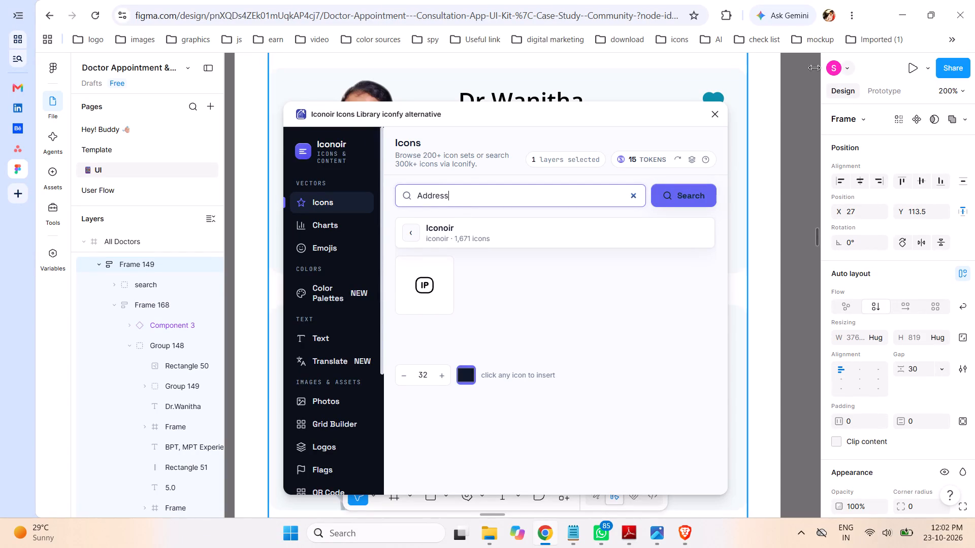
pyautogui.click(716, 116)
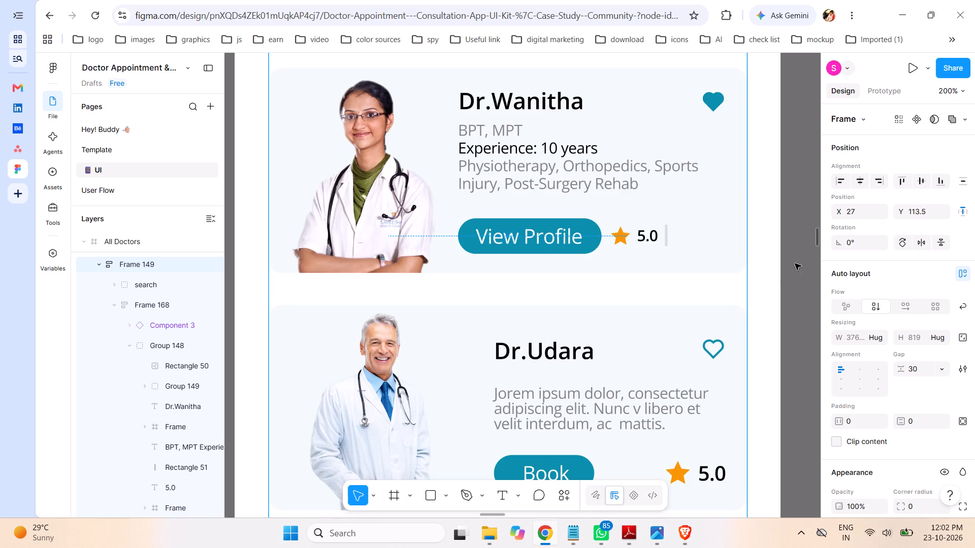
# Open the plugin management list from the canvas.
pyautogui.rightClick(795, 263)
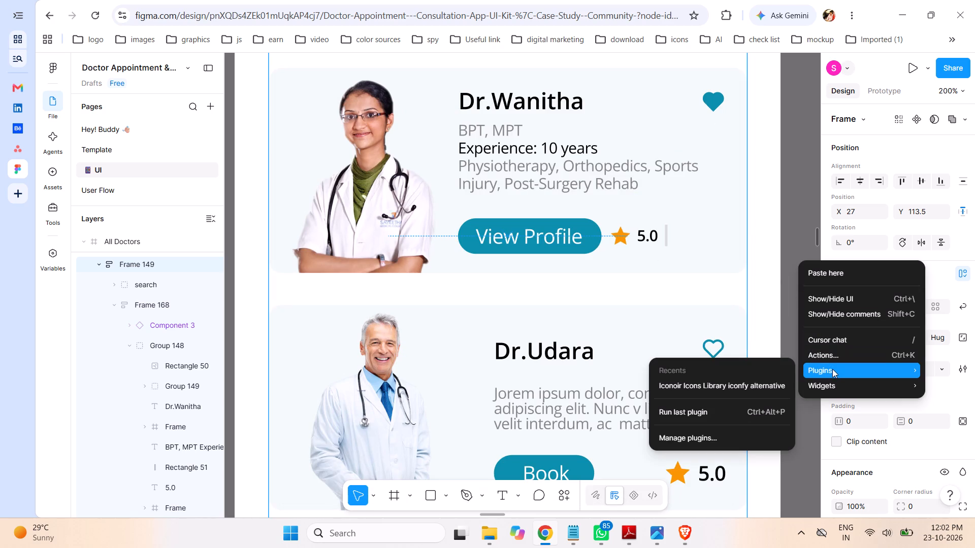
pyautogui.click(695, 439)
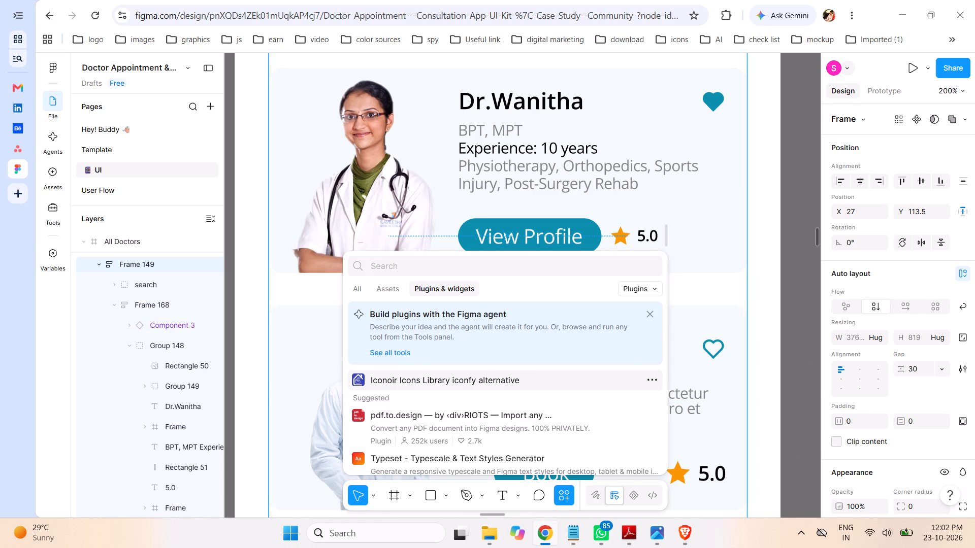
# Search the community plugins for "free icons" and run the Free Icons plugin by freeicons.io.
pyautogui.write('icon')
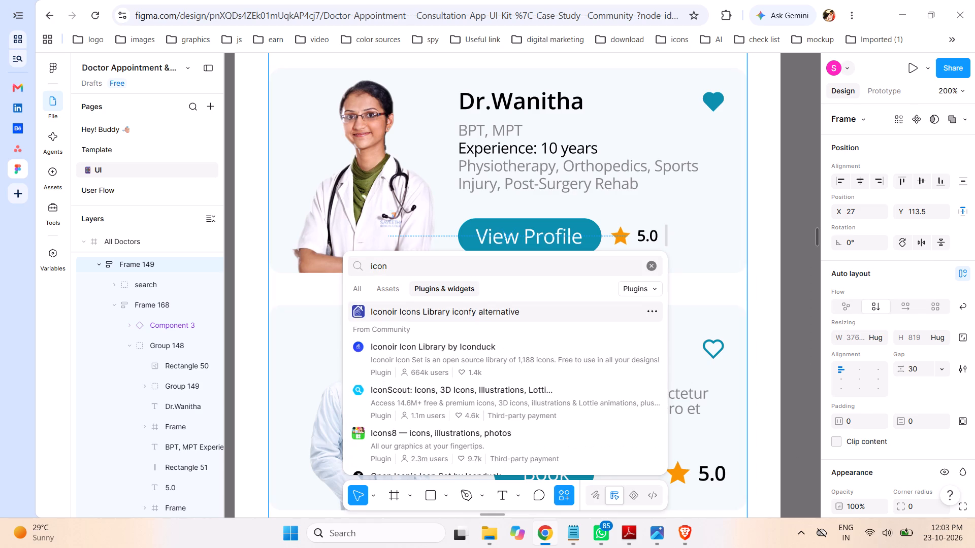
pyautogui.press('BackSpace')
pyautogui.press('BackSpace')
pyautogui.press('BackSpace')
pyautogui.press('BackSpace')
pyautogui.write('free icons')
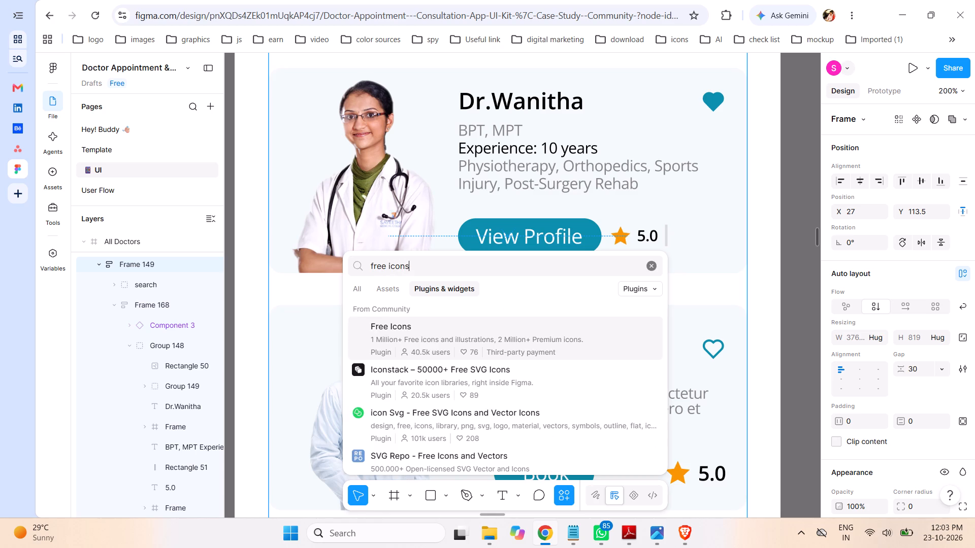
pyautogui.click(417, 338)
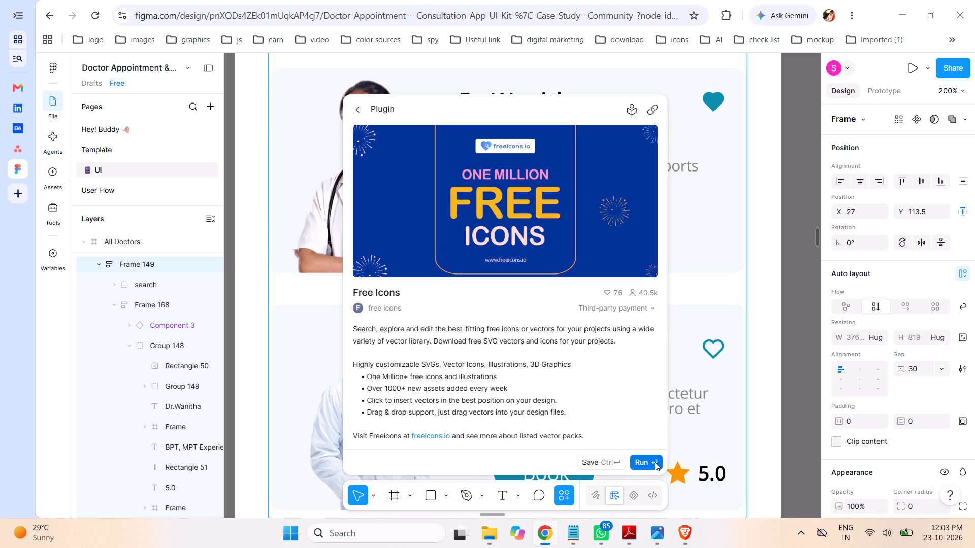
pyautogui.click(643, 465)
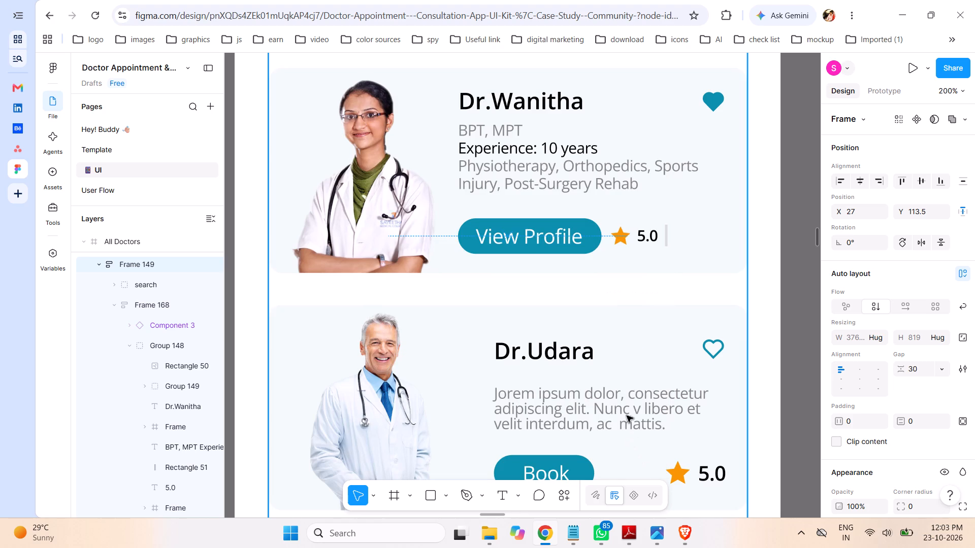
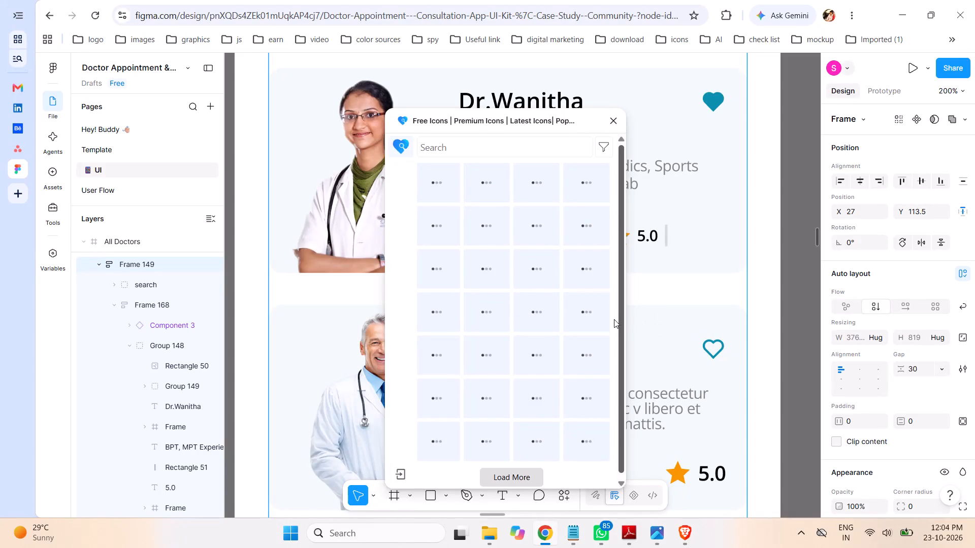
# Search the Free Icons plugin for "location" and load more icons.
pyautogui.moveTo(621, 327); pyautogui.dragTo(613, 258)
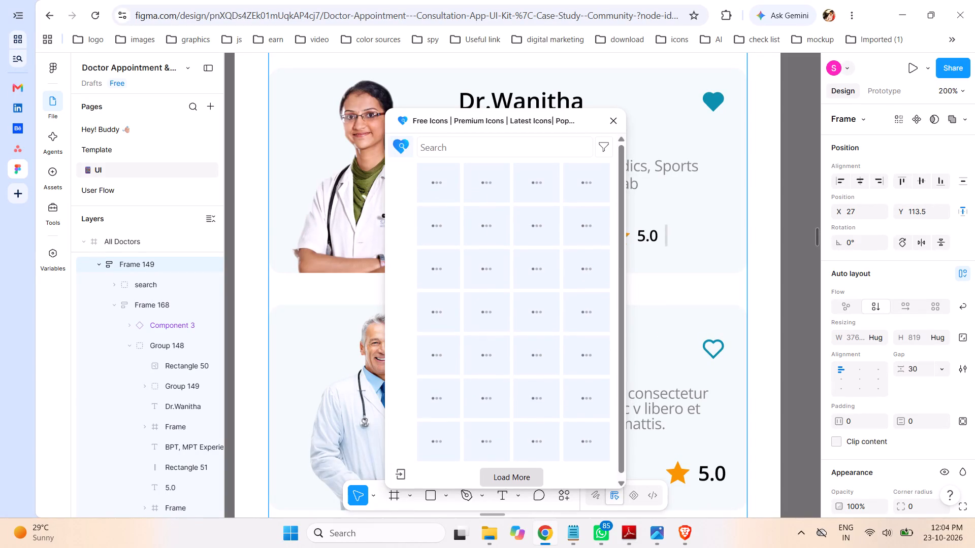
pyautogui.click(471, 155)
pyautogui.write('location')
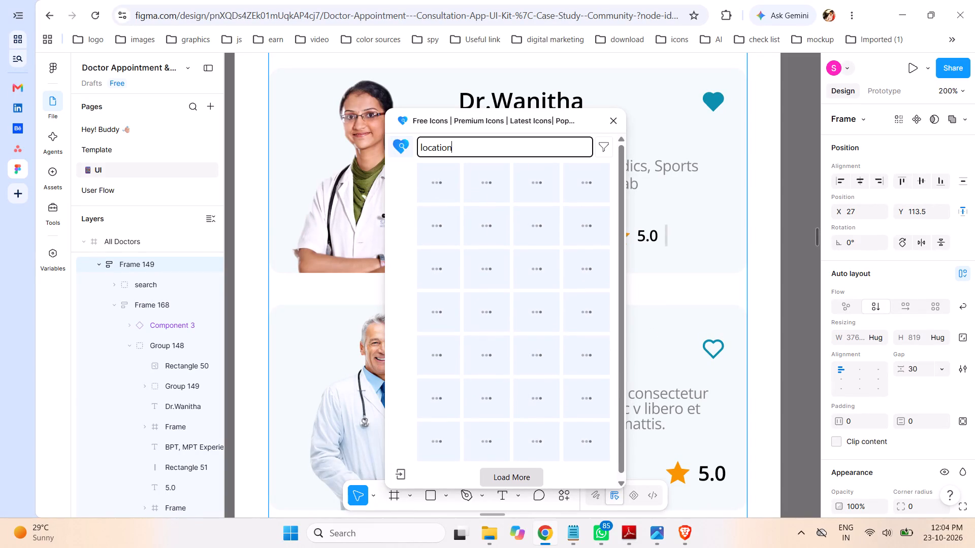
pyautogui.press('Return')
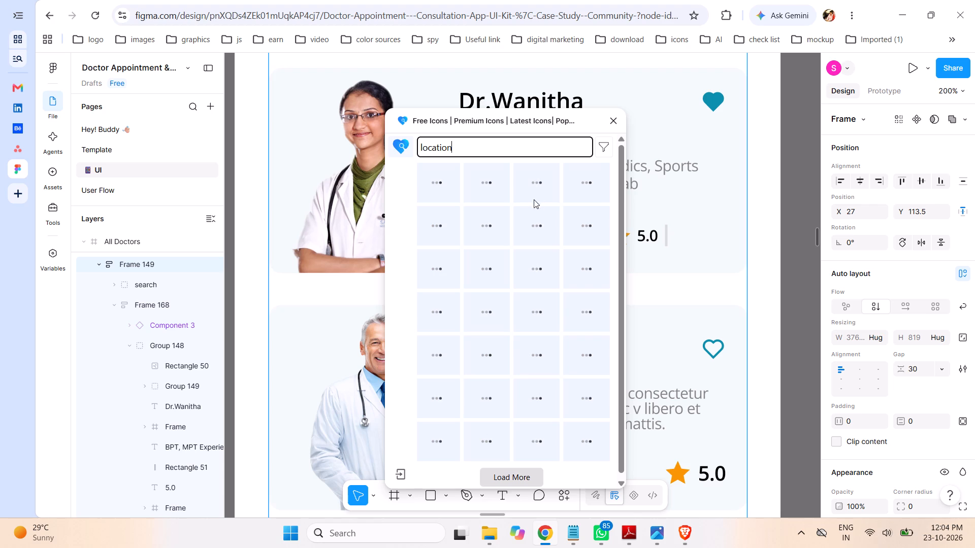
pyautogui.moveTo(622, 219); pyautogui.dragTo(623, 291)
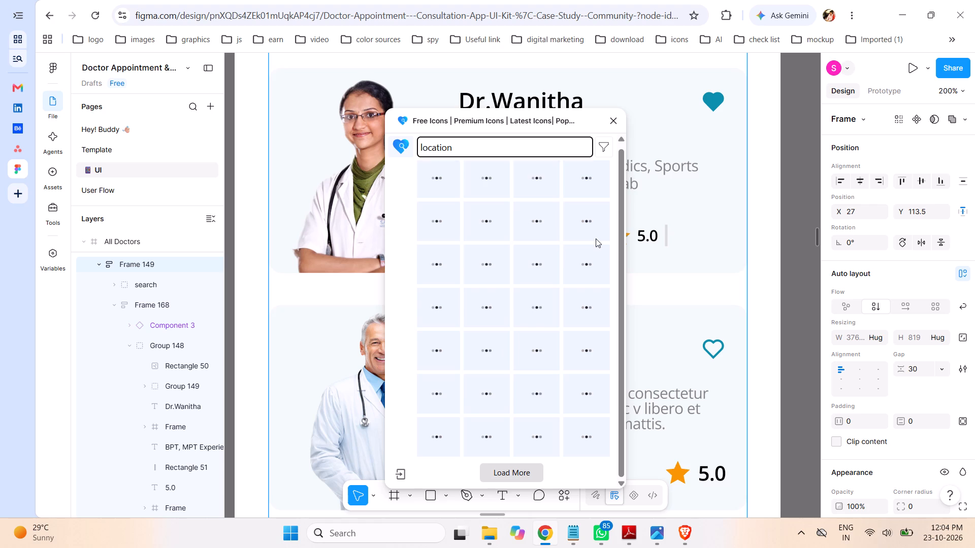
pyautogui.click(512, 473)
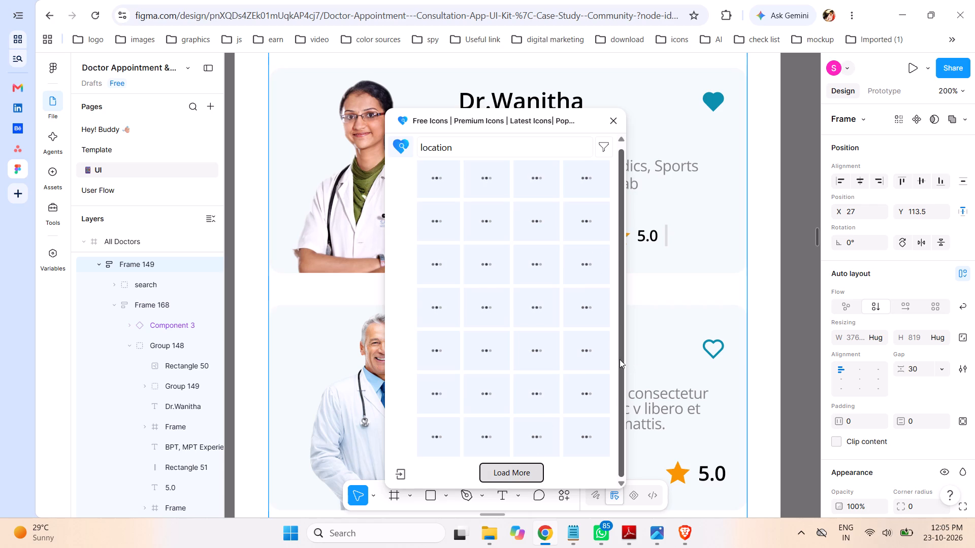
# Filter the Free Icons plugin's "location" results to free icons only, and close the plugin.
pyautogui.moveTo(621, 357); pyautogui.dragTo(623, 365)
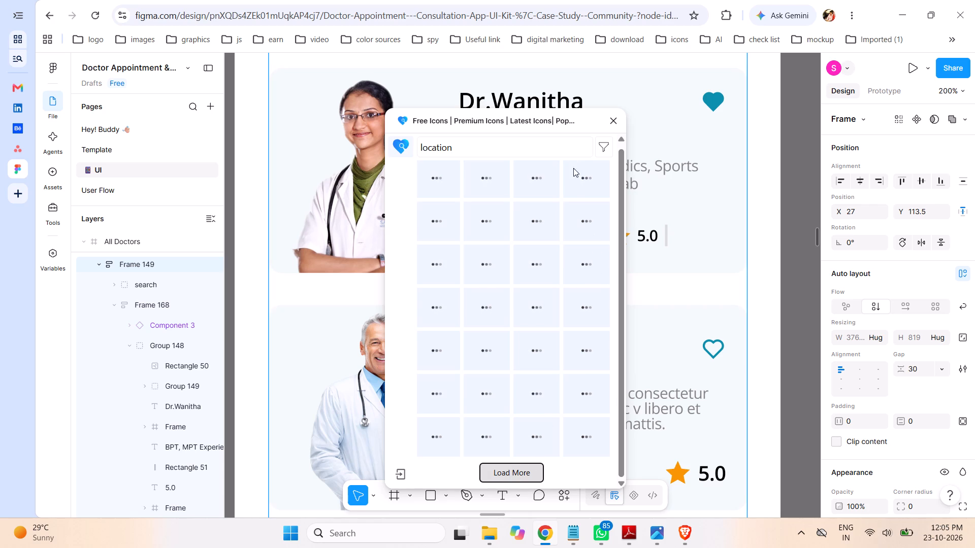
pyautogui.click(605, 147)
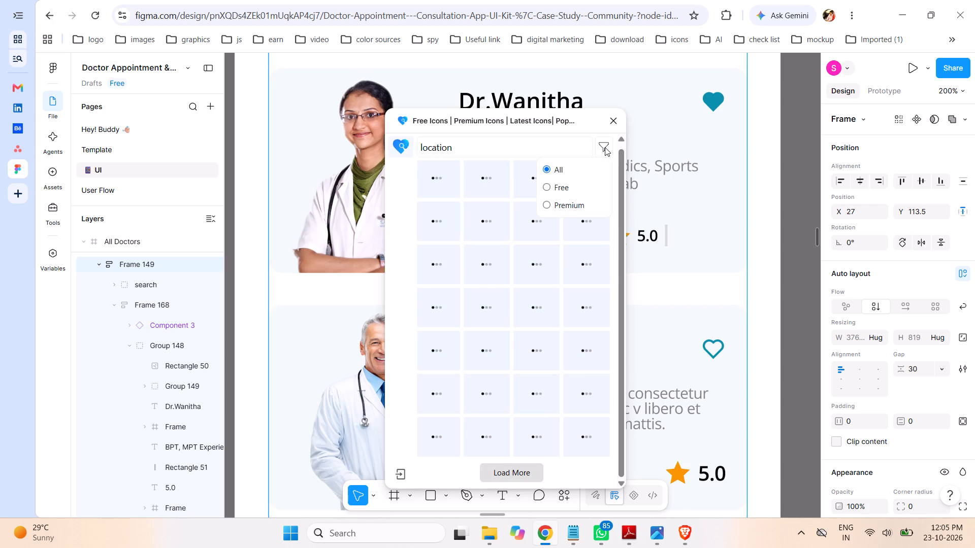
pyautogui.click(546, 185)
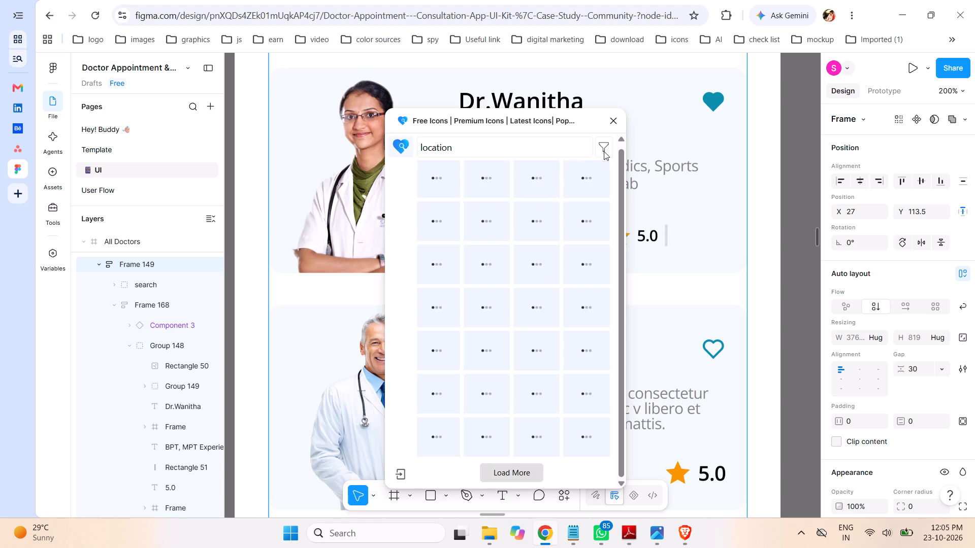
pyautogui.click(605, 147)
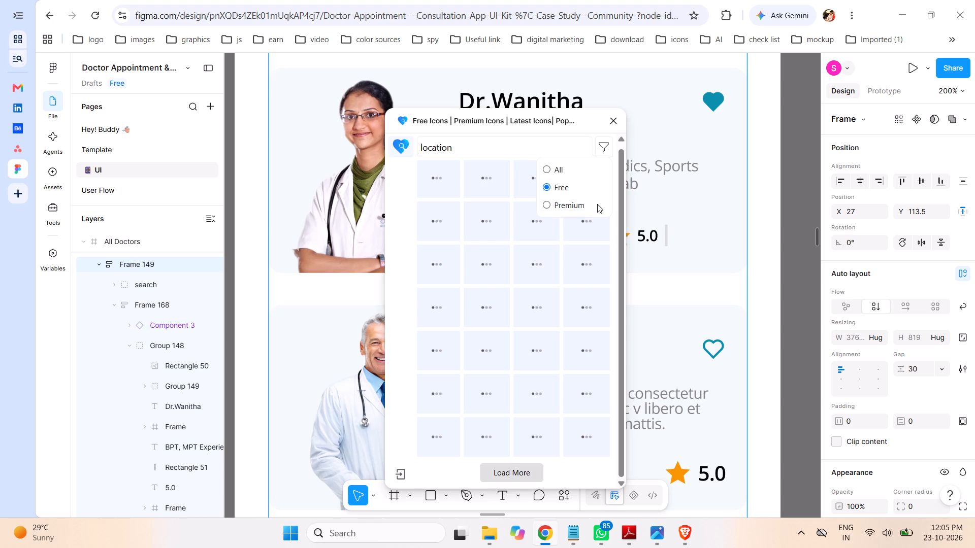
pyautogui.click(489, 149)
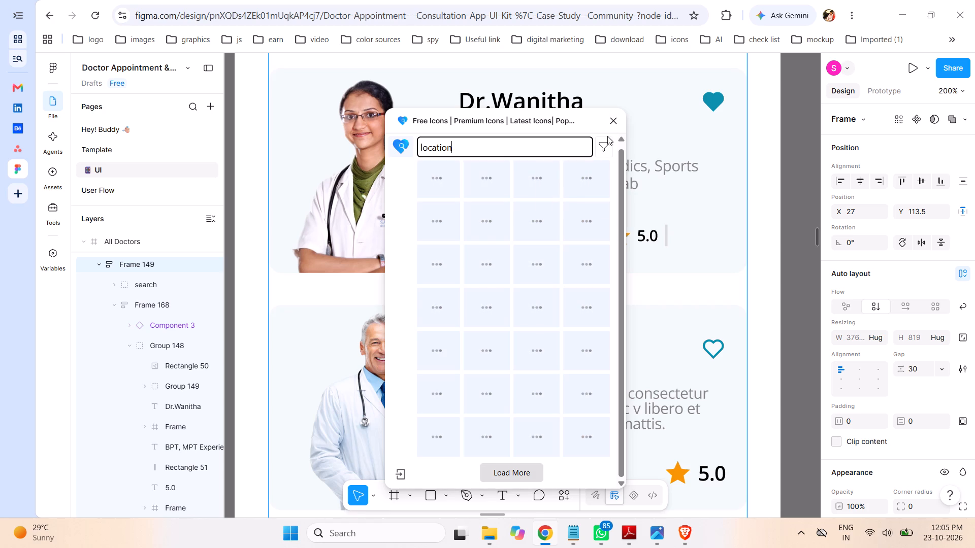
pyautogui.click(615, 121)
# Reopen the Free Icons plugin from the canvas, look through its default icon grid, and close it.
pyautogui.rightClick(801, 347)
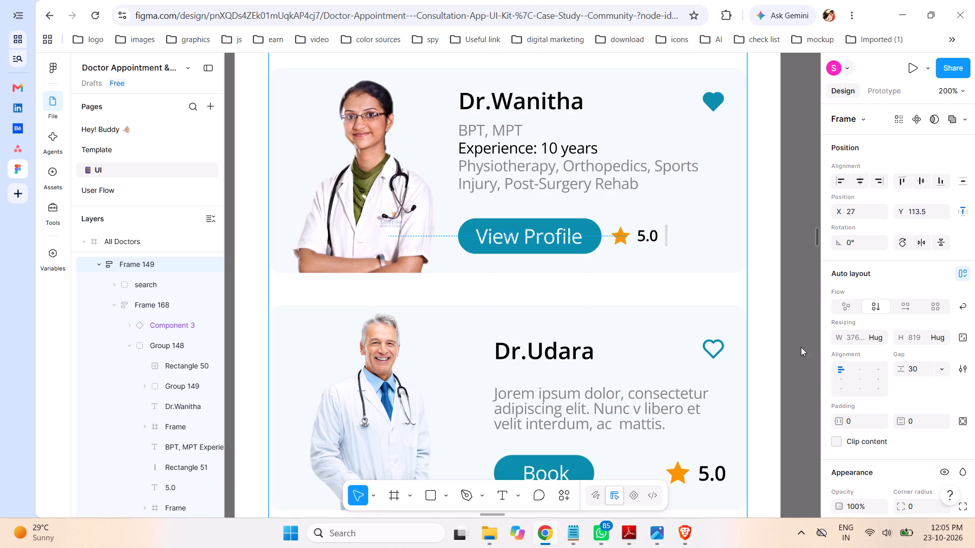
pyautogui.click(837, 444)
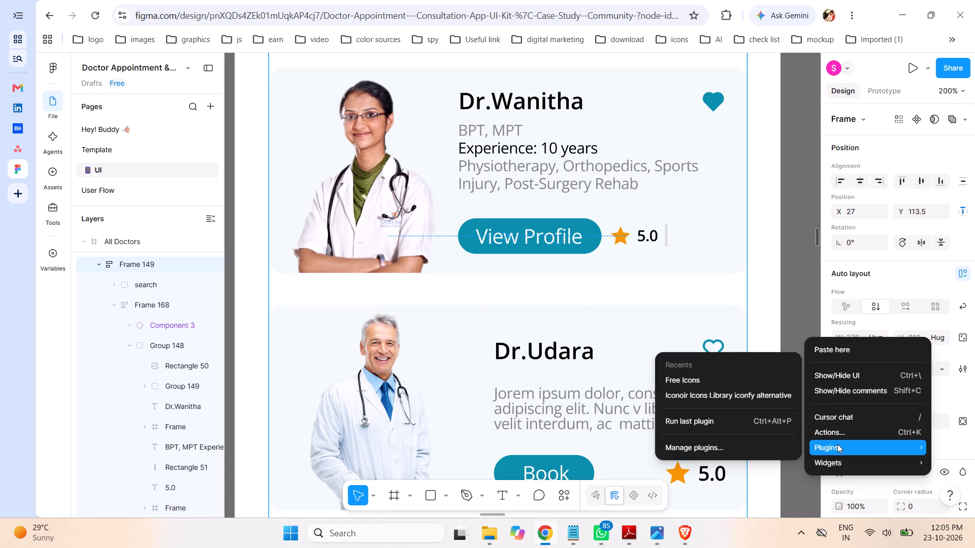
pyautogui.click(698, 378)
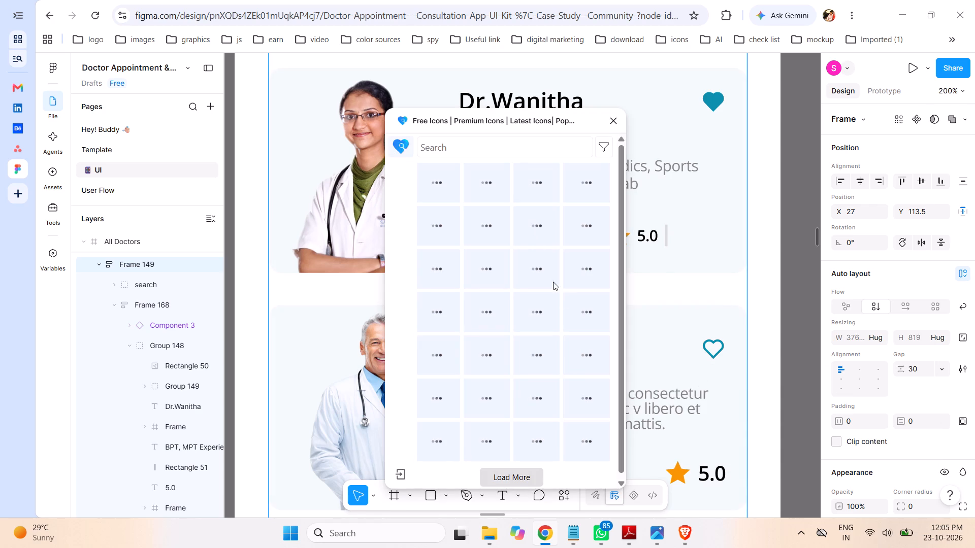
pyautogui.scroll(-1, 519, 275)
pyautogui.scroll(1, 519, 275)
pyautogui.scroll(-7, 519, 275)
pyautogui.scroll(4, 519, 275)
pyautogui.scroll(-1, 519, 275)
pyautogui.scroll(7, 519, 275)
pyautogui.scroll(-5, 519, 275)
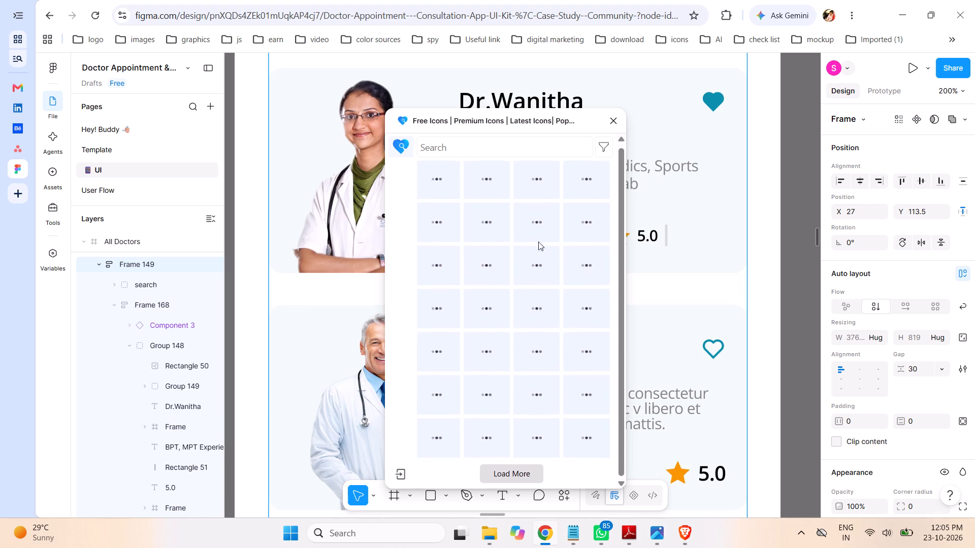
pyautogui.click(615, 122)
# Open the plugin management list from the canvas and search the plugins for "free".
pyautogui.rightClick(790, 341)
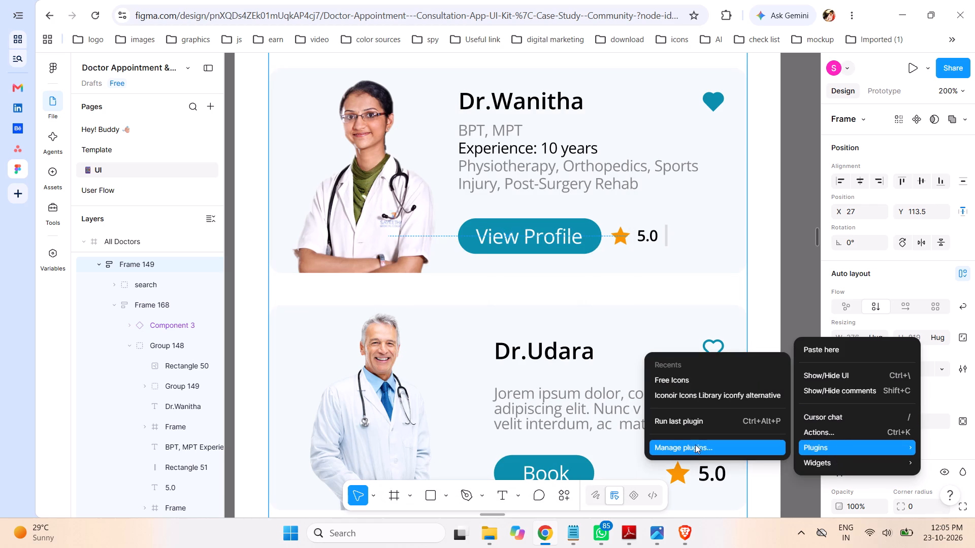
pyautogui.click(695, 446)
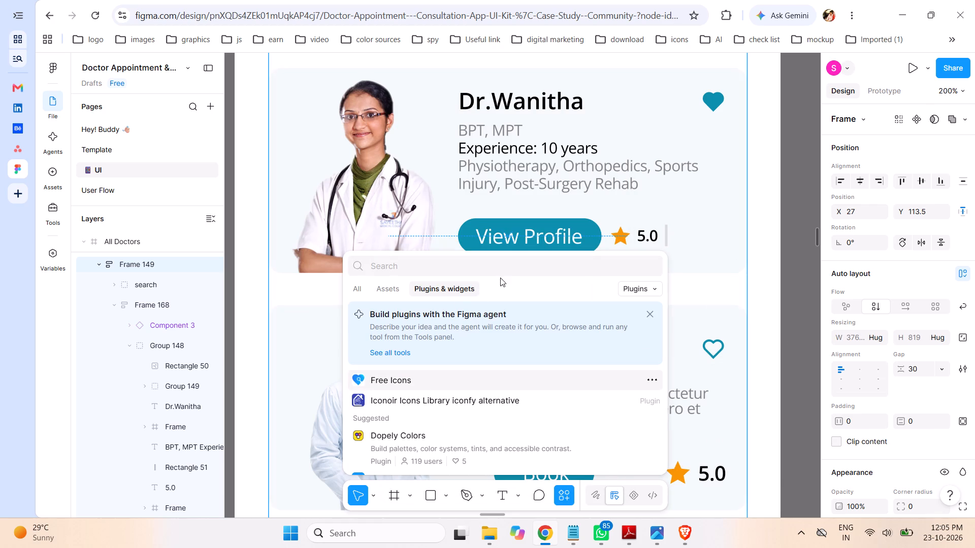
pyautogui.click(448, 269)
# Search the plugins for "free icon" and run icon Svg - Free SVG Icons and Vector Icons.
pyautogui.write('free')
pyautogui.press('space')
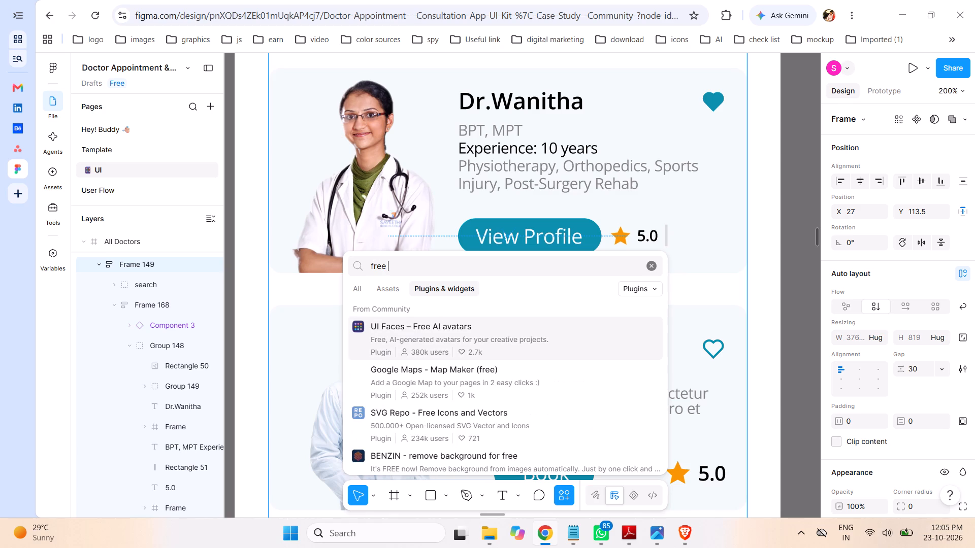
pyautogui.write('icon')
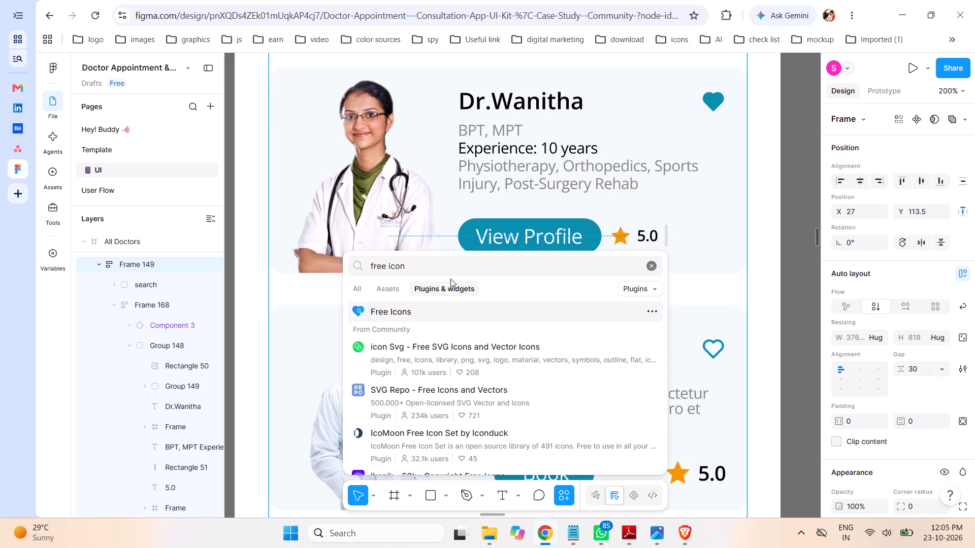
pyautogui.click(497, 359)
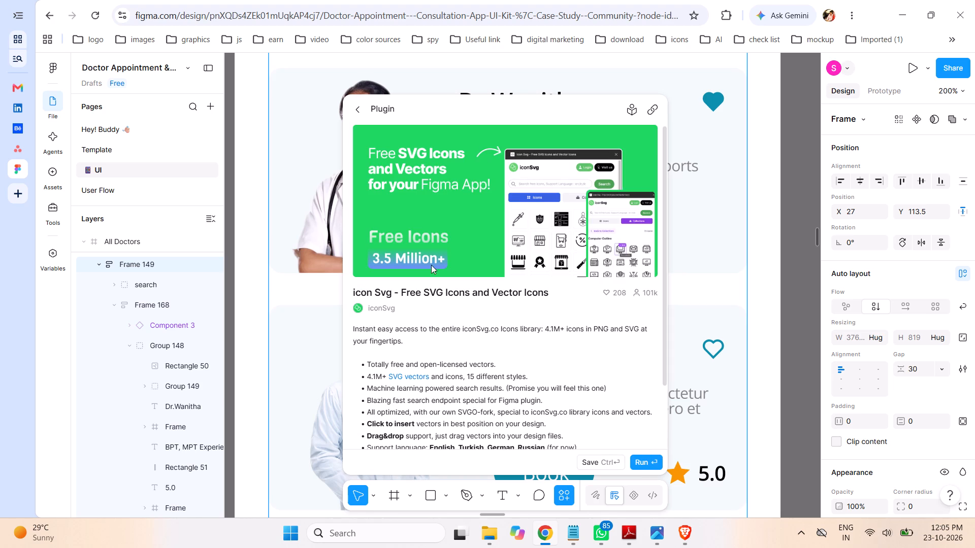
pyautogui.click(643, 463)
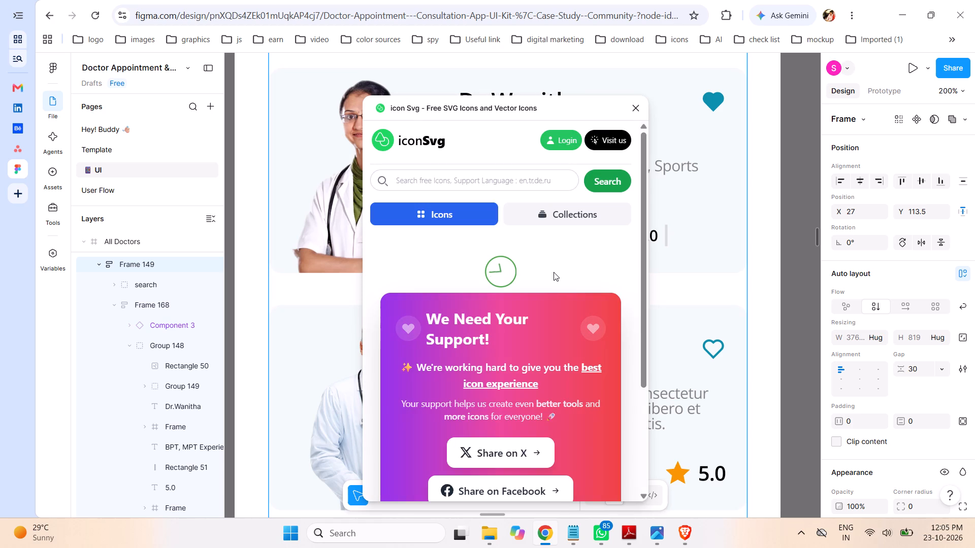
# Search the icon Svg plugin's free icons for "location".
pyautogui.scroll(-5, 543, 266)
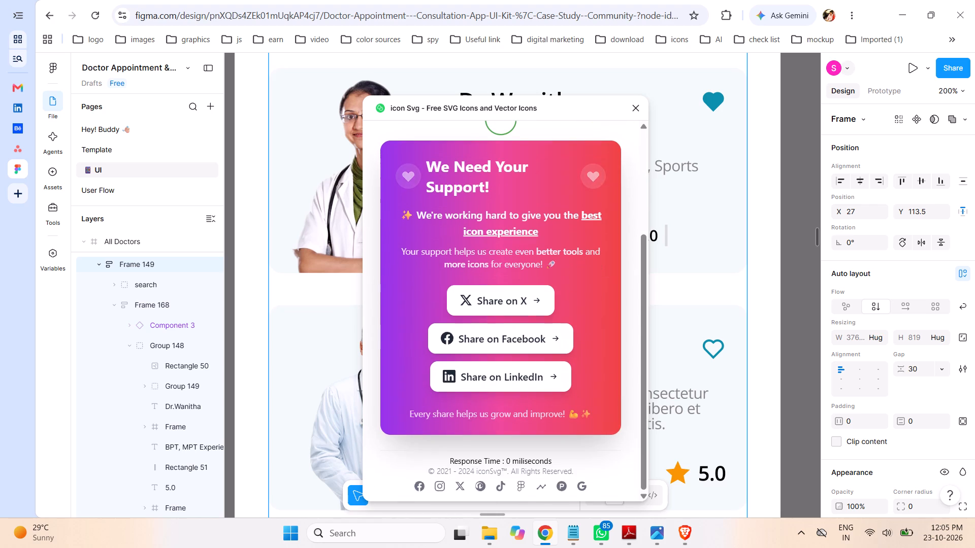
pyautogui.scroll(-2, 538, 266)
pyautogui.scroll(2, 537, 267)
pyautogui.scroll(-2, 537, 267)
pyautogui.scroll(5, 537, 267)
pyautogui.scroll(-3, 537, 267)
pyautogui.scroll(3, 537, 267)
pyautogui.click(460, 178)
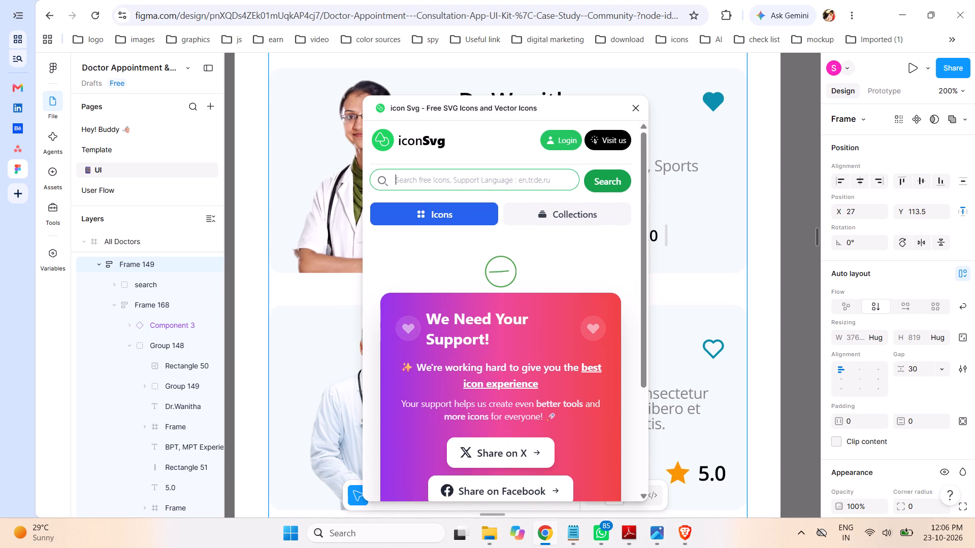
pyautogui.write('location')
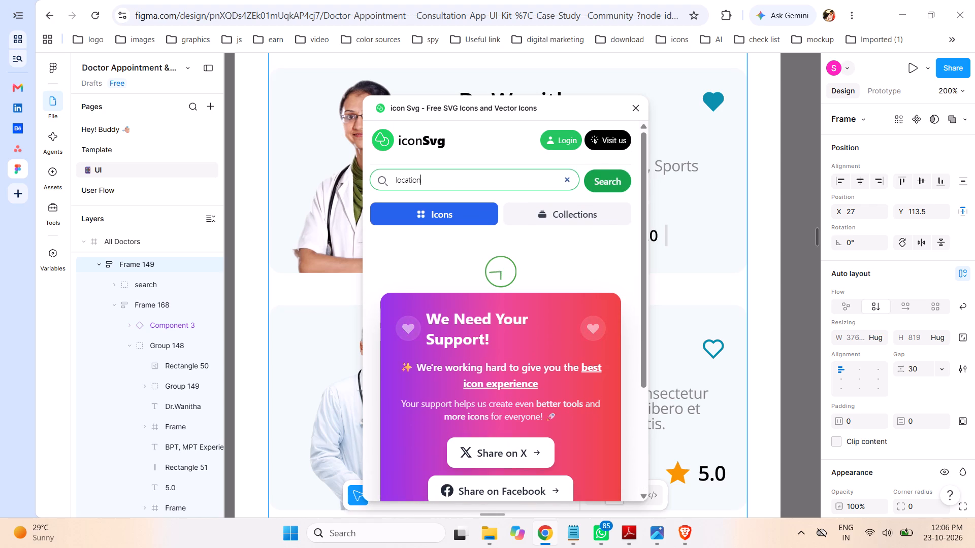
pyautogui.click(599, 178)
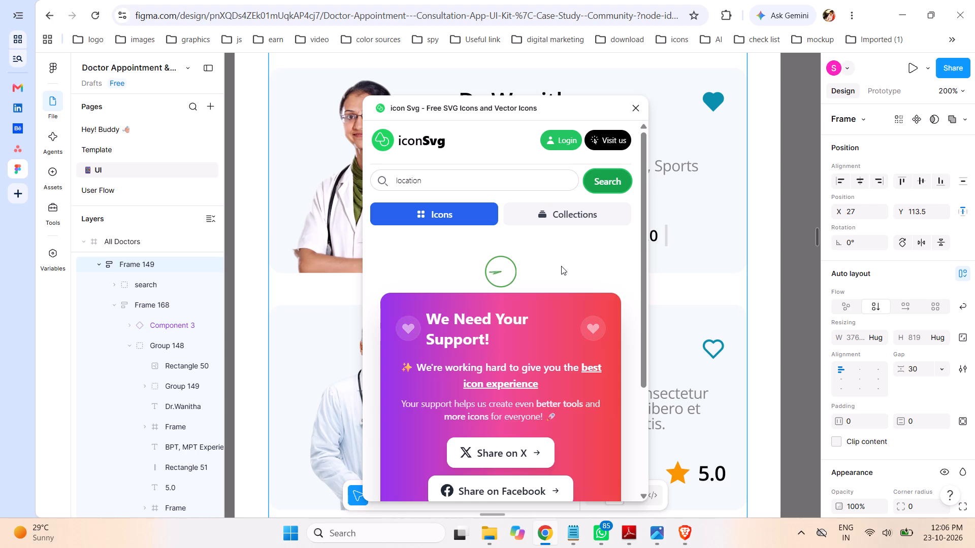
# Check the icon Svg plugin's location search results, then close the plugin.
pyautogui.scroll(-3, 557, 254)
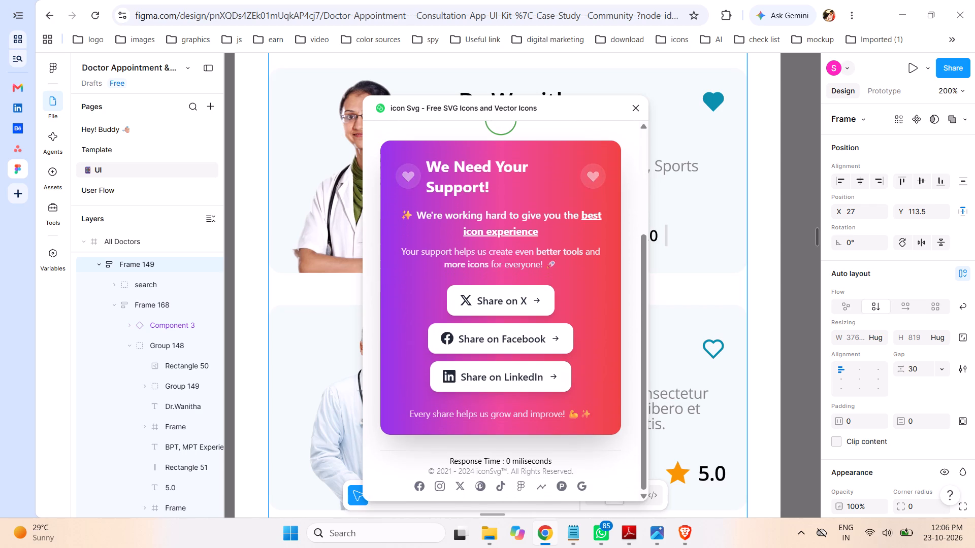
pyautogui.scroll(-5, 552, 255)
pyautogui.scroll(8, 551, 255)
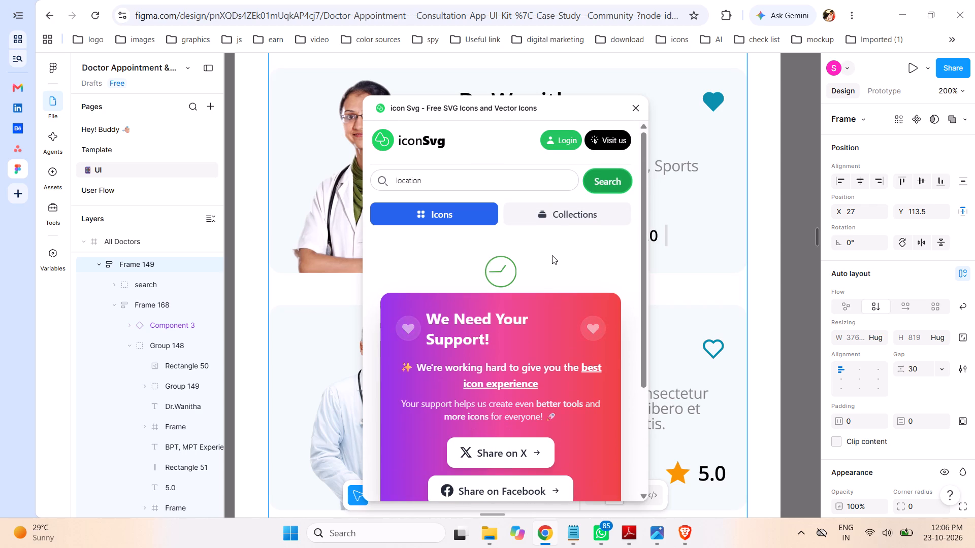
pyautogui.click(634, 107)
# Switch to File Explorer and open the work folder inside Documents in a new tab.
pyautogui.click(494, 536)
pyautogui.click(708, 401)
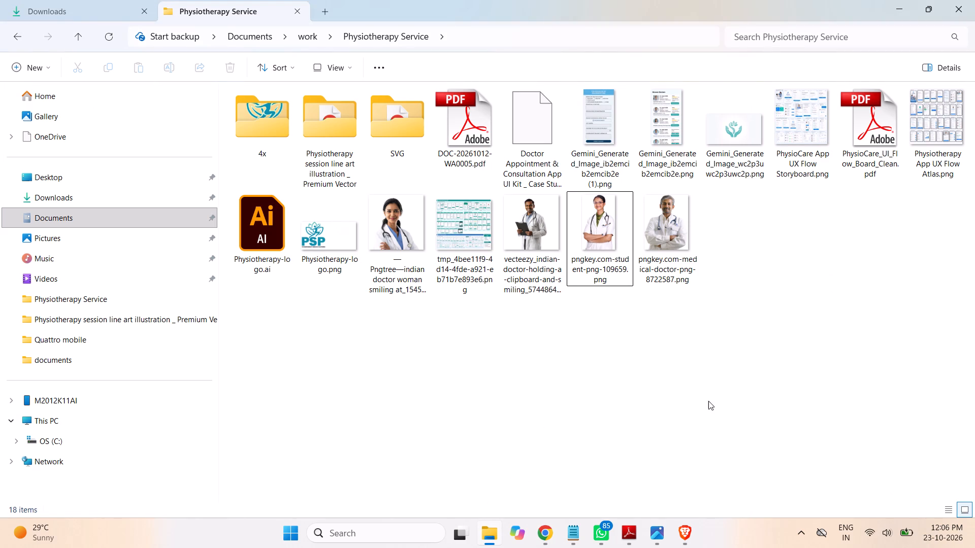
pyautogui.click(327, 8)
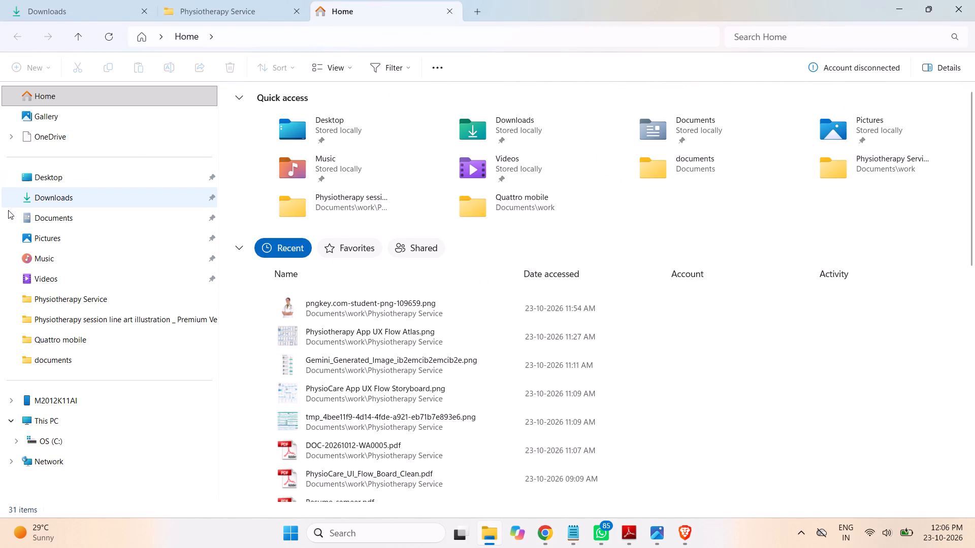
pyautogui.click(58, 216)
pyautogui.doubleClick(436, 212)
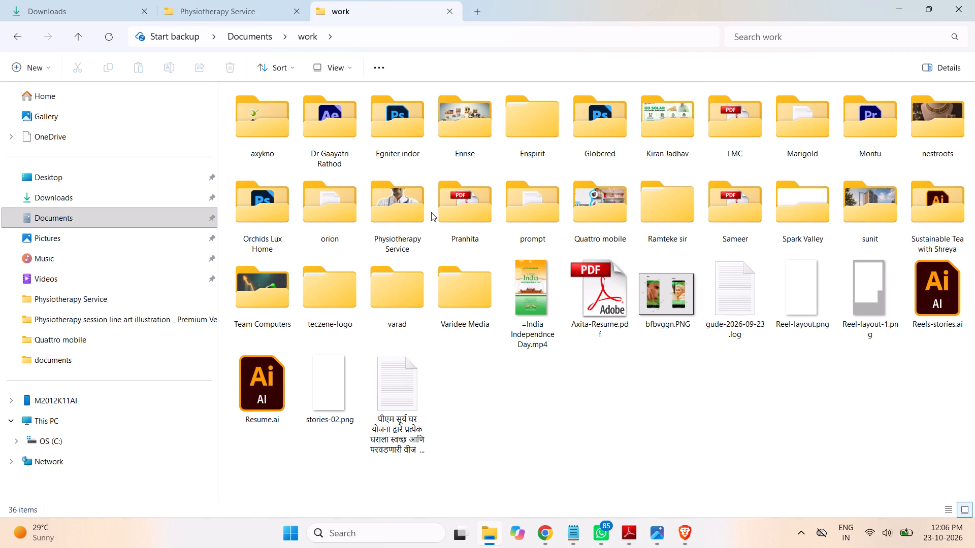
# Place maps-and-flags.png from File Explorer's work > LMC > Health Services folder onto the Dr.Wanitha card in Figma.
pyautogui.doubleClick(738, 136)
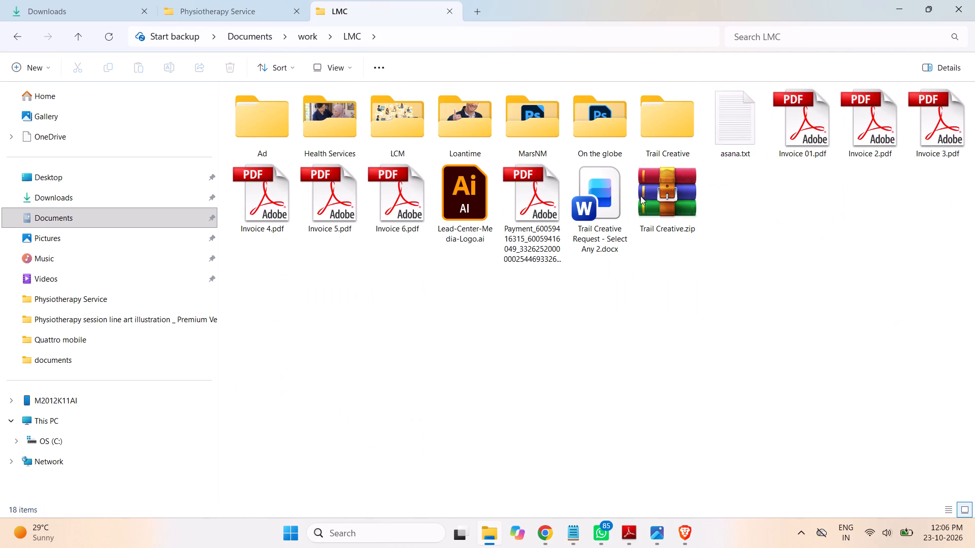
pyautogui.doubleClick(340, 133)
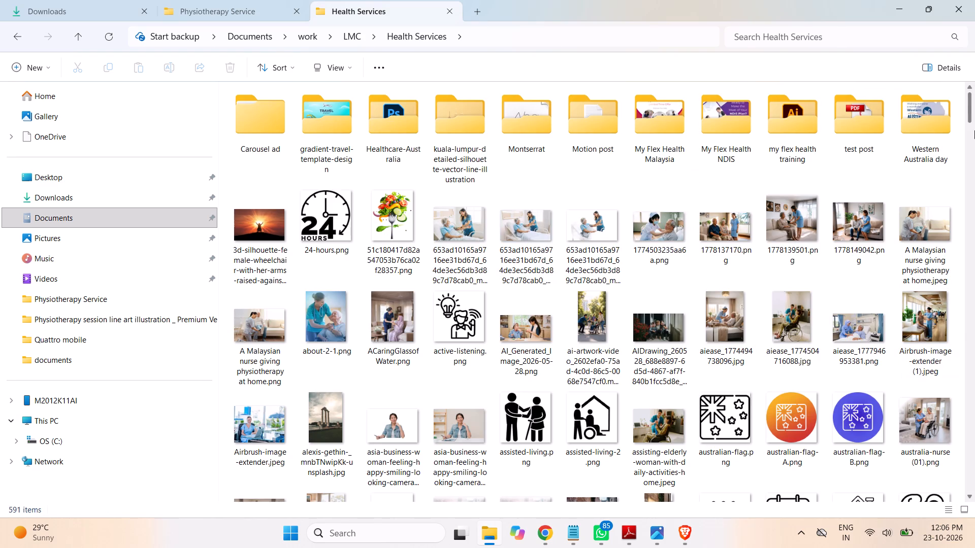
pyautogui.moveTo(971, 113); pyautogui.dragTo(974, 139)
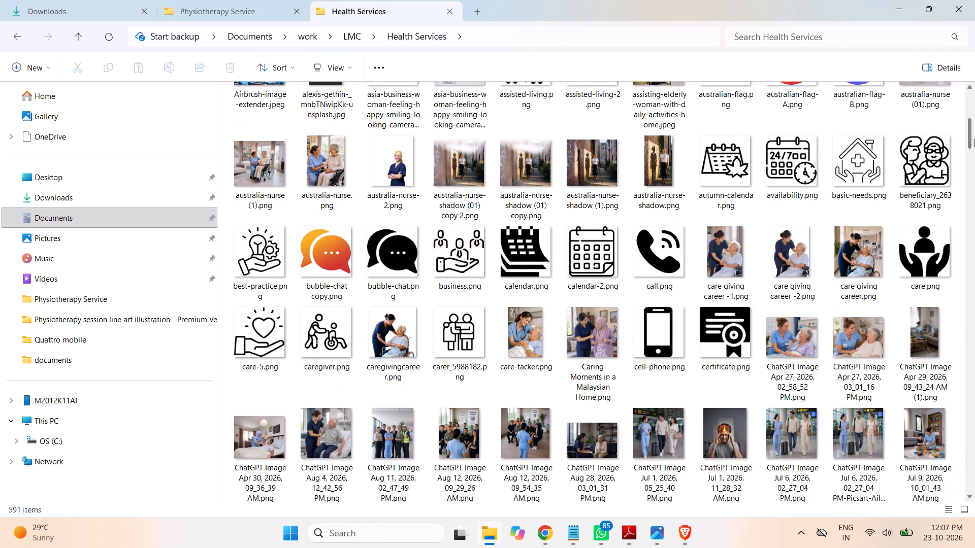
pyautogui.moveTo(974, 139); pyautogui.dragTo(974, 141)
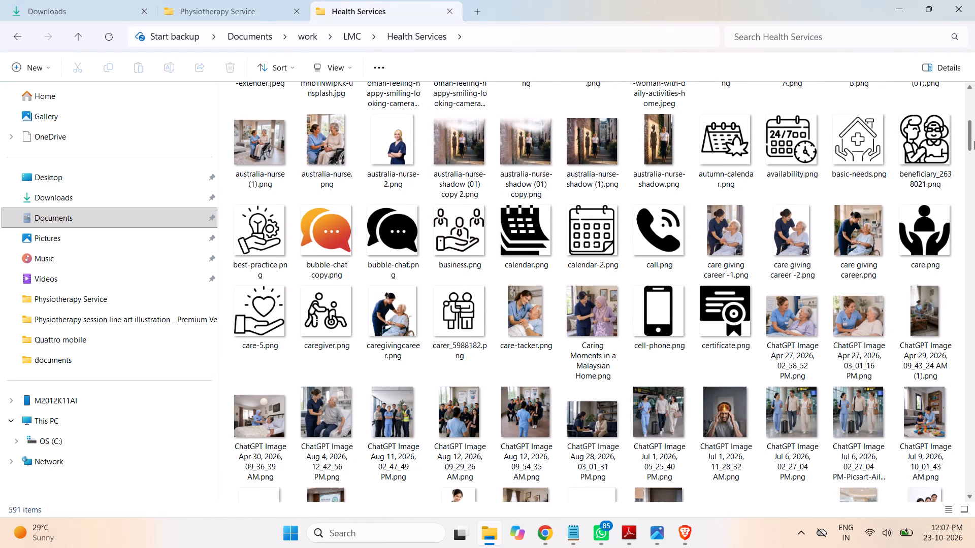
pyautogui.moveTo(974, 141); pyautogui.dragTo(974, 198)
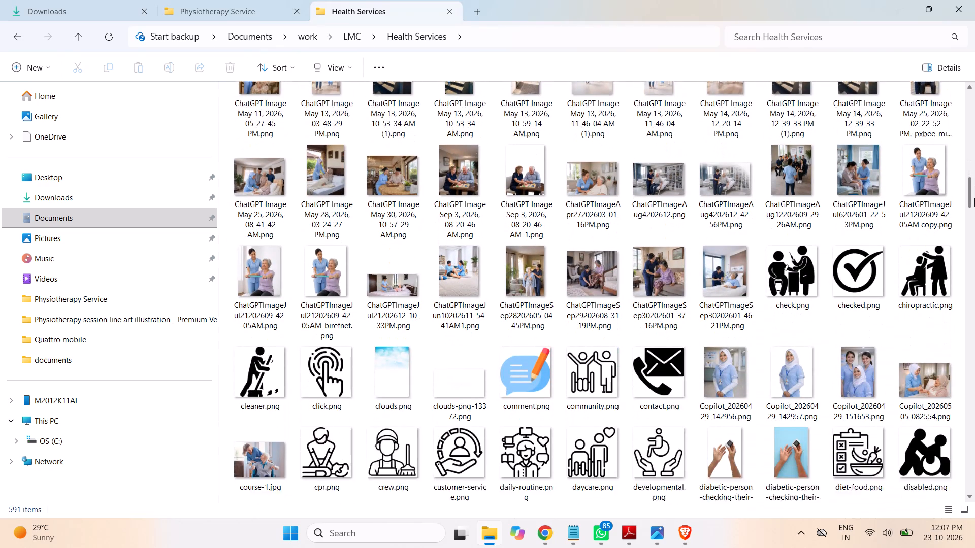
pyautogui.moveTo(974, 198); pyautogui.dragTo(974, 222)
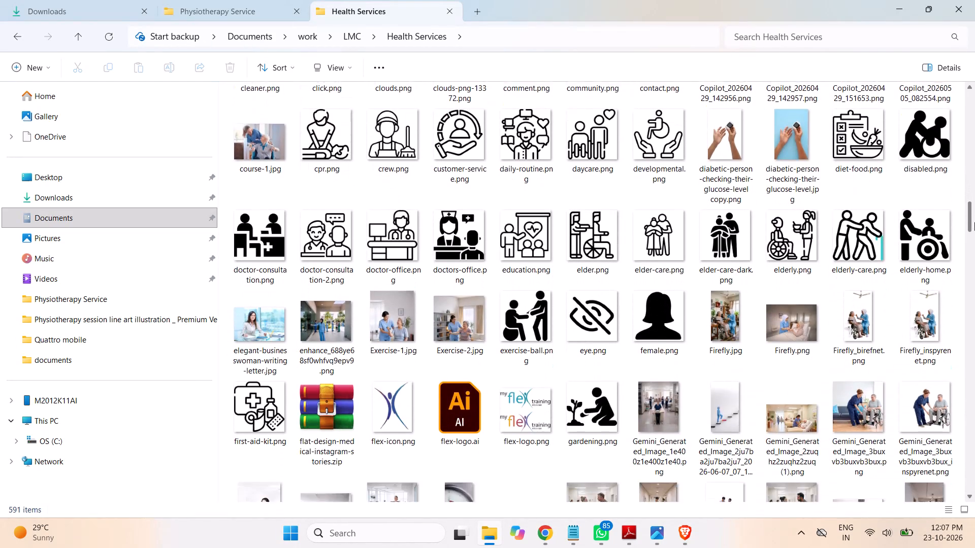
pyautogui.moveTo(974, 222); pyautogui.dragTo(974, 264)
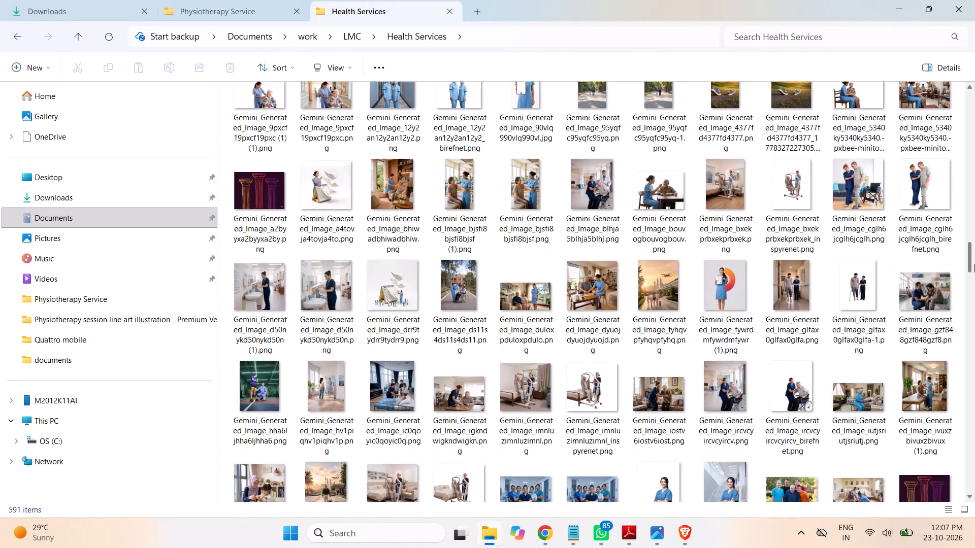
pyautogui.moveTo(974, 264); pyautogui.dragTo(974, 298)
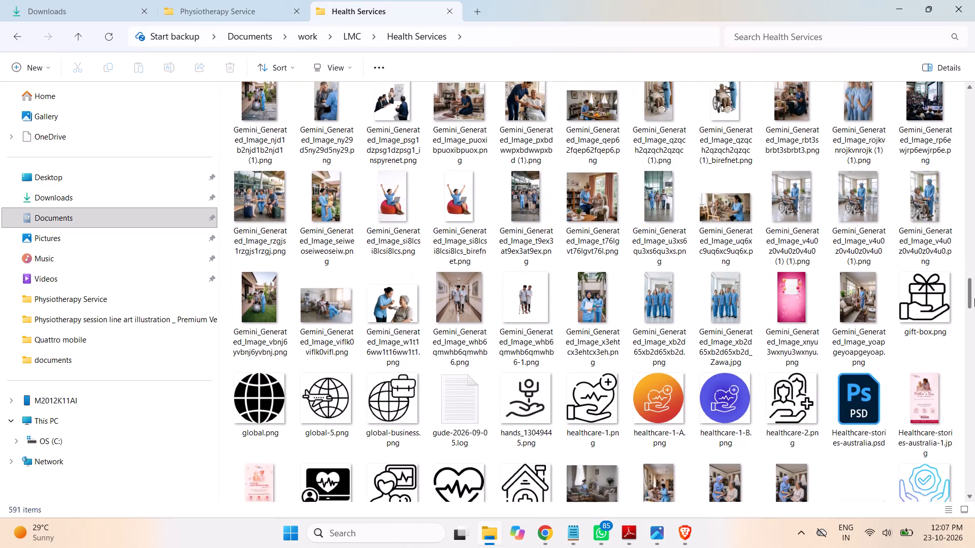
pyautogui.moveTo(974, 298); pyautogui.dragTo(974, 300)
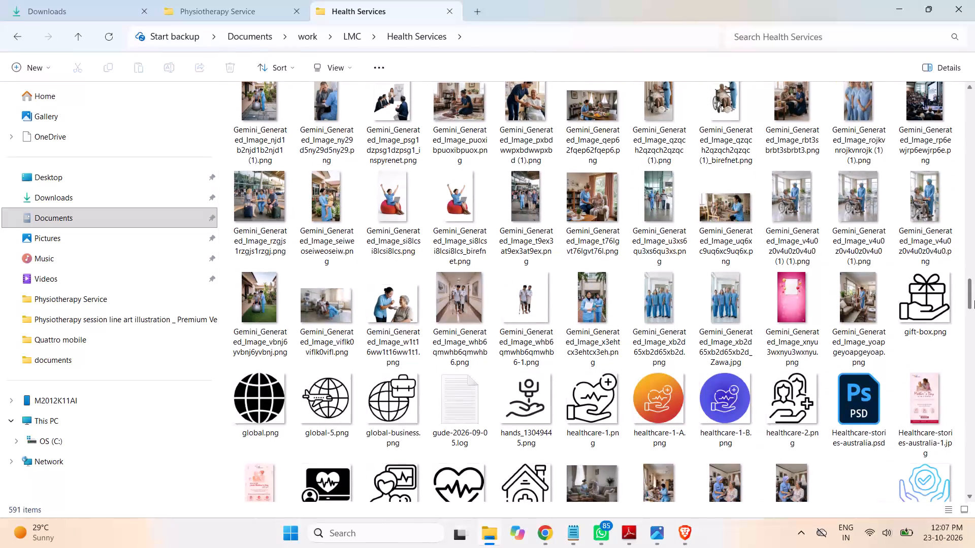
pyautogui.moveTo(974, 300); pyautogui.dragTo(974, 352)
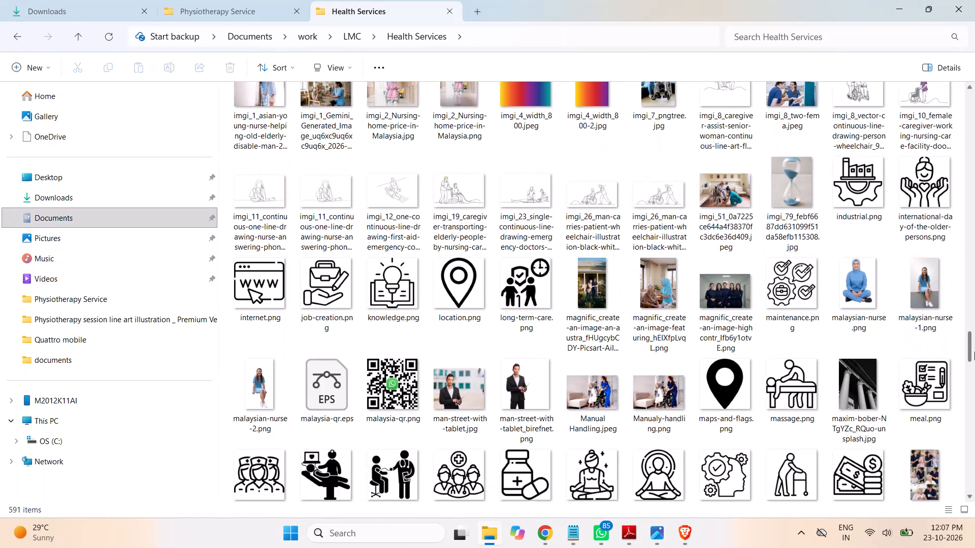
pyautogui.moveTo(974, 352); pyautogui.dragTo(974, 361)
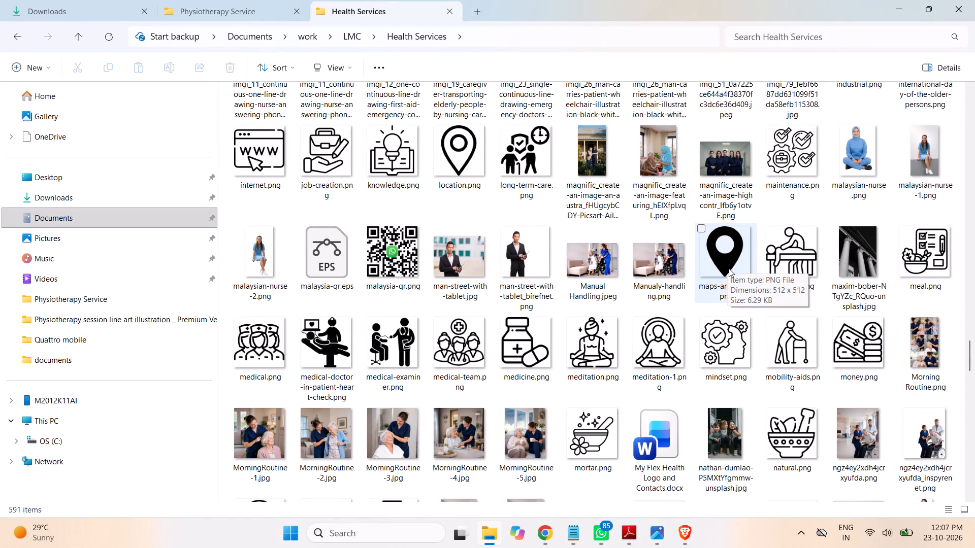
pyautogui.moveTo(729, 268); pyautogui.dragTo(547, 538)
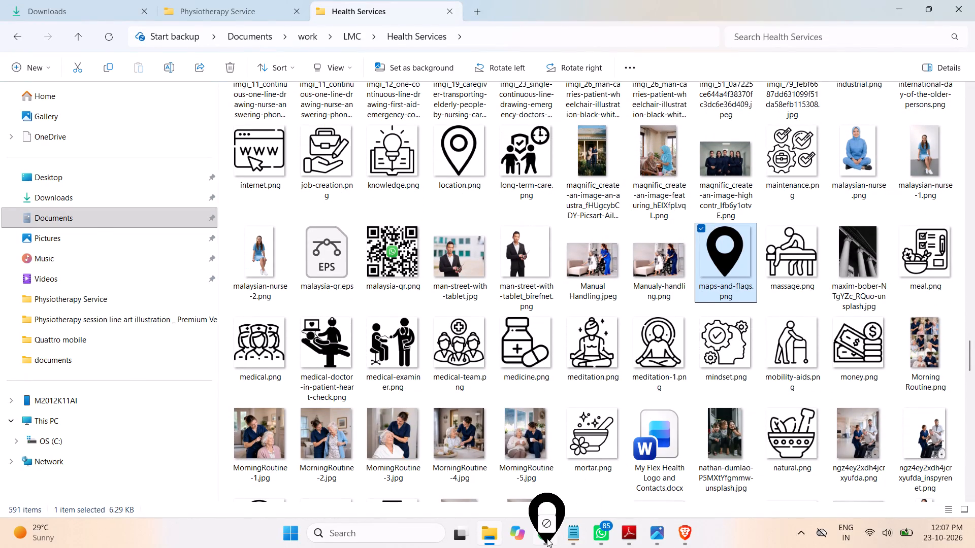
pyautogui.moveTo(547, 538); pyautogui.dragTo(699, 260)
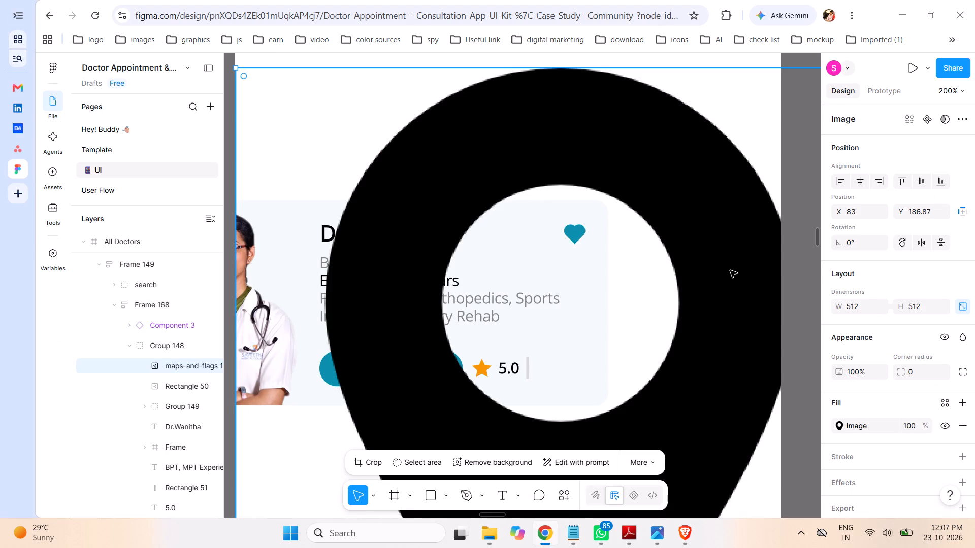
# Try to outline the stroke of the placed maps-and-flags image.
pyautogui.rightClick(706, 239)
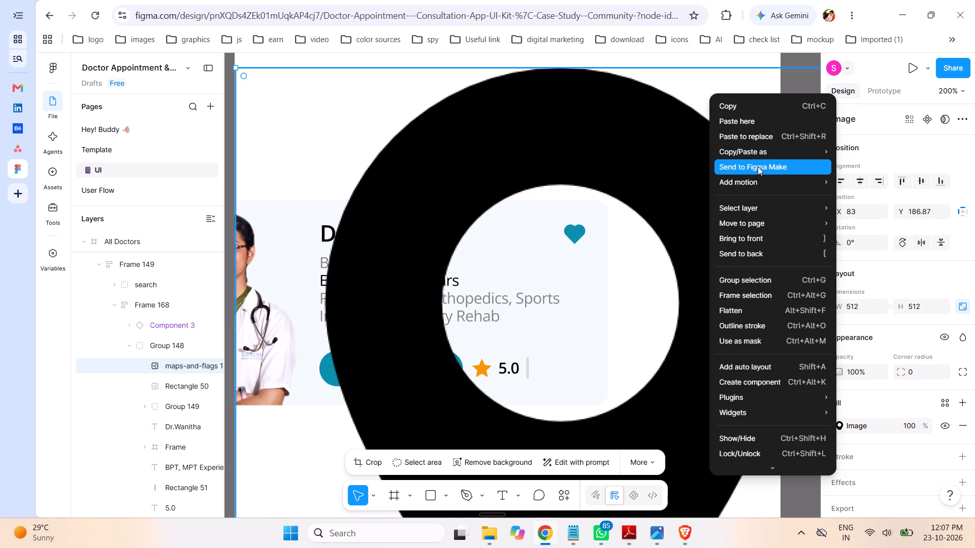
pyautogui.click(750, 329)
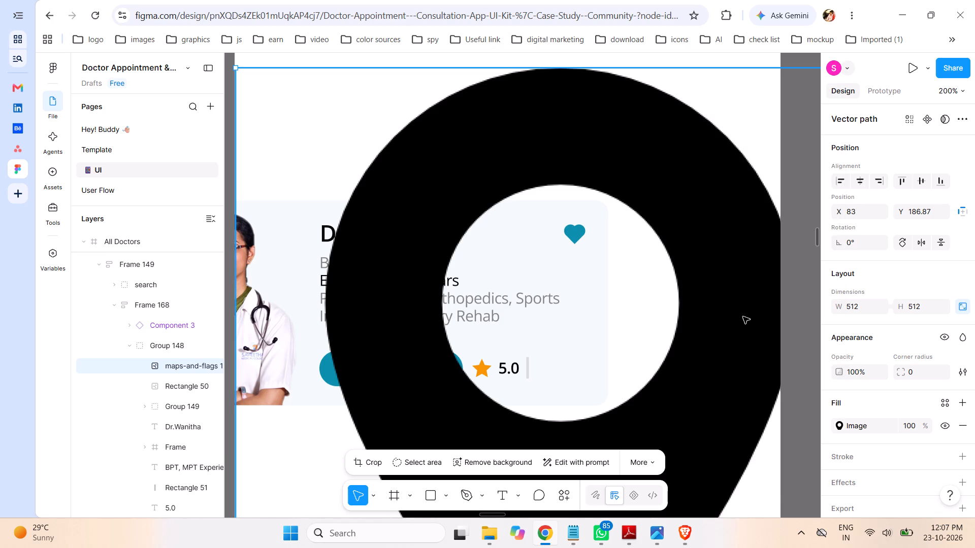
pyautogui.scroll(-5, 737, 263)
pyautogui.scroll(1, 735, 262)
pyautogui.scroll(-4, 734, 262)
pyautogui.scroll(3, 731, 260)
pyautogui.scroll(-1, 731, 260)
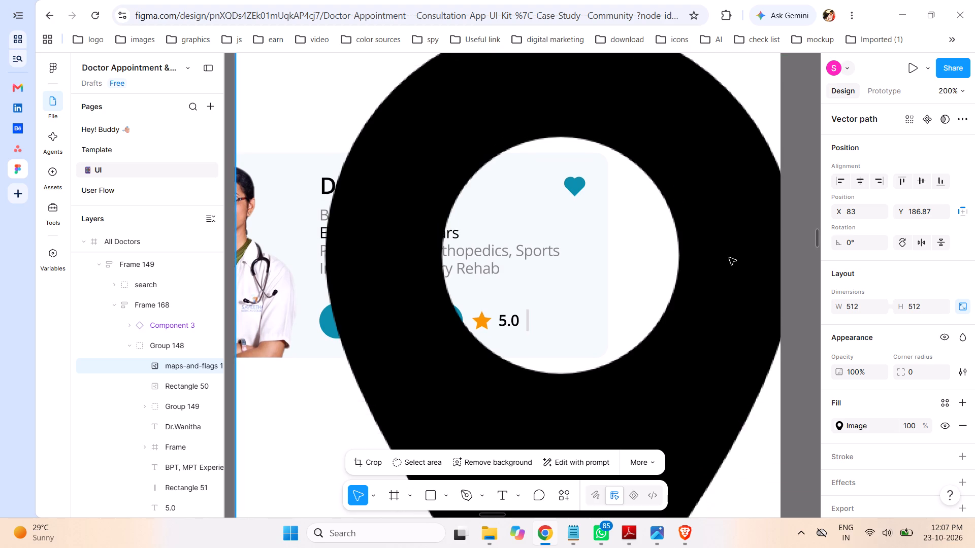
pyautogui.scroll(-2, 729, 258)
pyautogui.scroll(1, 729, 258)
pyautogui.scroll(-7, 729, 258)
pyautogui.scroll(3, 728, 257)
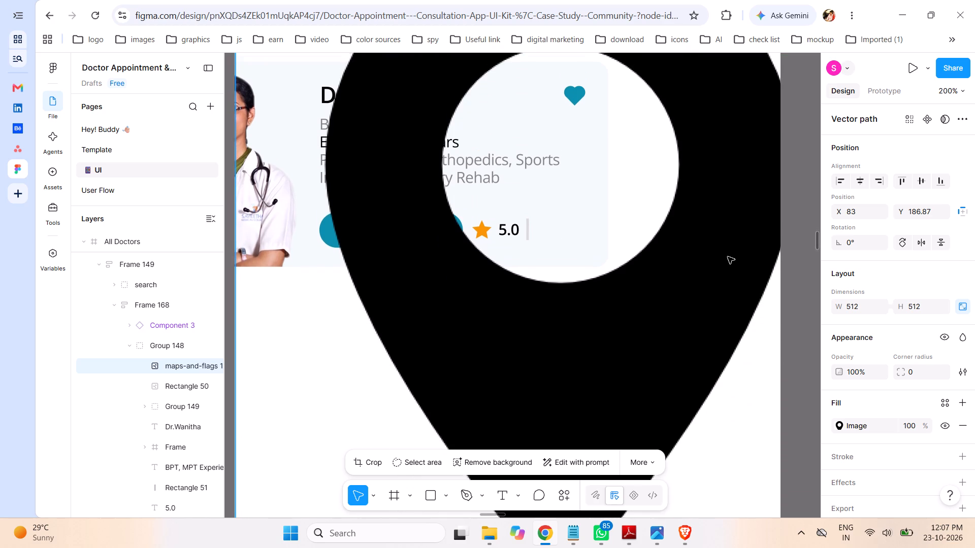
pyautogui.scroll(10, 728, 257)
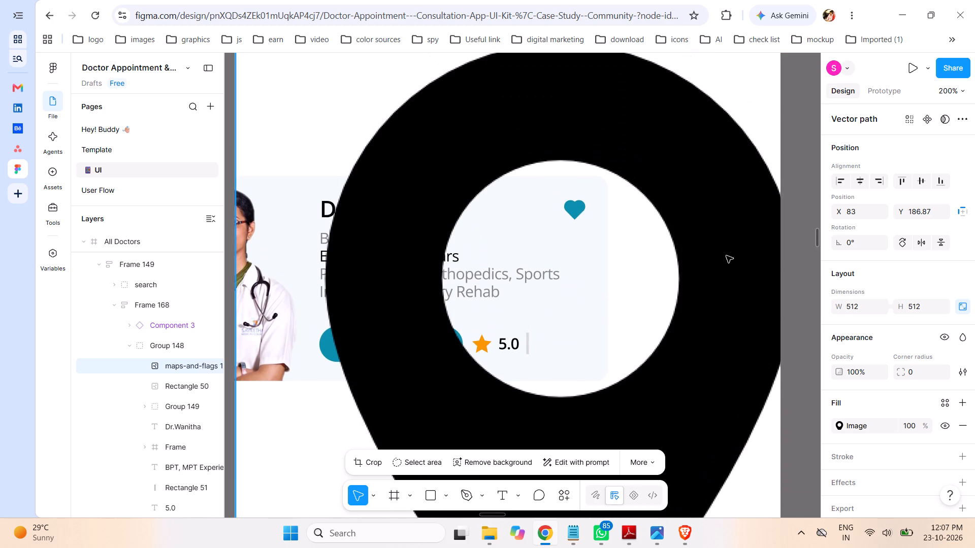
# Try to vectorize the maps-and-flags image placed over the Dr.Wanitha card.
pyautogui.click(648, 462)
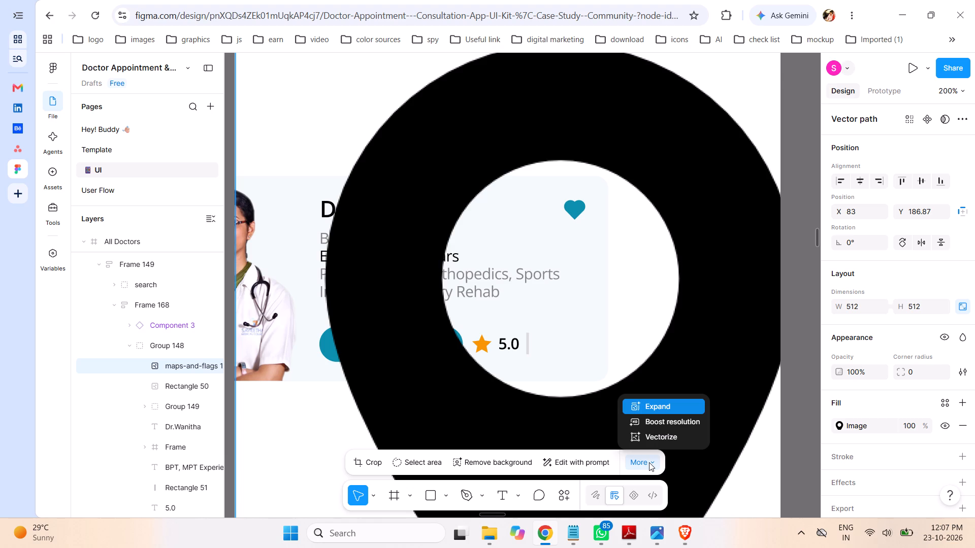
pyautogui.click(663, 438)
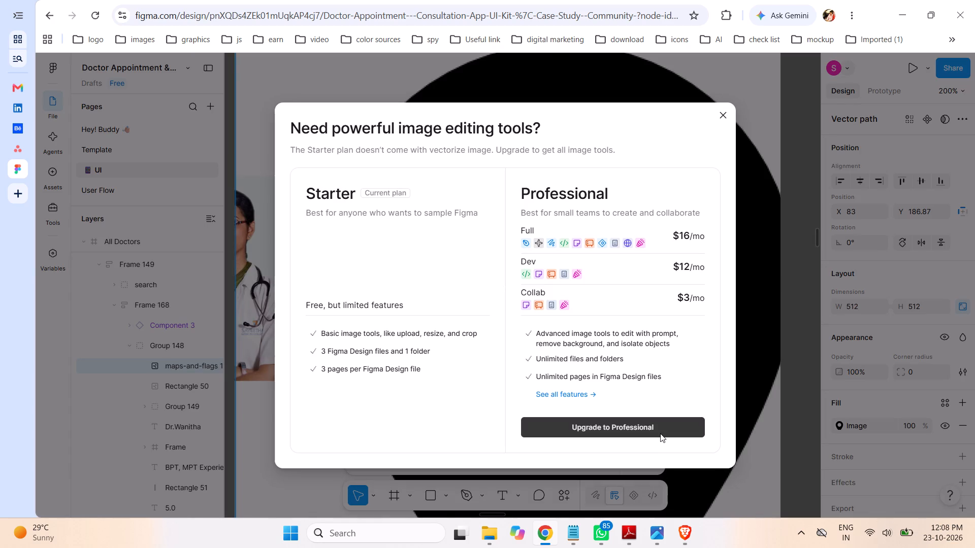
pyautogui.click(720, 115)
# Delete the oversized maps-and-flags image from the Dr.Wanitha card.
pyautogui.click(722, 261)
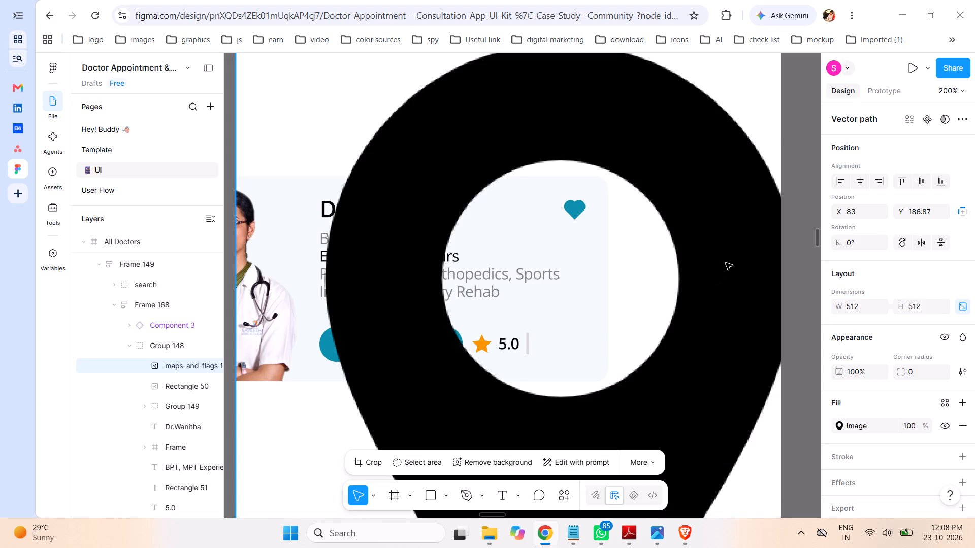
pyautogui.press('Delete')
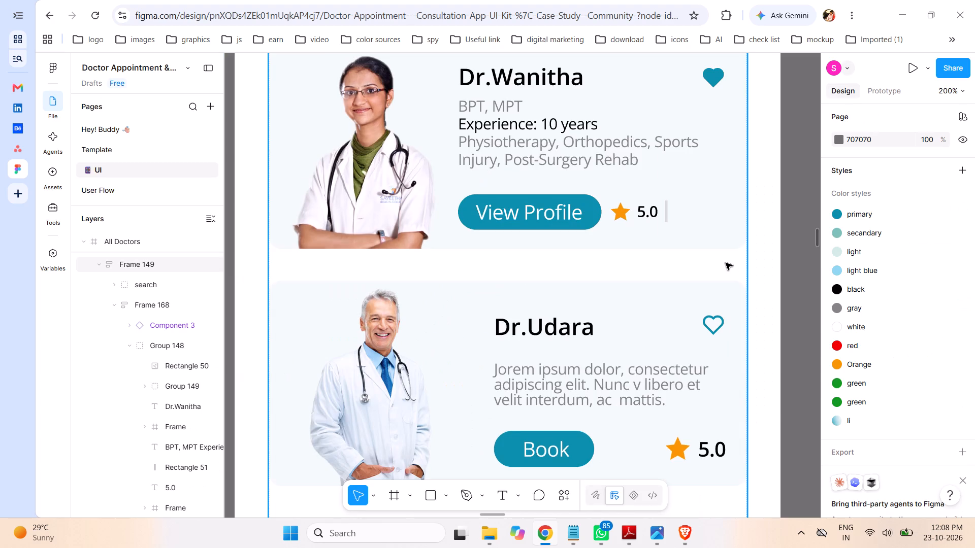
# Switch to File Explorer and open the Documents > Data > icons folder in a new tab.
pyautogui.click(493, 535)
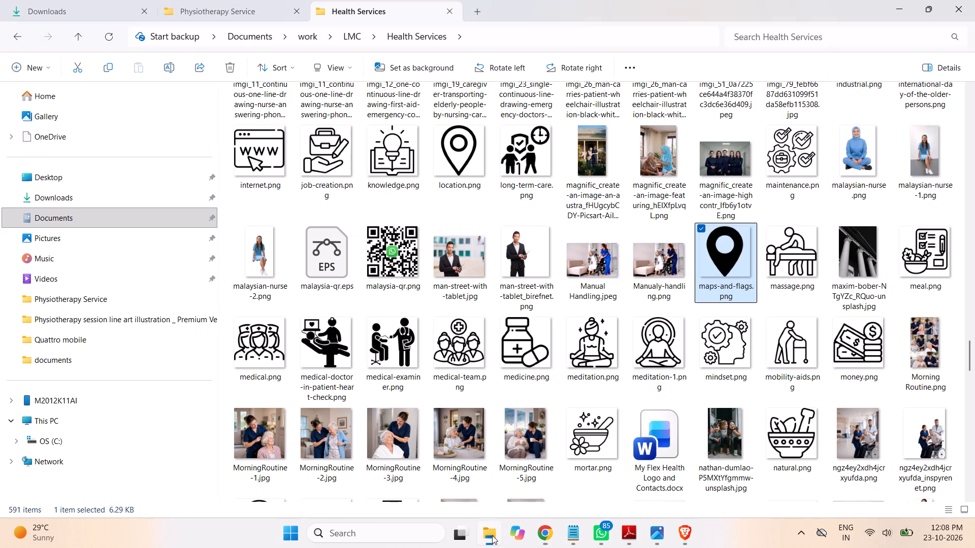
pyautogui.click(477, 13)
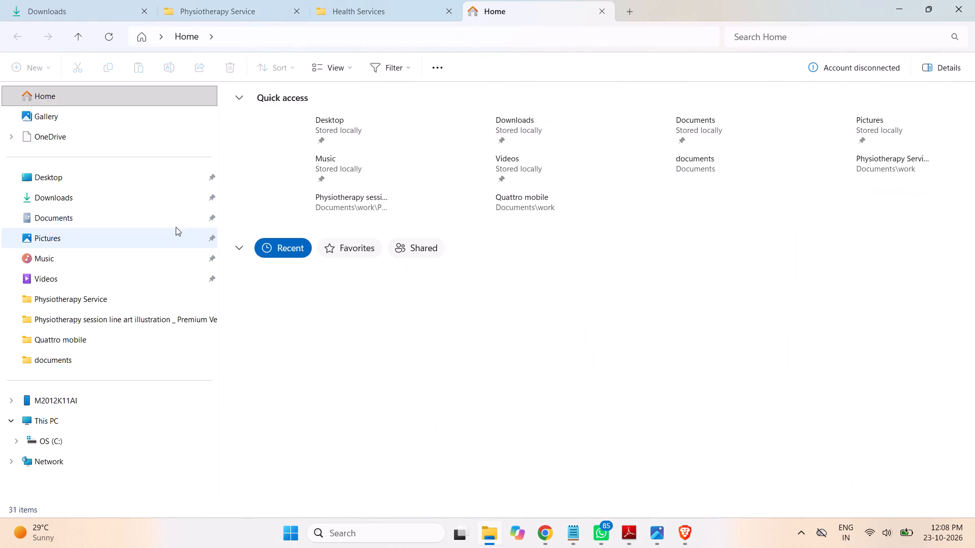
pyautogui.click(61, 220)
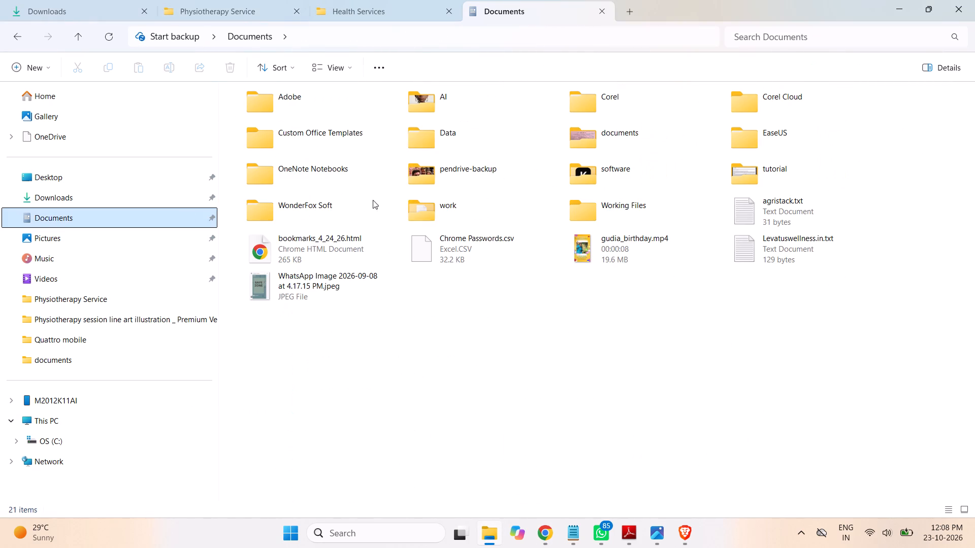
pyautogui.doubleClick(435, 139)
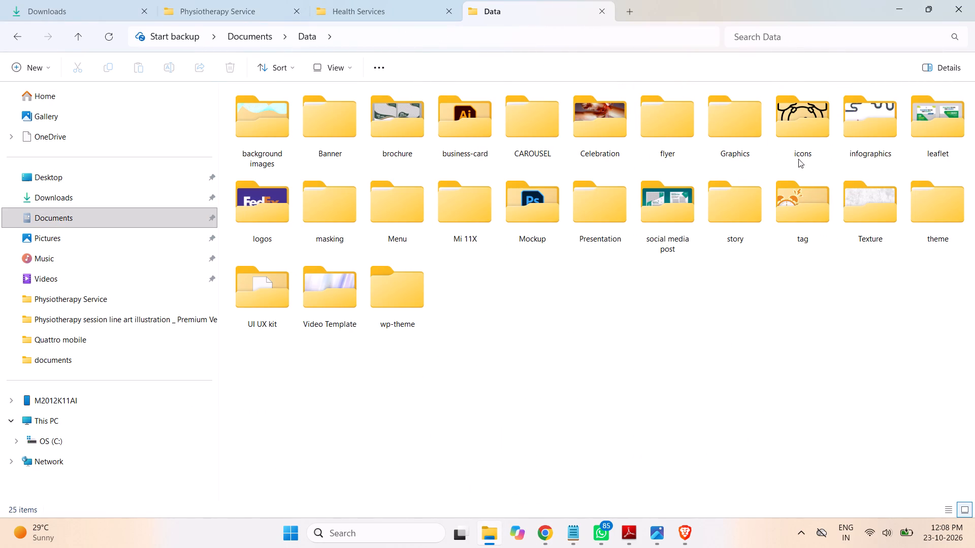
pyautogui.doubleClick(812, 133)
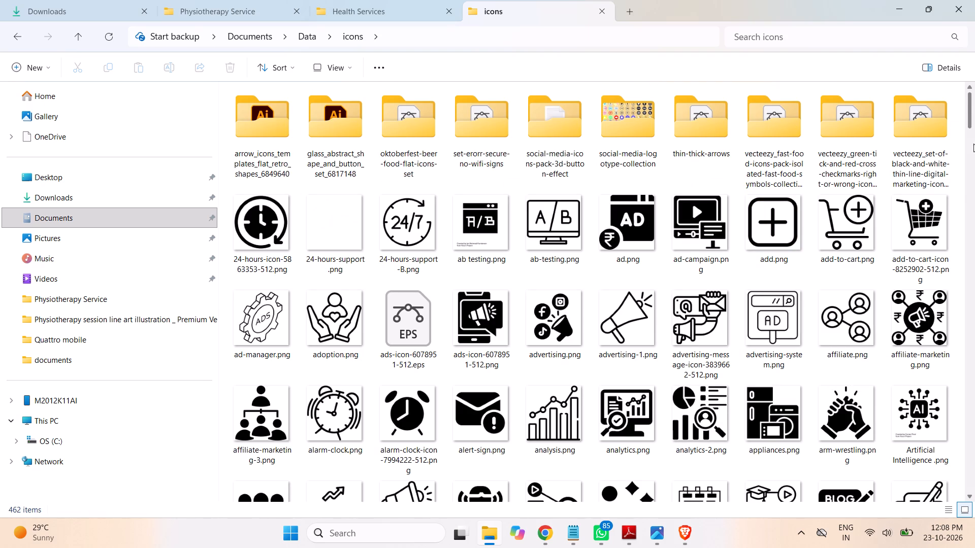
# Look through the icon files in the Documents > Data > icons folder for a location pin icon.
pyautogui.moveTo(971, 114); pyautogui.dragTo(973, 140)
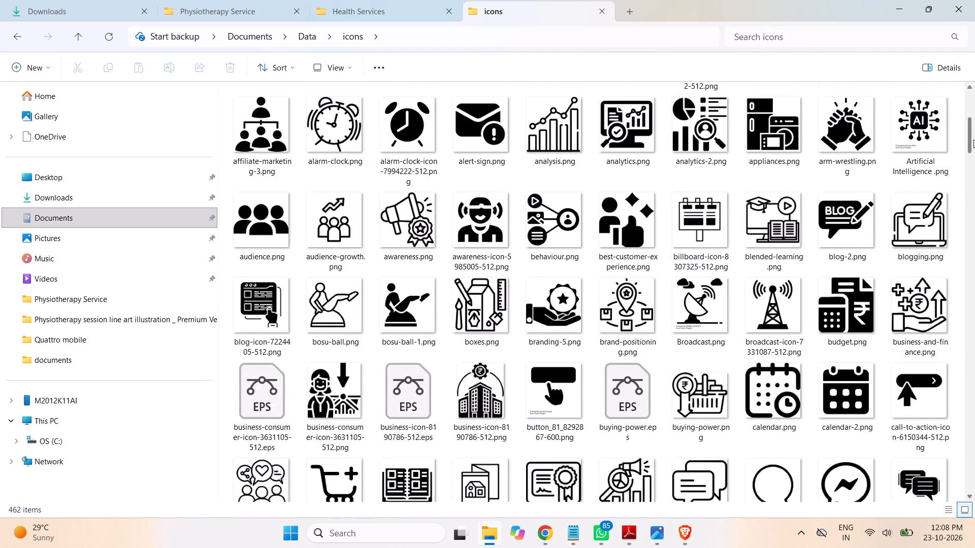
pyautogui.moveTo(973, 140); pyautogui.dragTo(974, 161)
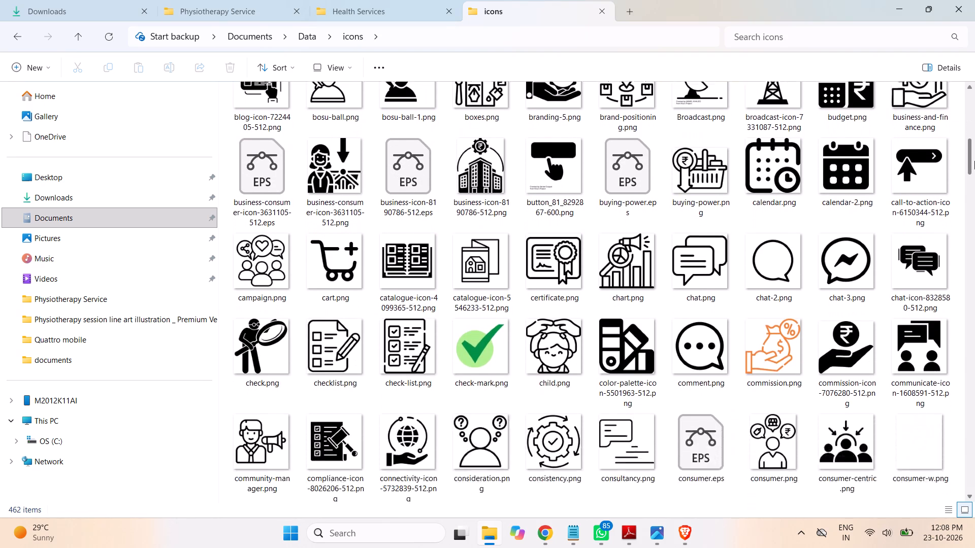
pyautogui.moveTo(974, 161); pyautogui.dragTo(974, 203)
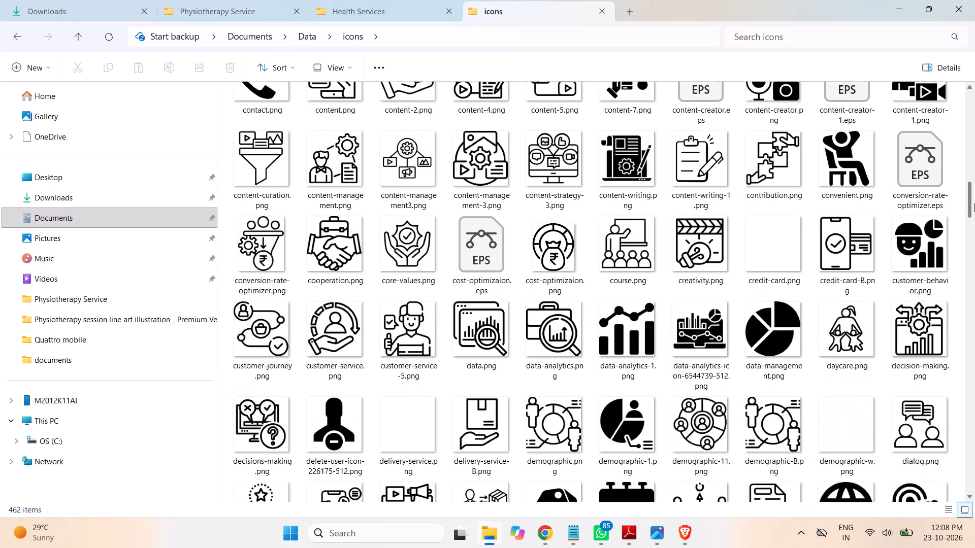
pyautogui.moveTo(974, 203); pyautogui.dragTo(974, 237)
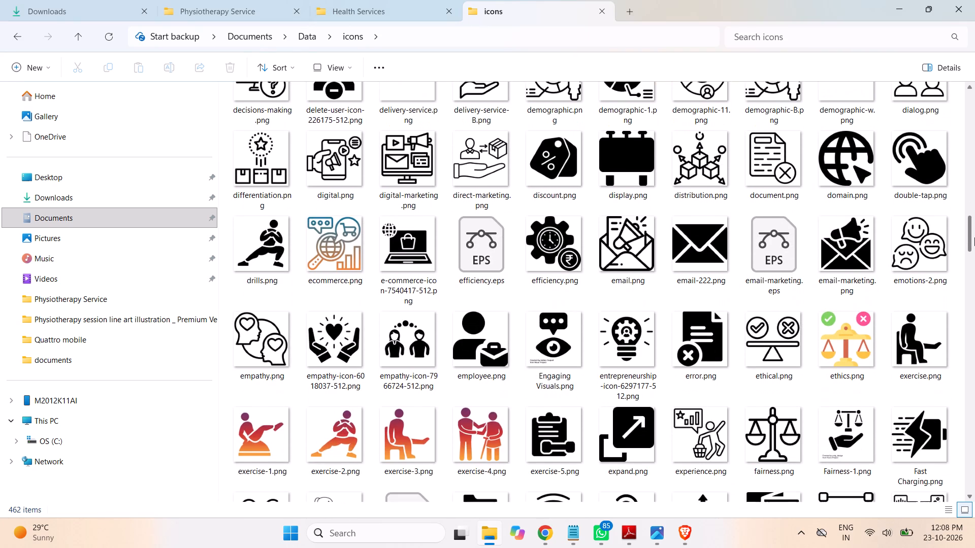
pyautogui.moveTo(974, 237); pyautogui.dragTo(974, 264)
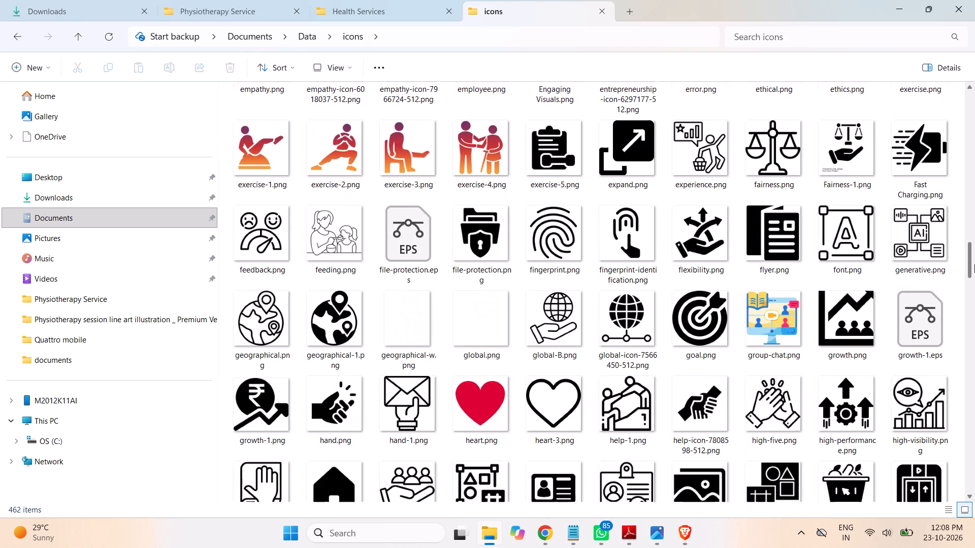
pyautogui.moveTo(974, 264); pyautogui.dragTo(974, 289)
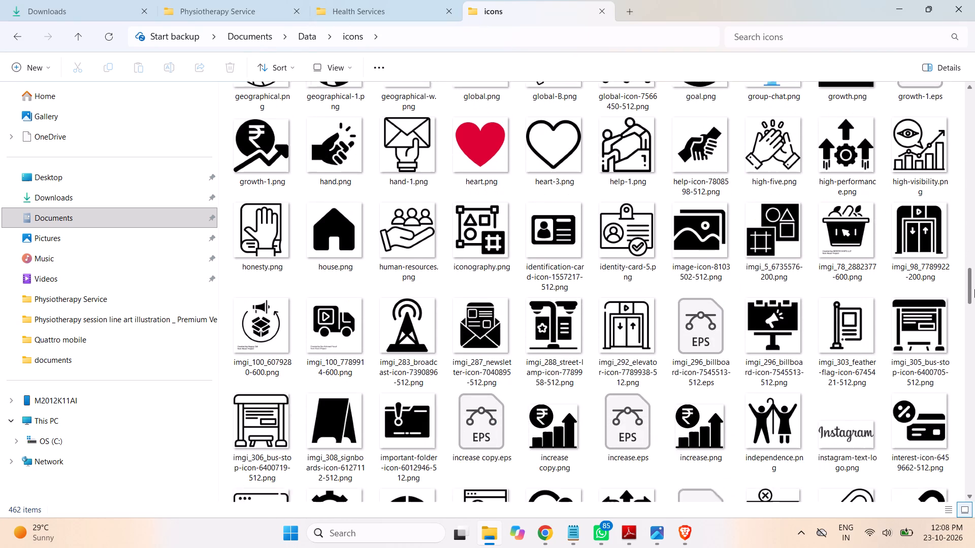
pyautogui.moveTo(974, 289); pyautogui.dragTo(974, 320)
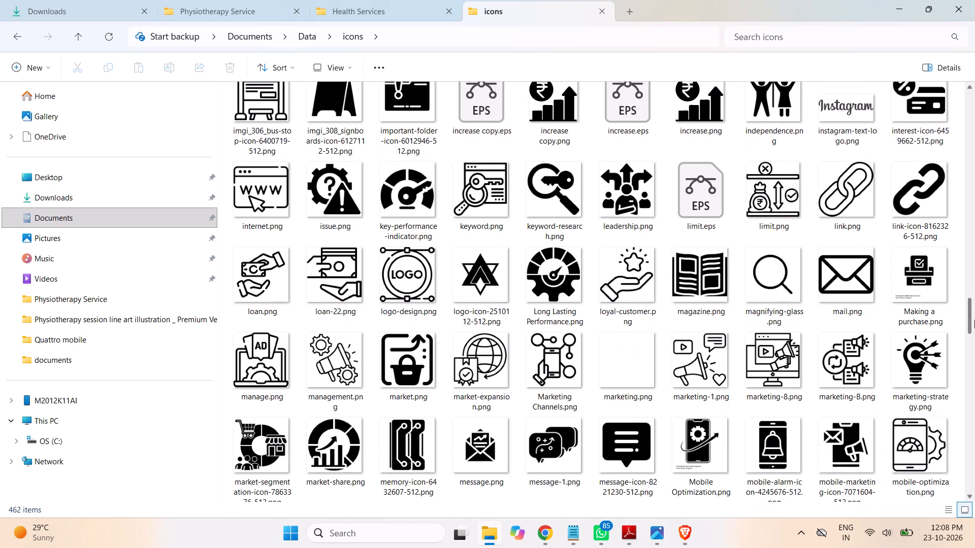
pyautogui.moveTo(974, 320); pyautogui.dragTo(974, 352)
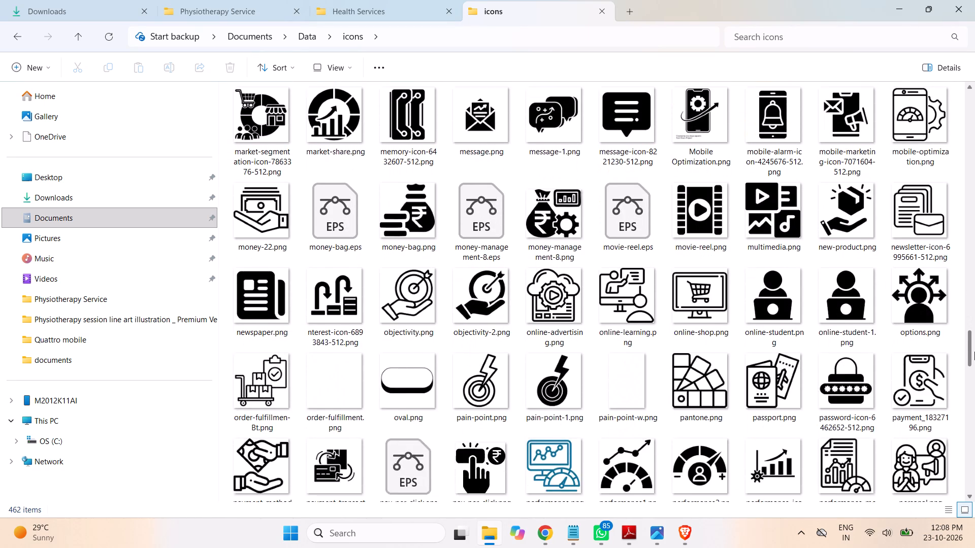
pyautogui.moveTo(974, 352); pyautogui.dragTo(974, 399)
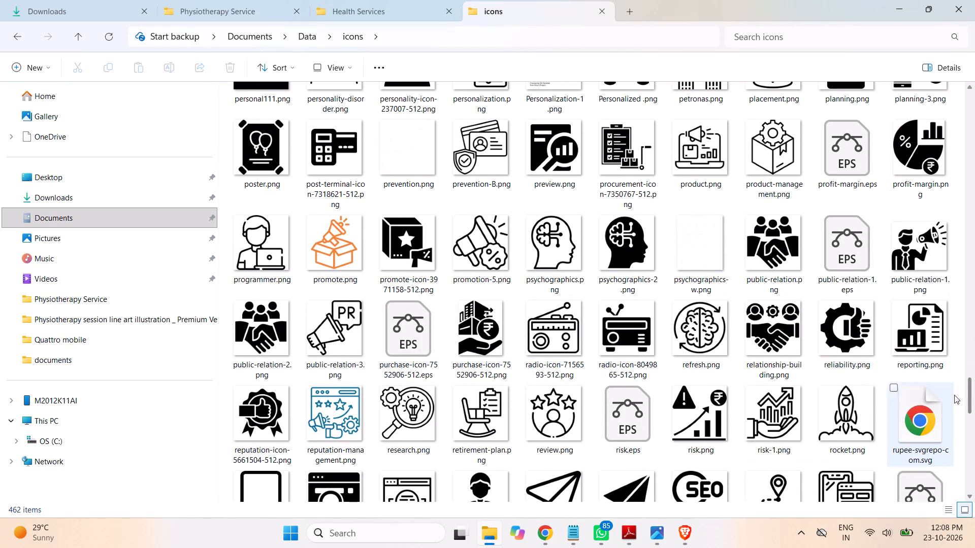
pyautogui.moveTo(970, 397); pyautogui.dragTo(974, 422)
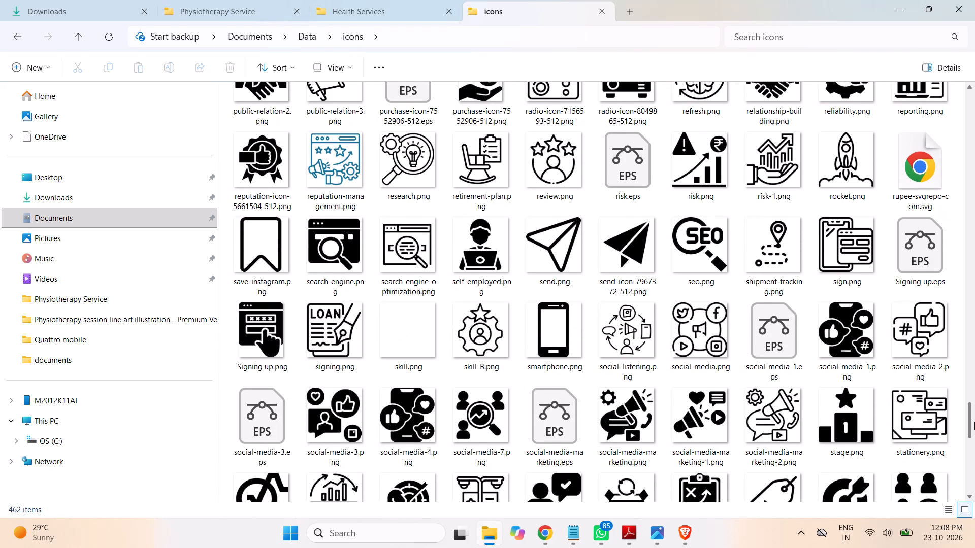
pyautogui.moveTo(974, 422); pyautogui.dragTo(974, 436)
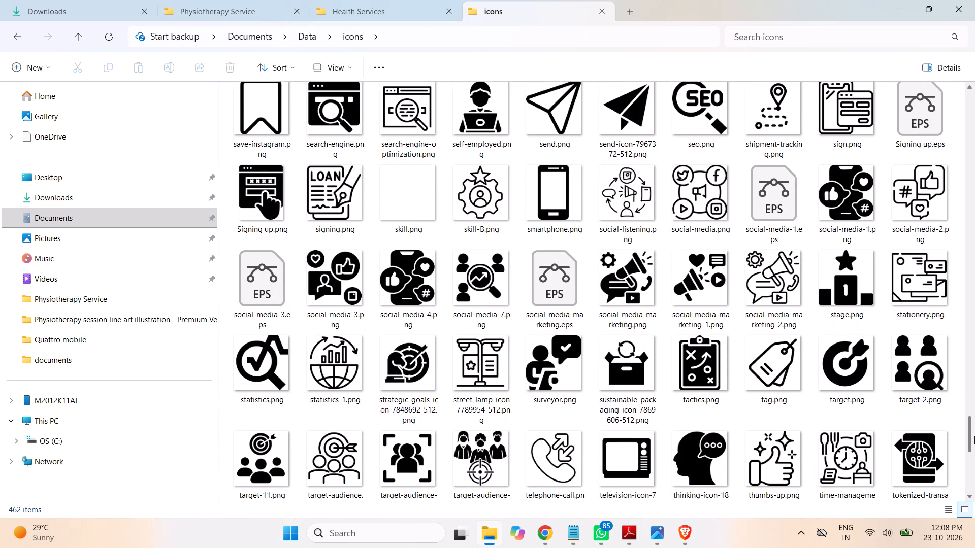
pyautogui.moveTo(974, 436); pyautogui.dragTo(974, 443)
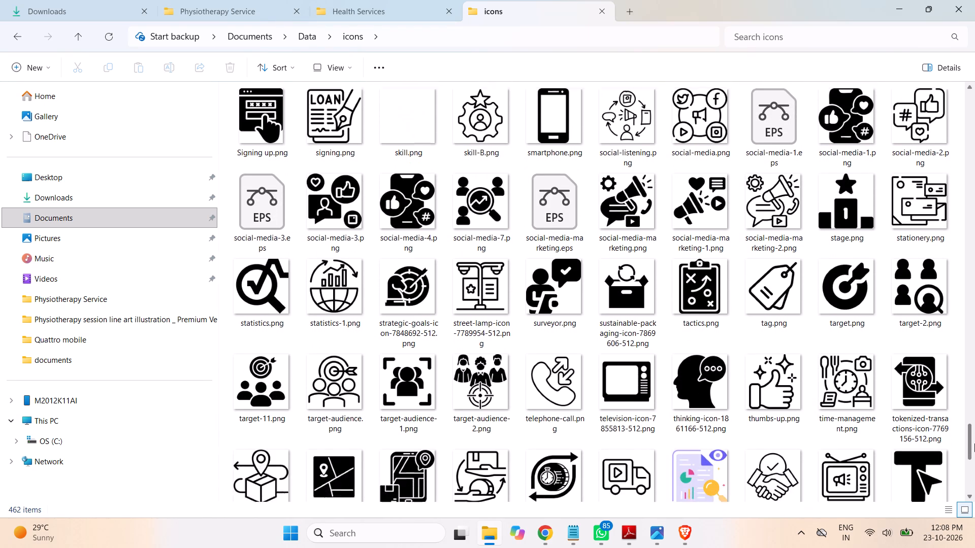
pyautogui.moveTo(974, 443); pyautogui.dragTo(974, 451)
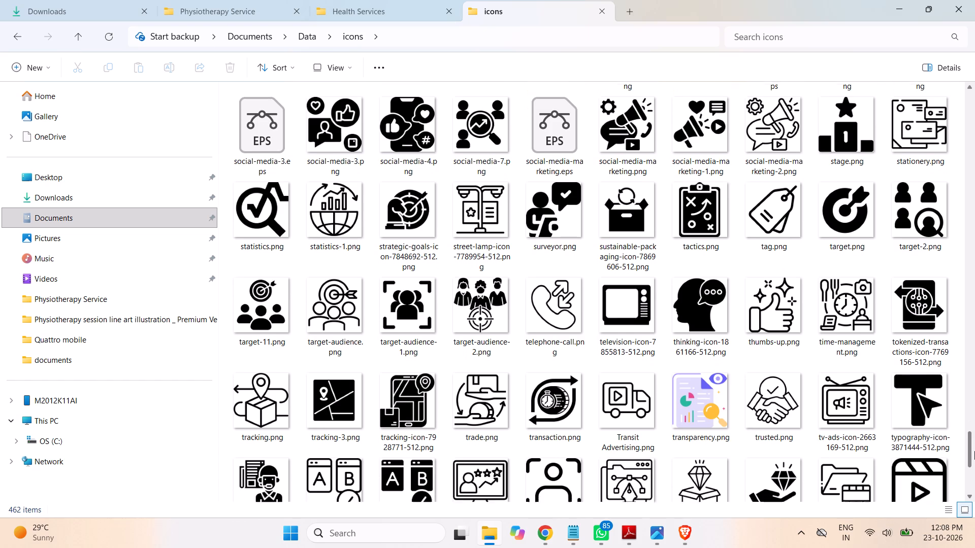
pyautogui.moveTo(974, 451); pyautogui.dragTo(974, 468)
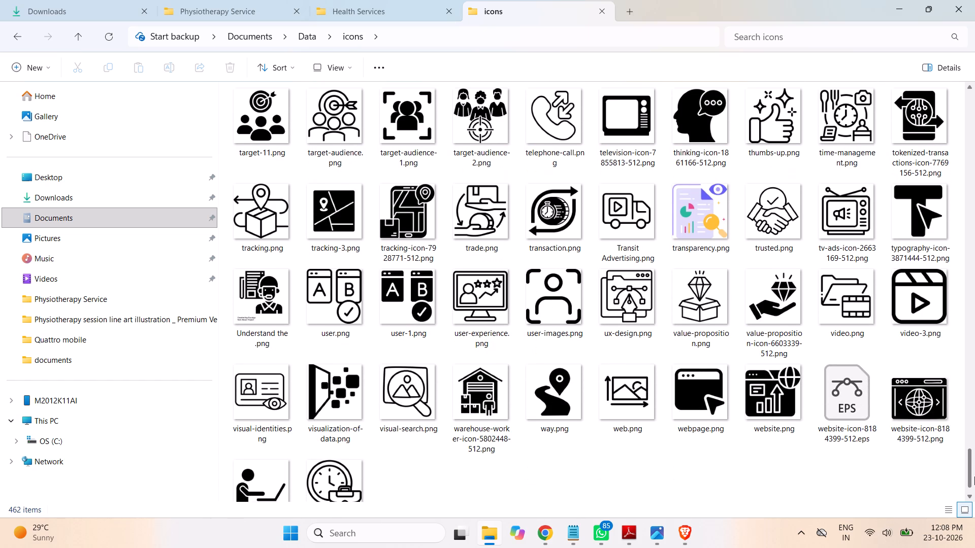
# Open way.png from the icons folder in Adobe Illustrator 2025.
pyautogui.click(559, 410)
pyautogui.rightClick(561, 409)
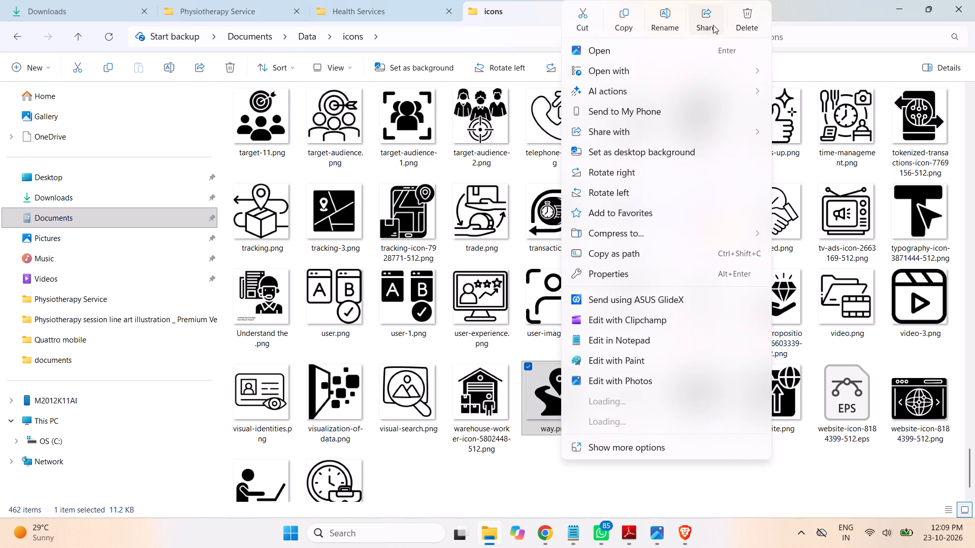
pyautogui.click(660, 69)
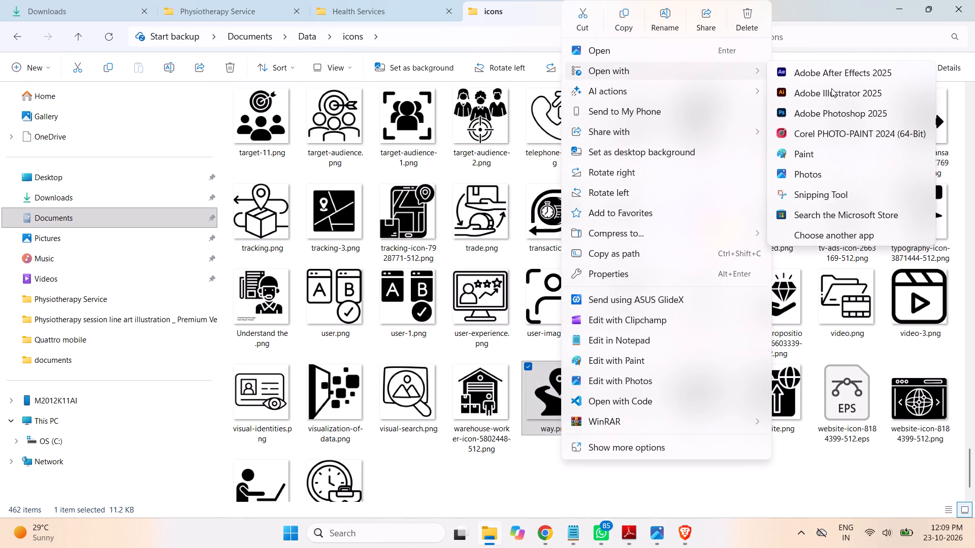
pyautogui.click(831, 93)
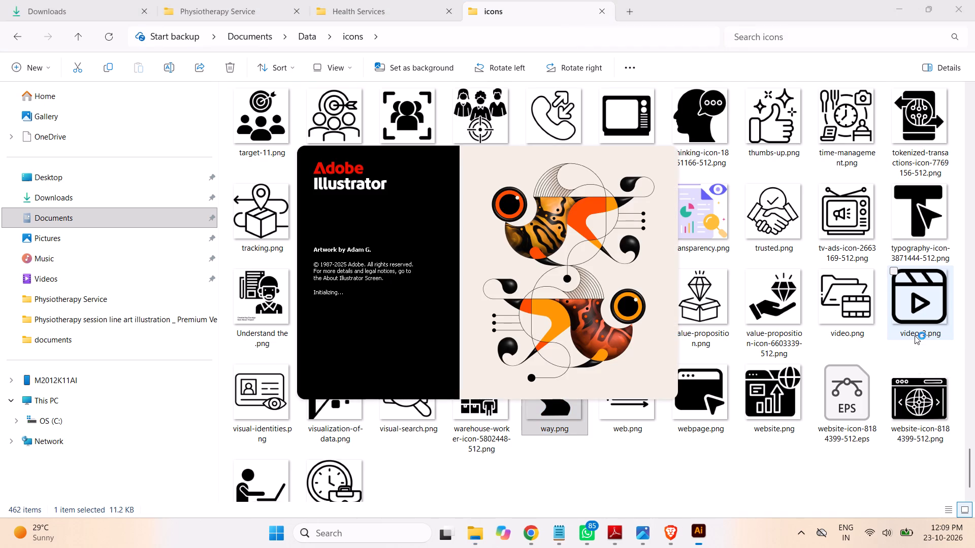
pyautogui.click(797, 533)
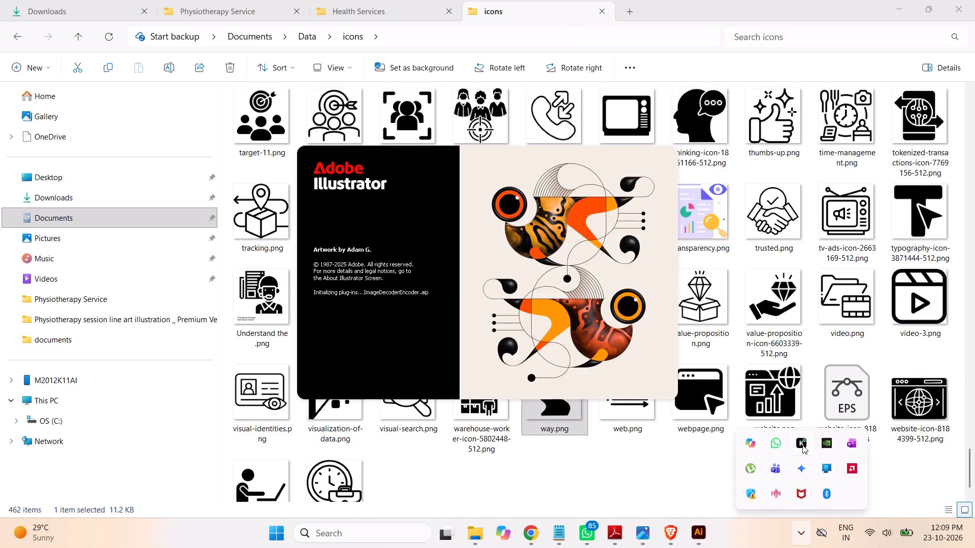
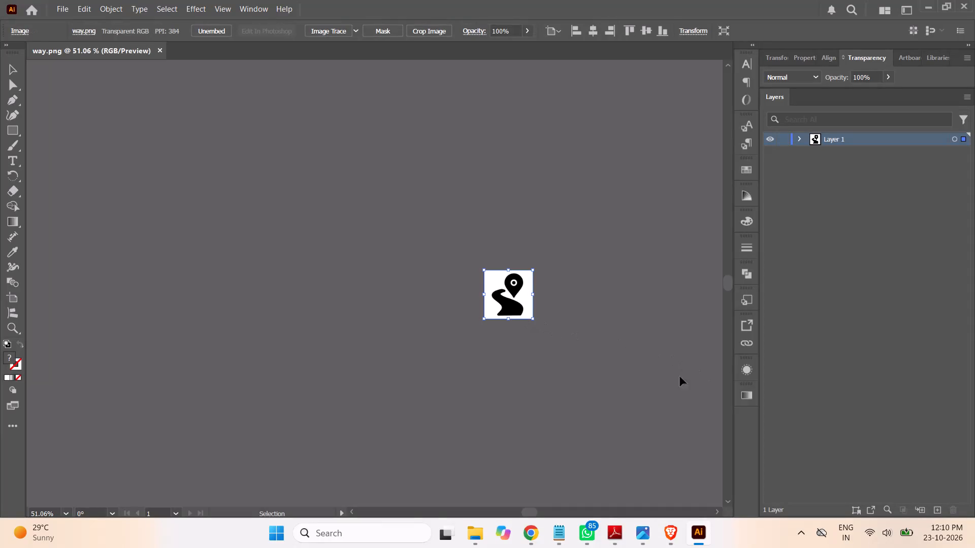
# Trace the way.png image with the default Image Trace preset and expand the result into editable vector paths.
pyautogui.click(326, 31)
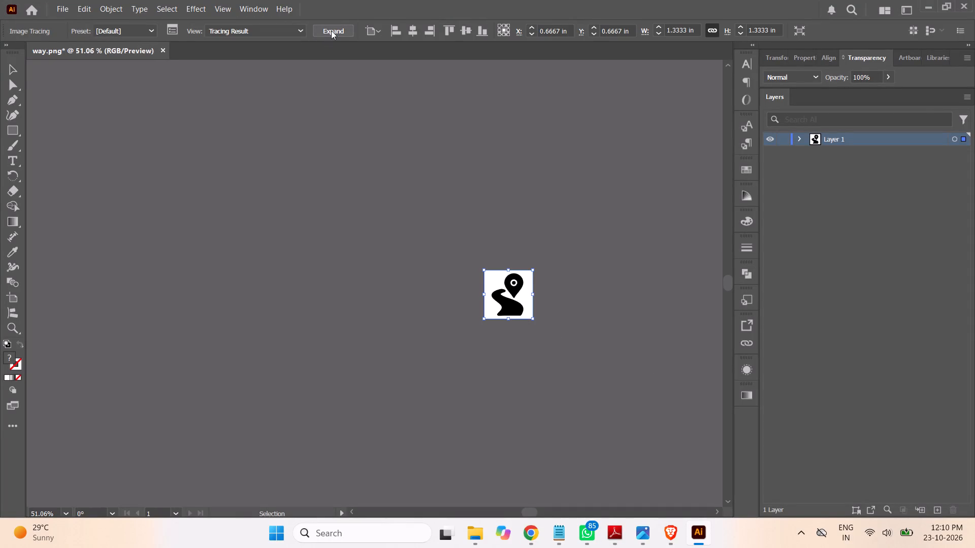
pyautogui.click(331, 30)
# Delete the two white background compound paths from the traced group, keeping the black ellipse, pin and road shapes.
pyautogui.click(798, 139)
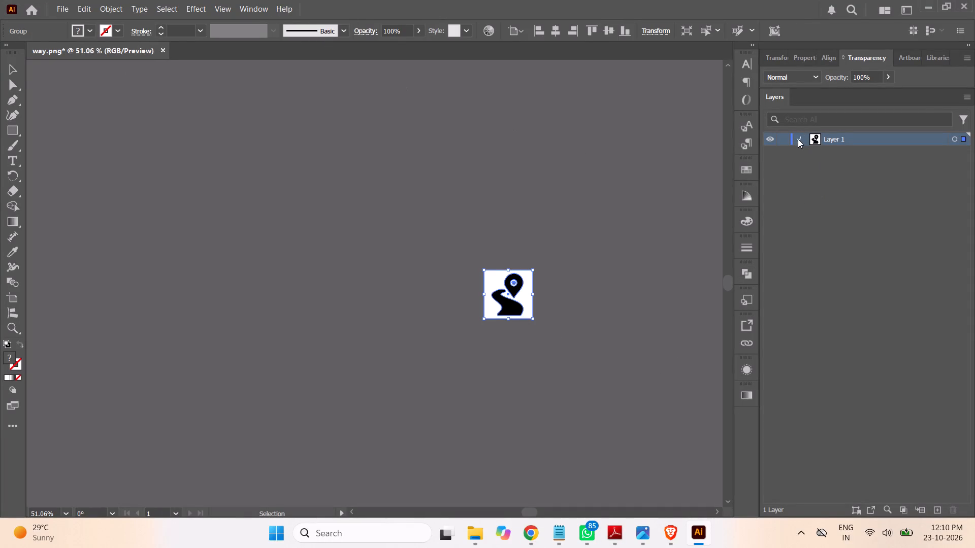
pyautogui.click(815, 151)
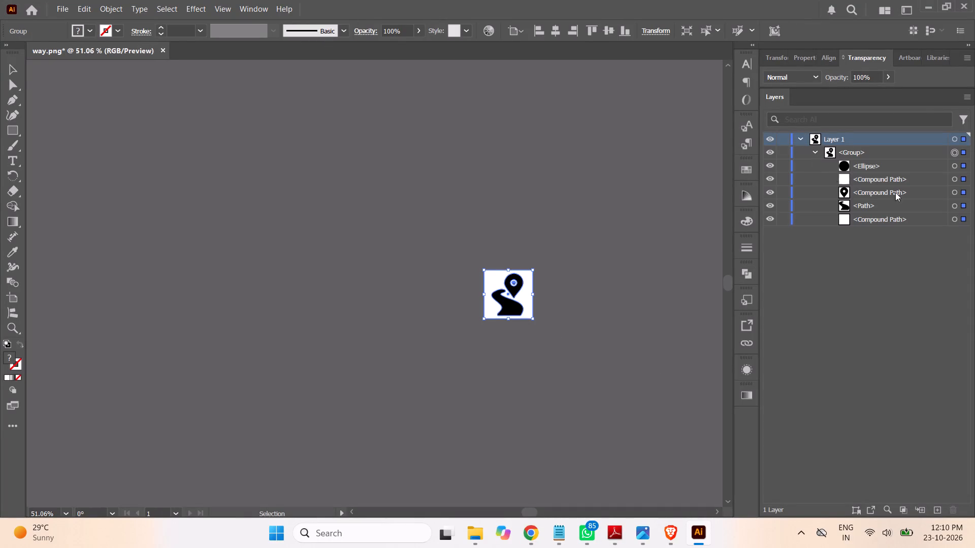
pyautogui.click(893, 177)
pyautogui.keyDown('ctrl'); pyautogui.click(883, 221); pyautogui.keyUp('ctrl')
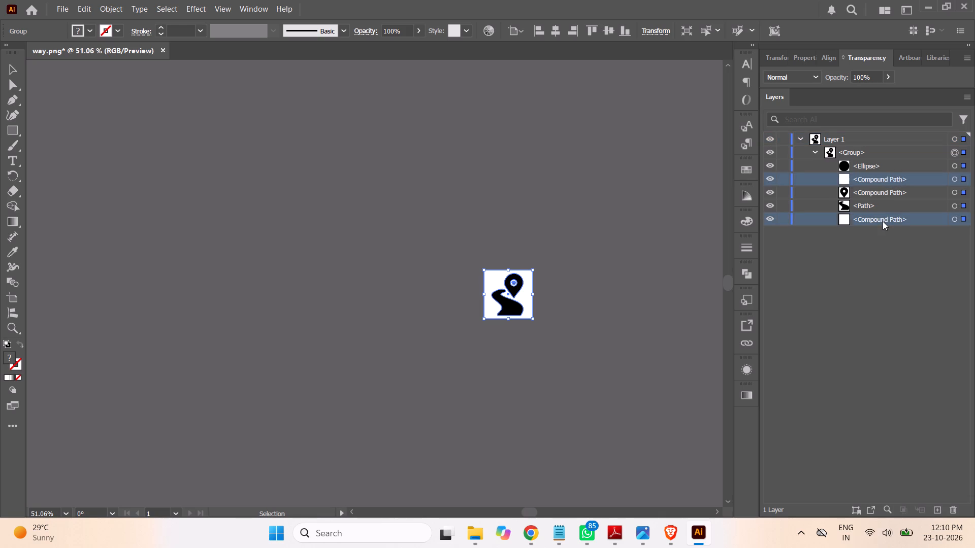
pyautogui.click(956, 509)
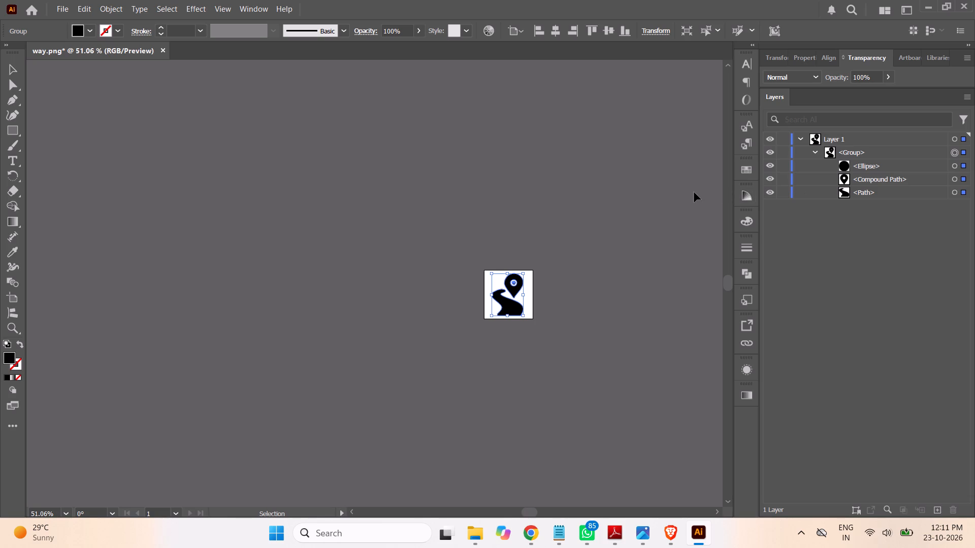
pyautogui.click(771, 163)
pyautogui.click(771, 163)
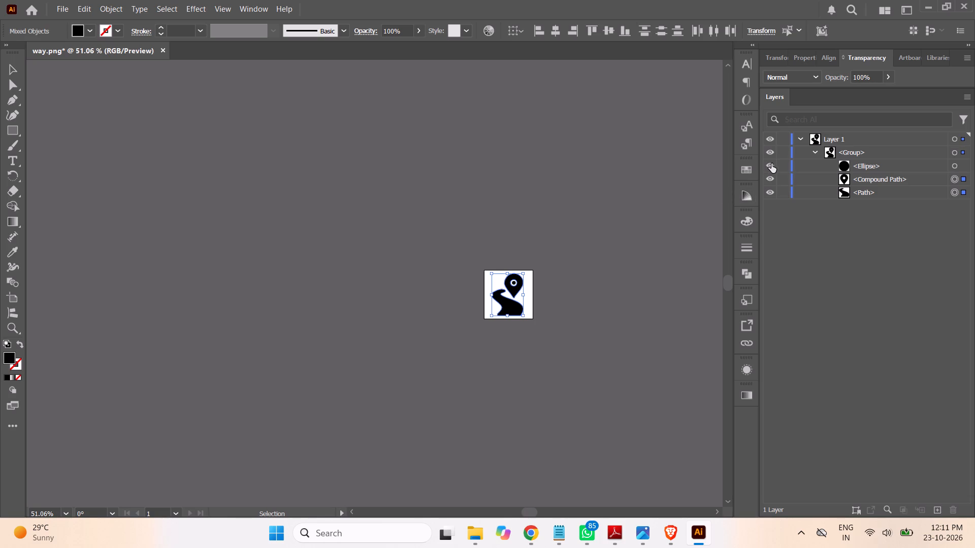
pyautogui.click(684, 186)
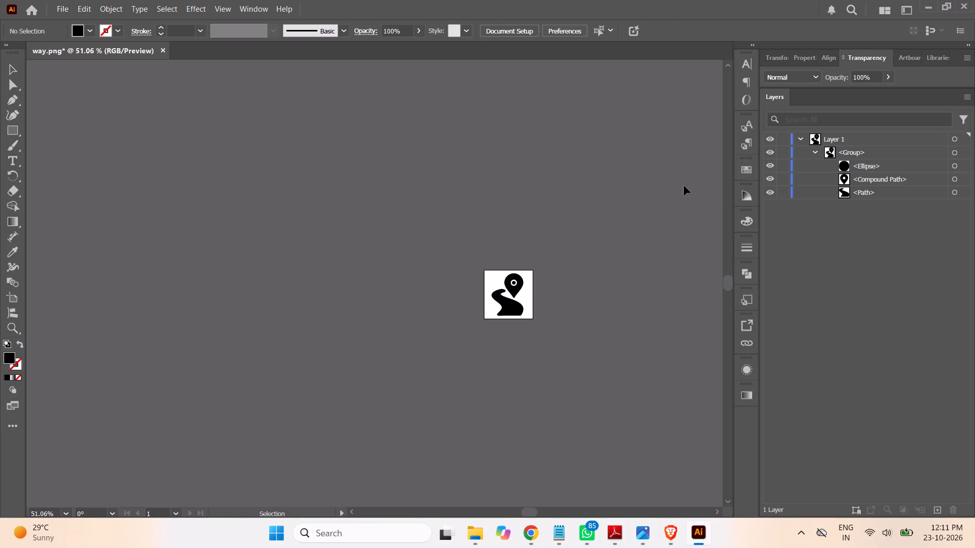
# Save a copy of the traced icon as way copy.eps in Illustrator EPS format in the Documents > Data > icons folder.
pyautogui.click(809, 148)
pyautogui.click(803, 138)
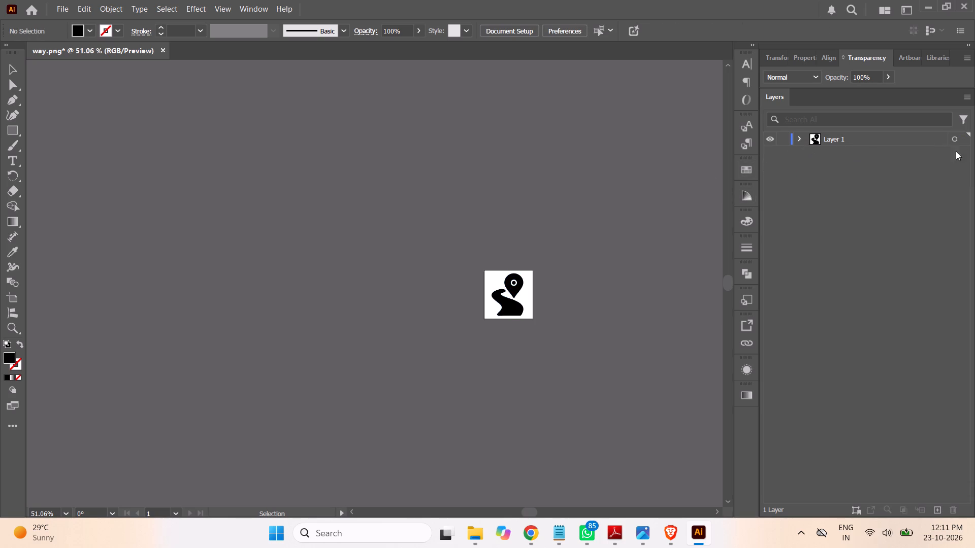
pyautogui.click(956, 139)
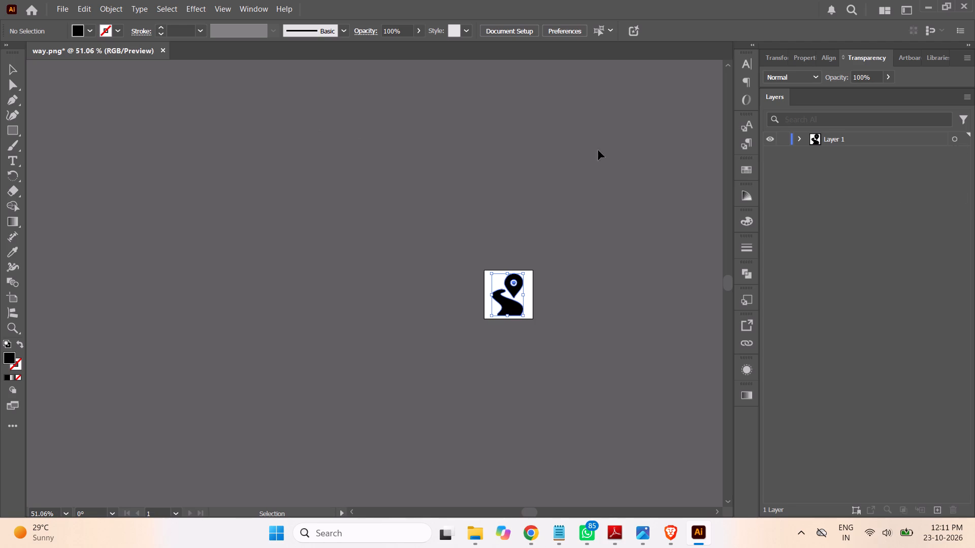
pyautogui.click(64, 6)
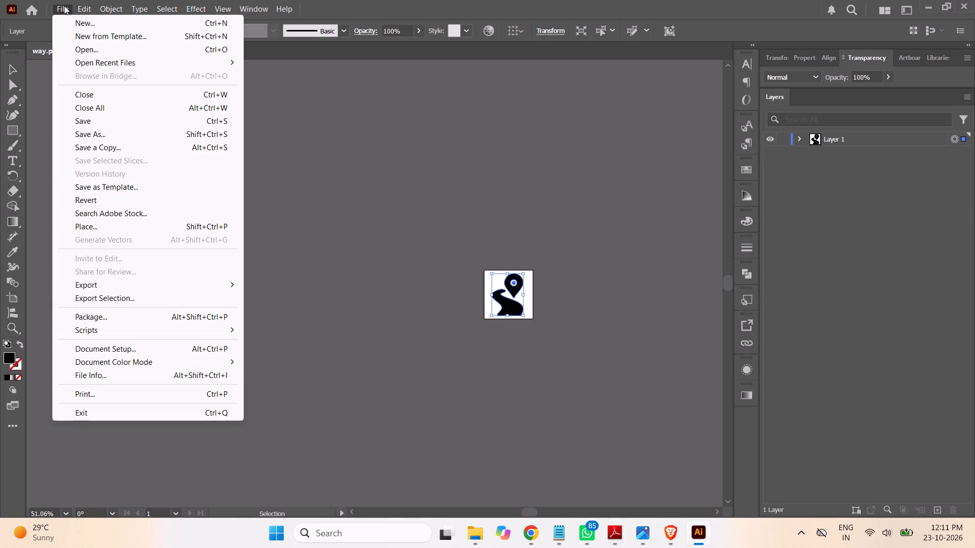
pyautogui.click(118, 149)
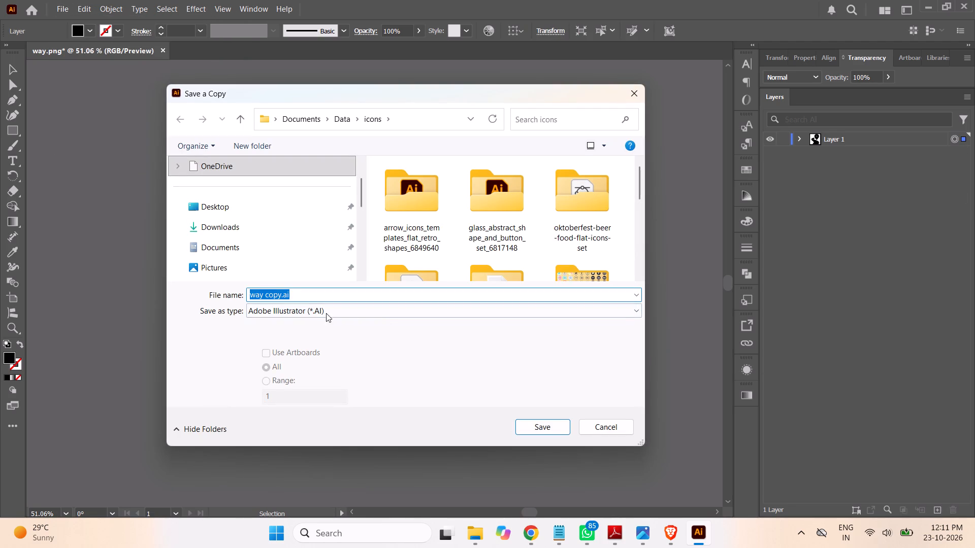
pyautogui.click(351, 310)
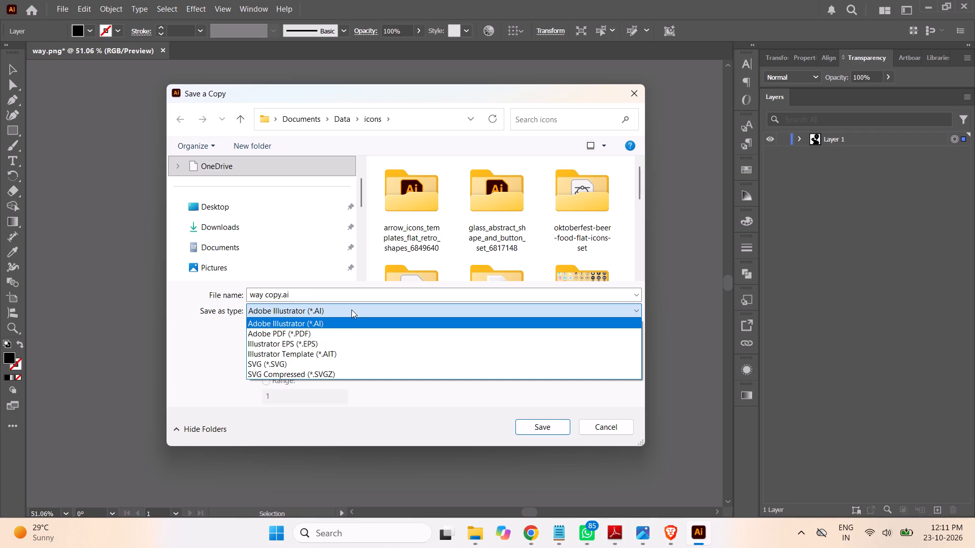
pyautogui.click(324, 344)
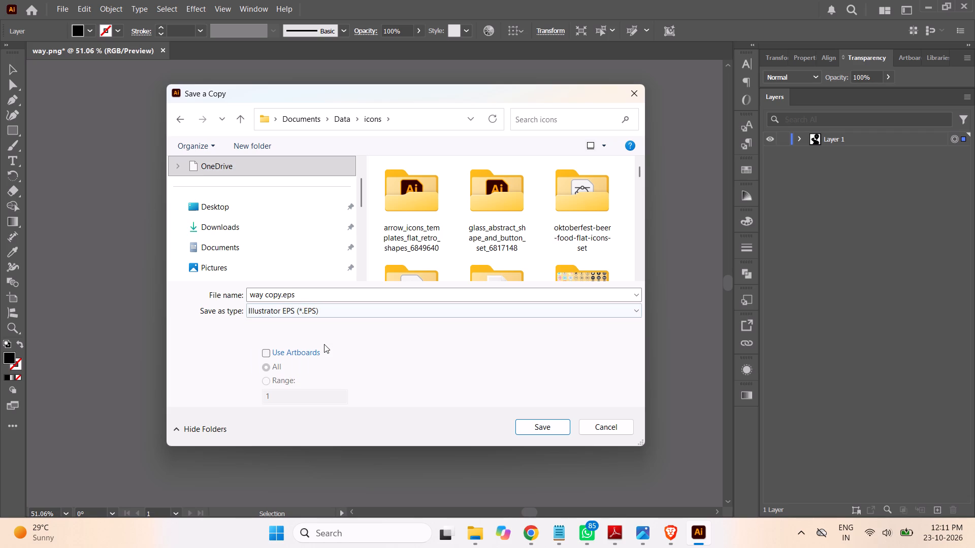
pyautogui.click(535, 427)
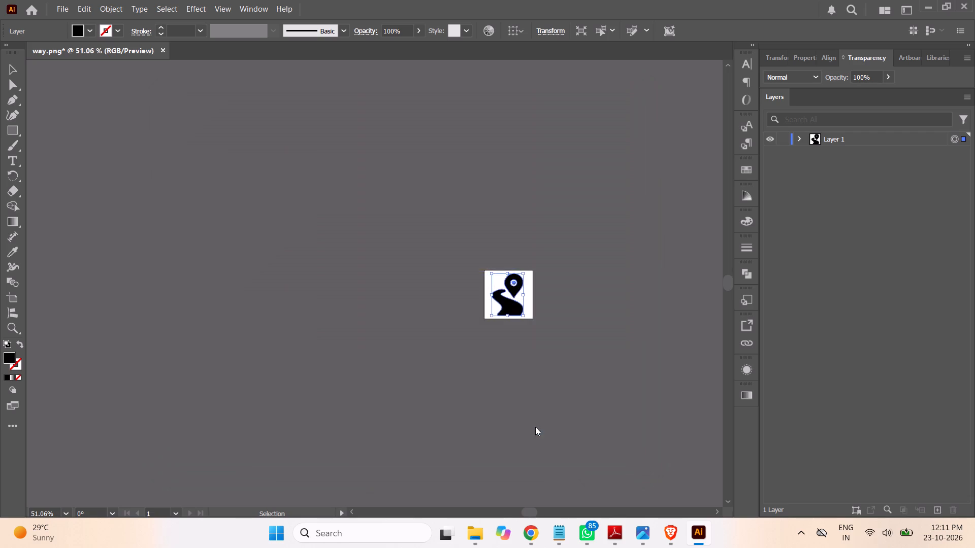
pyautogui.click(544, 442)
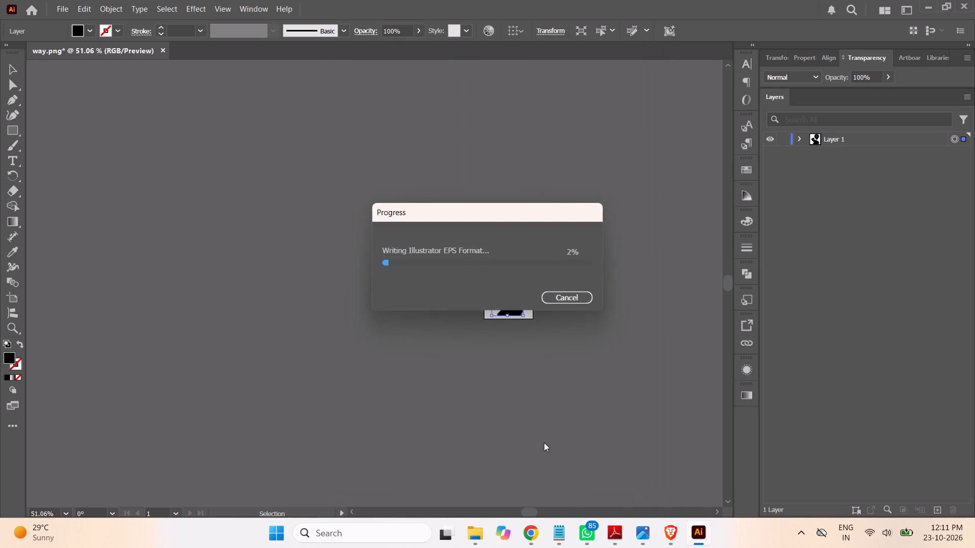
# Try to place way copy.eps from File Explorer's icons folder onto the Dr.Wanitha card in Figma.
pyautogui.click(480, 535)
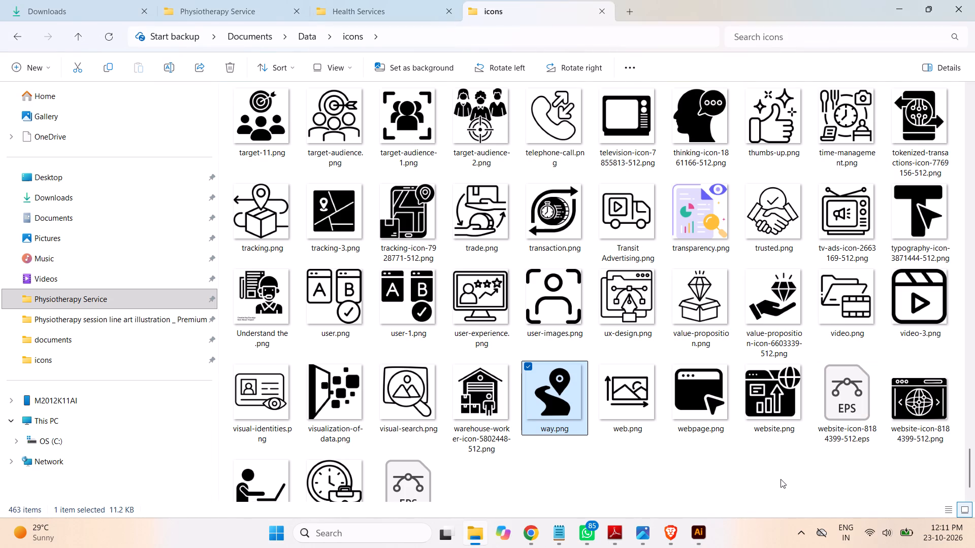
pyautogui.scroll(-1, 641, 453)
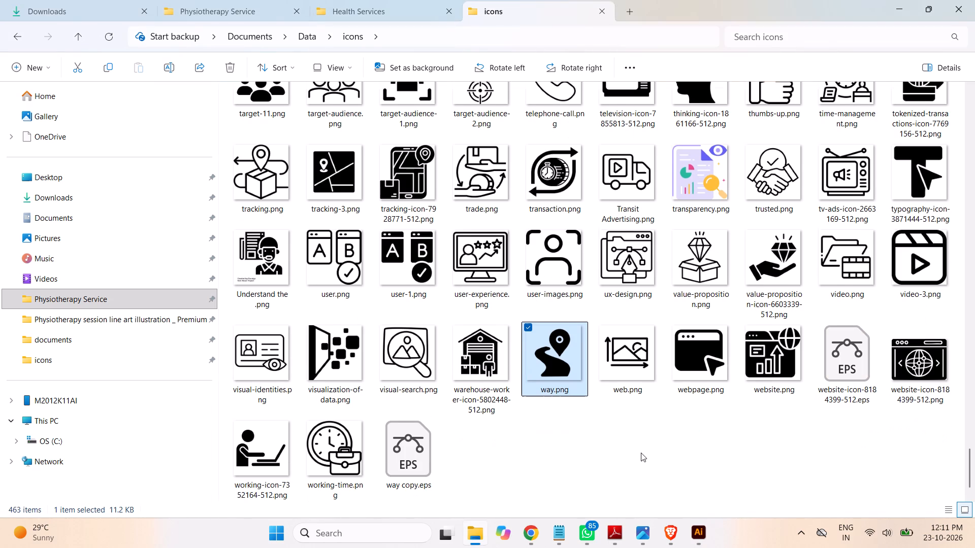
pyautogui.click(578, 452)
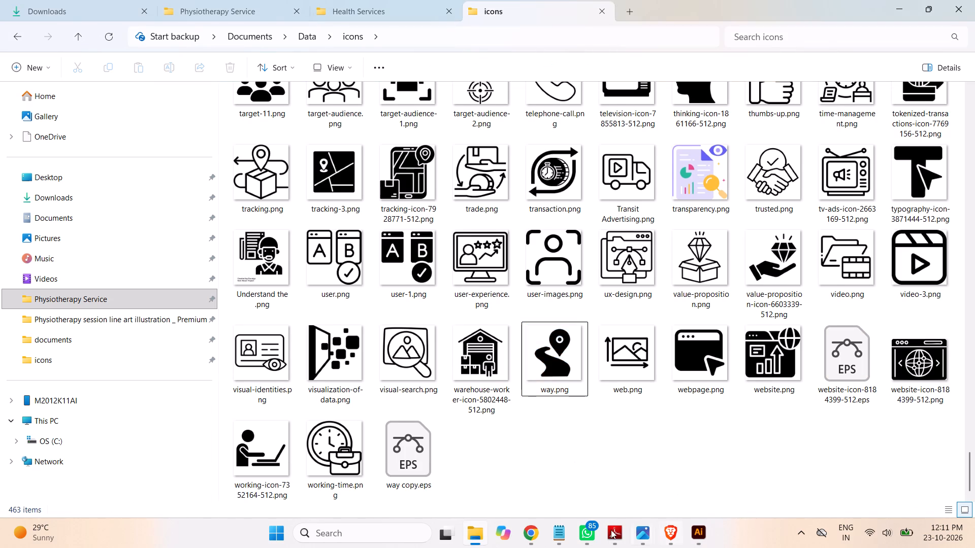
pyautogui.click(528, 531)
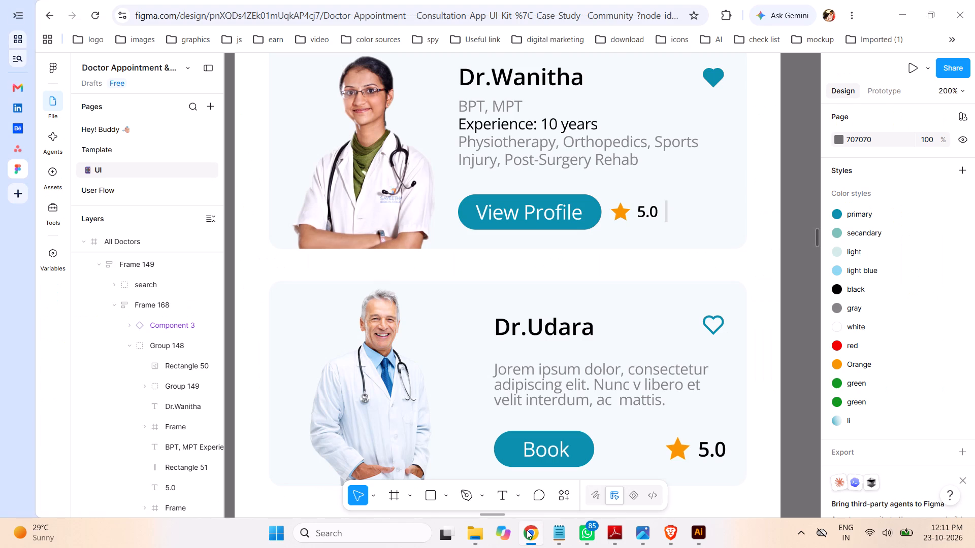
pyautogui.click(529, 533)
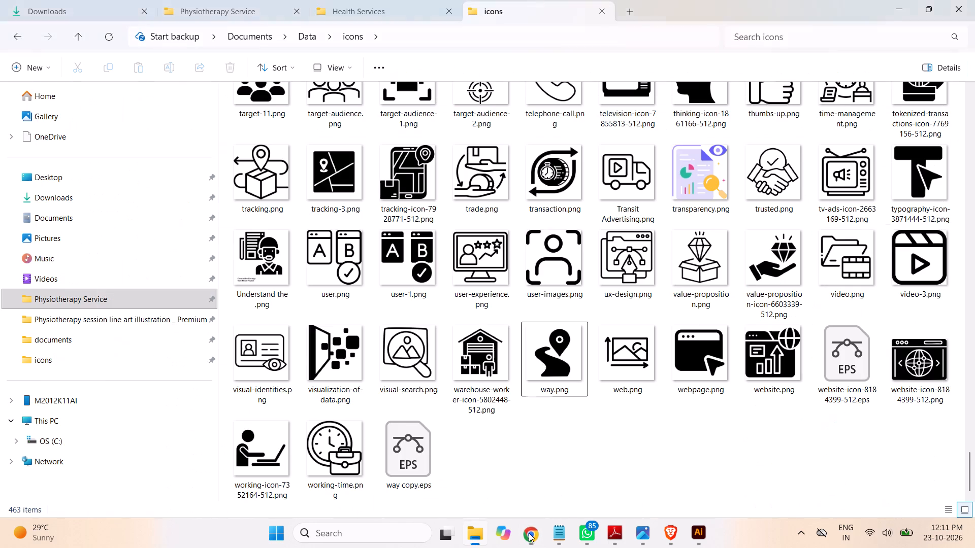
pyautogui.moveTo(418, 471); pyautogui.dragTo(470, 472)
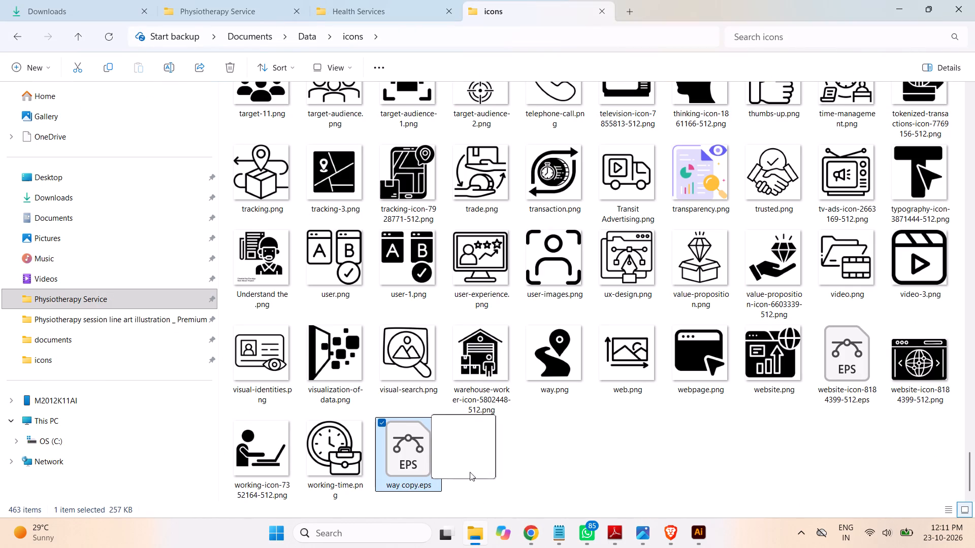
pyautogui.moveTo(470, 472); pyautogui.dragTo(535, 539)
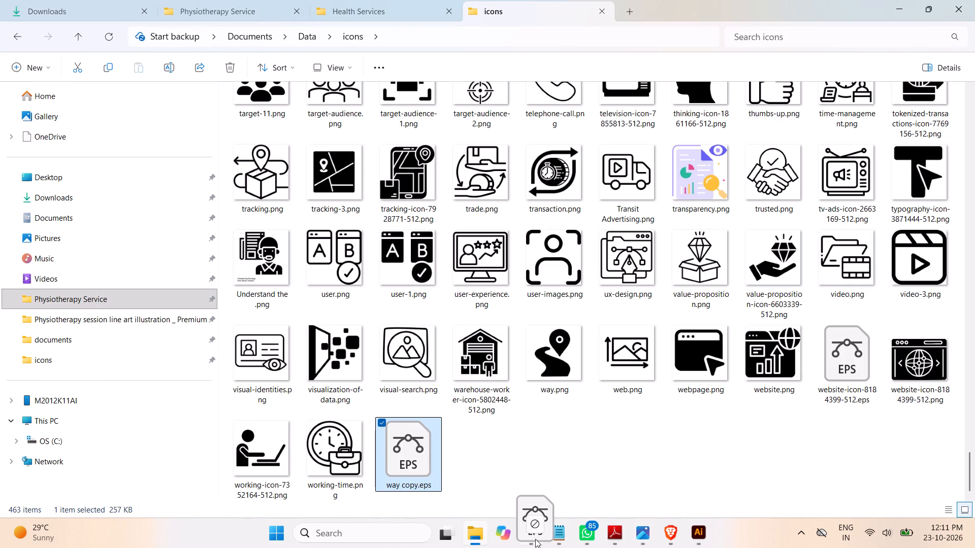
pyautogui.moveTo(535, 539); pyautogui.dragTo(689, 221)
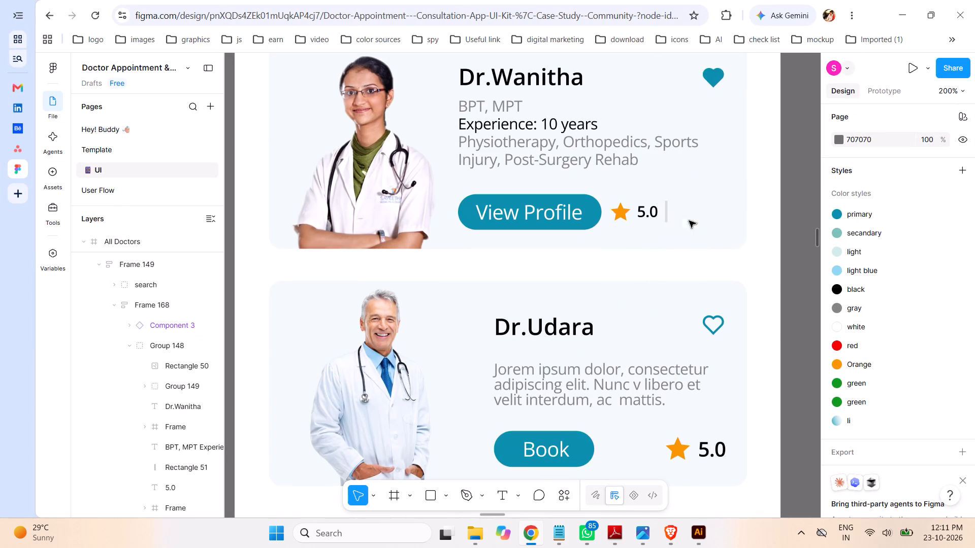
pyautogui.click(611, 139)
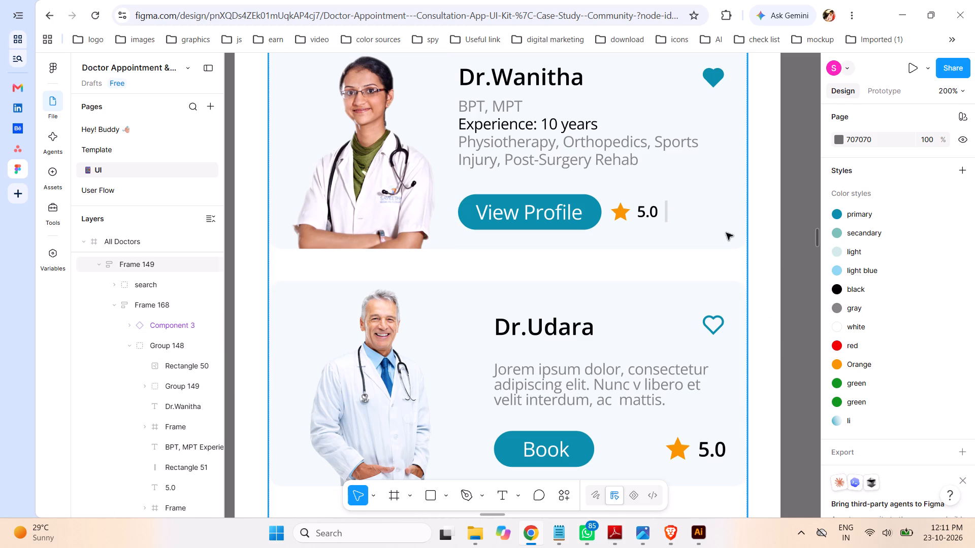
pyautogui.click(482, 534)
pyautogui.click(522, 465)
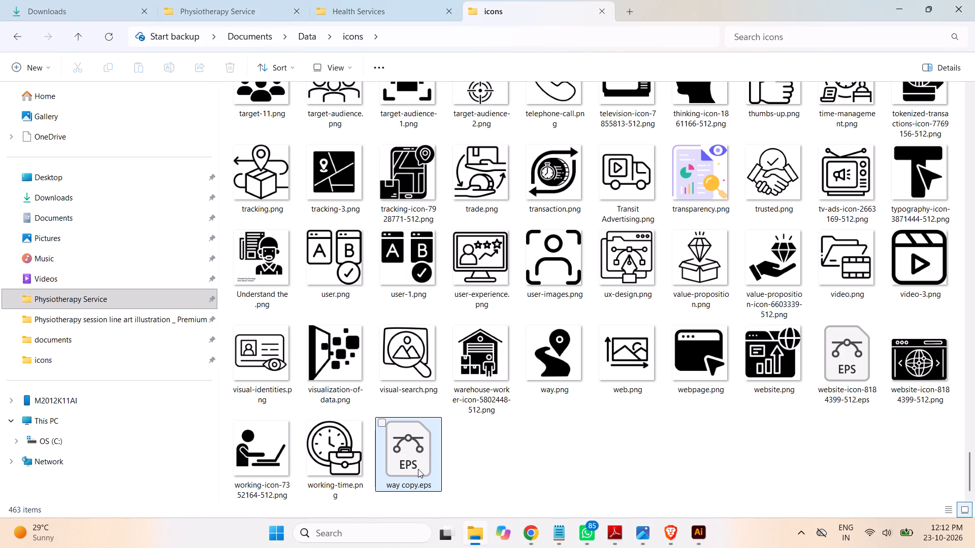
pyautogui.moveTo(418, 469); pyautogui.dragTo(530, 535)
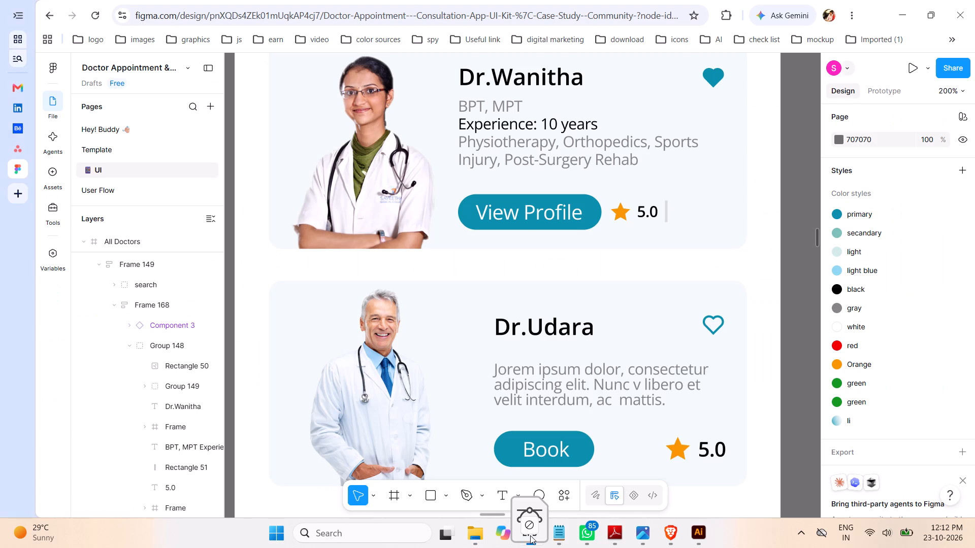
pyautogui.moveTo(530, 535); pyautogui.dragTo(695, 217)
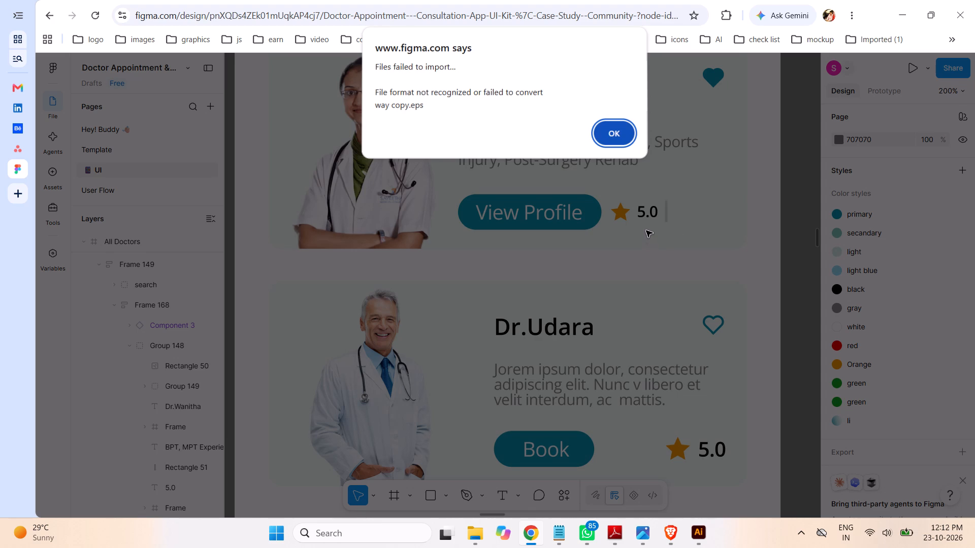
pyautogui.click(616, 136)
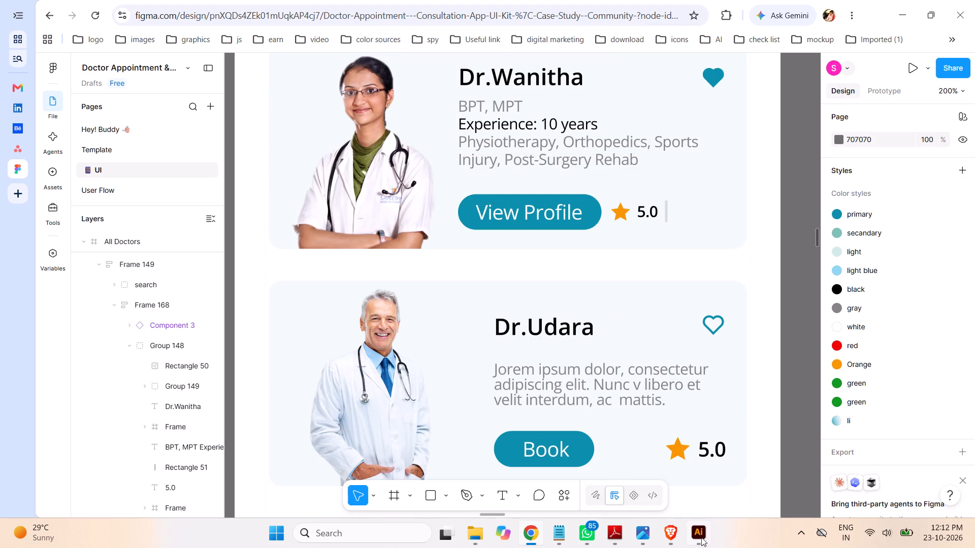
# Back in Illustrator, save a copy of the traced icon as way copy.svg in the icons folder, using the SVG 1.1 profile.
pyautogui.click(703, 540)
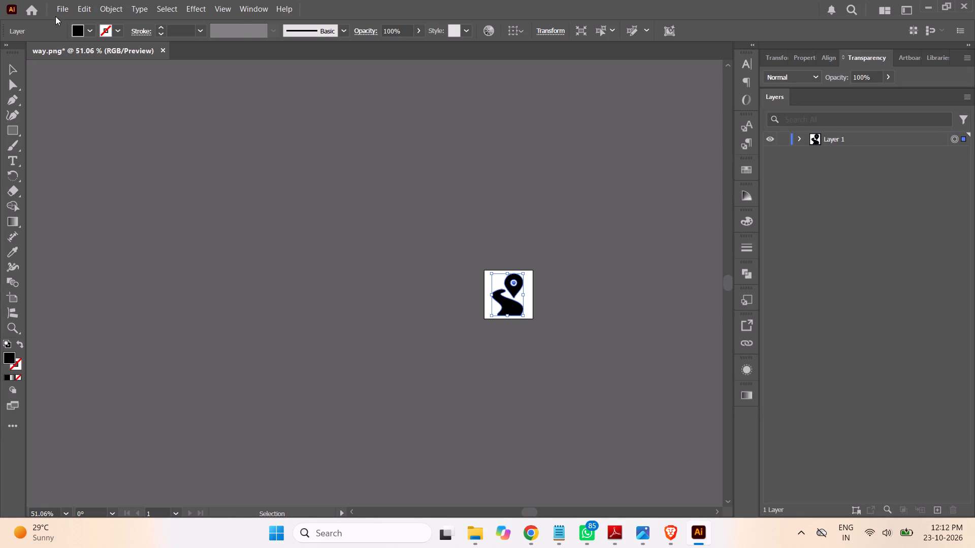
pyautogui.click(57, 9)
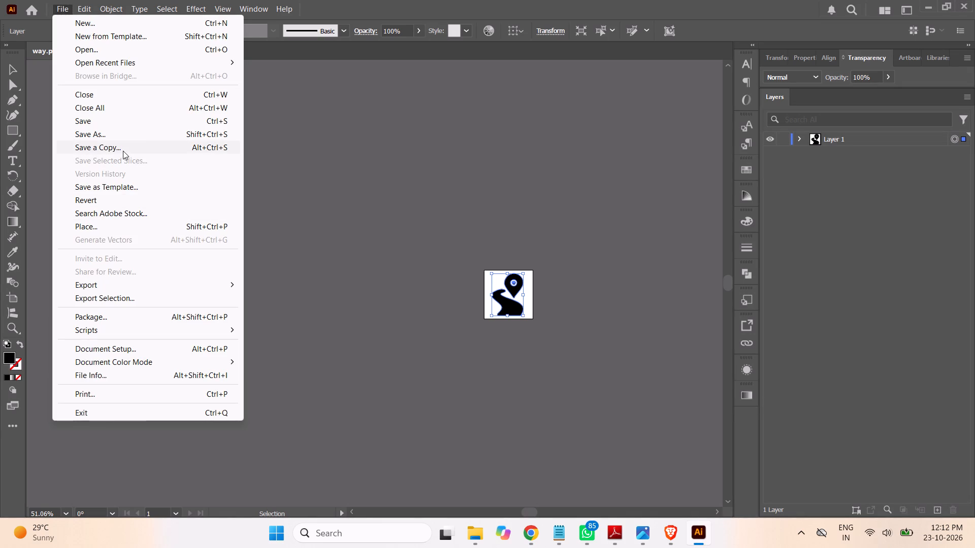
pyautogui.click(123, 151)
pyautogui.click(356, 312)
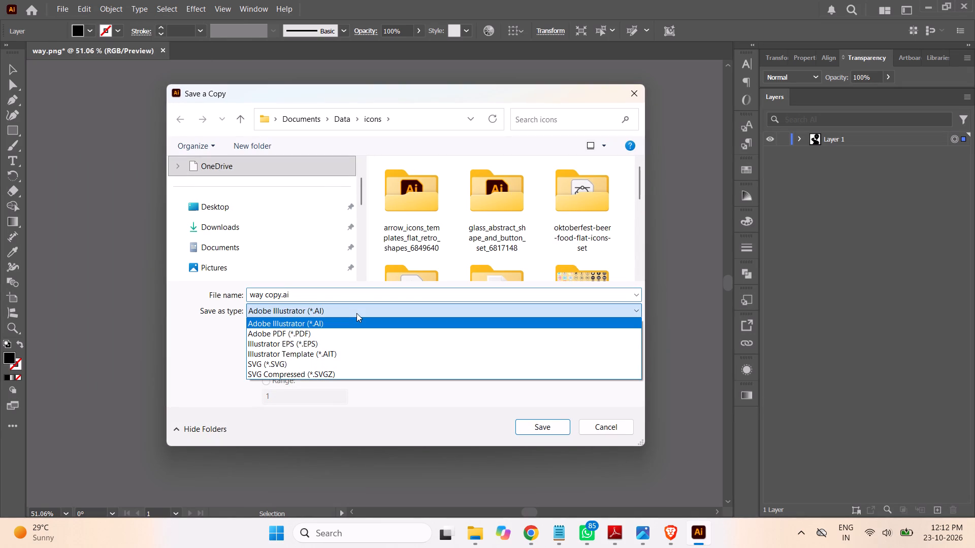
pyautogui.click(308, 364)
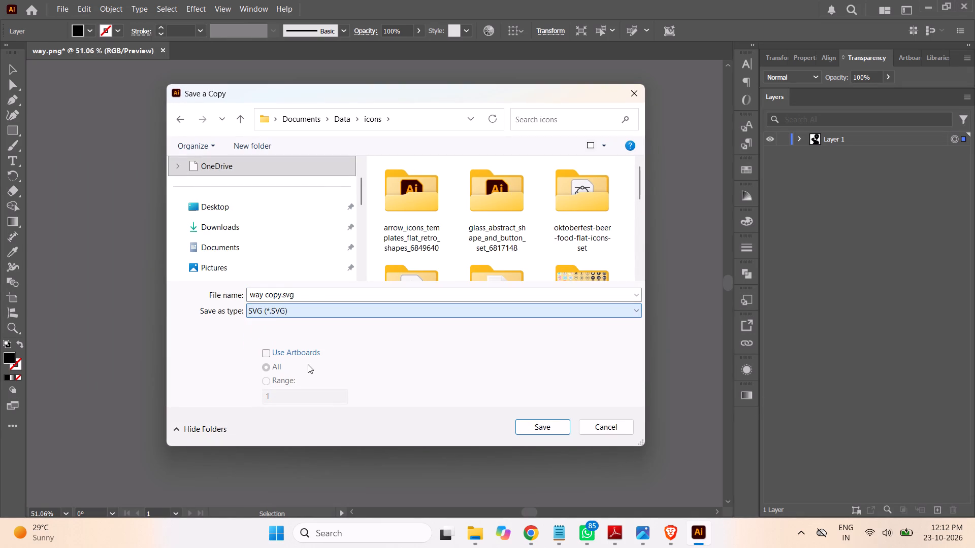
pyautogui.click(545, 429)
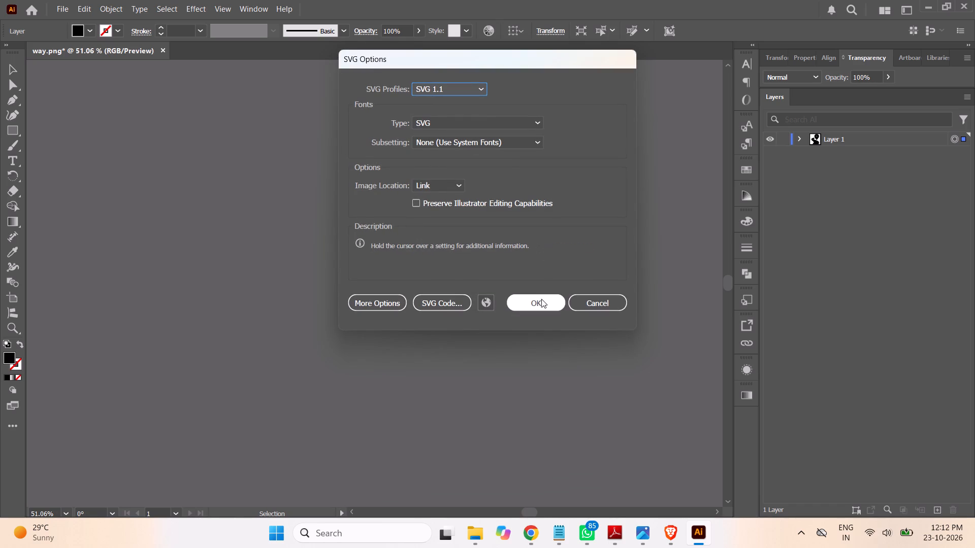
pyautogui.click(538, 301)
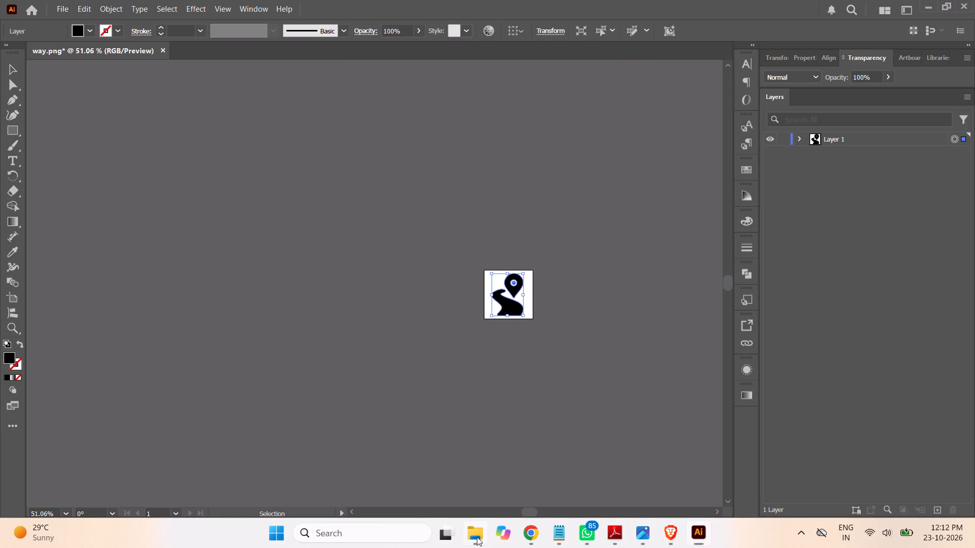
# Place way copy.svg from File Explorer's icons folder into the Figma All Doctors screen, below the Dr.Wanitha card.
pyautogui.click(477, 537)
pyautogui.click(580, 450)
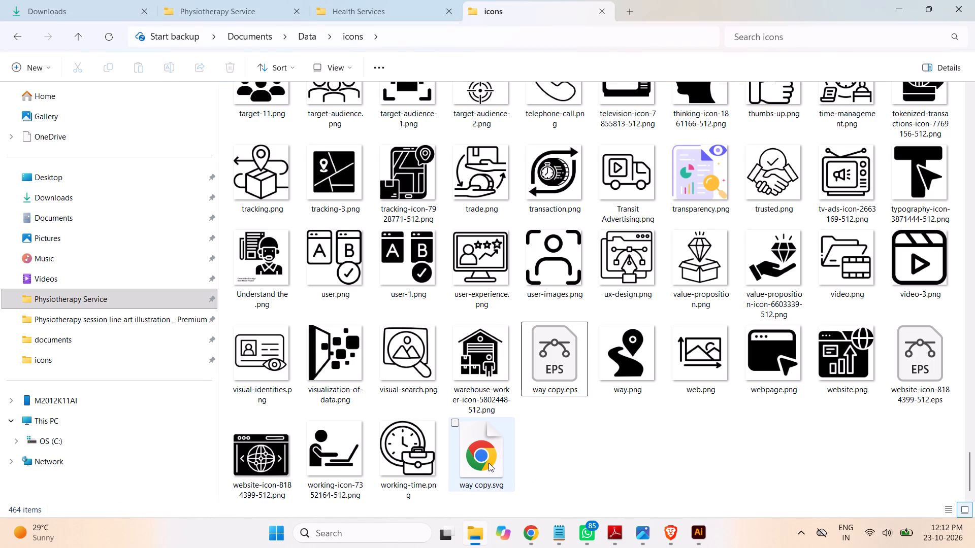
pyautogui.moveTo(488, 462); pyautogui.dragTo(541, 539)
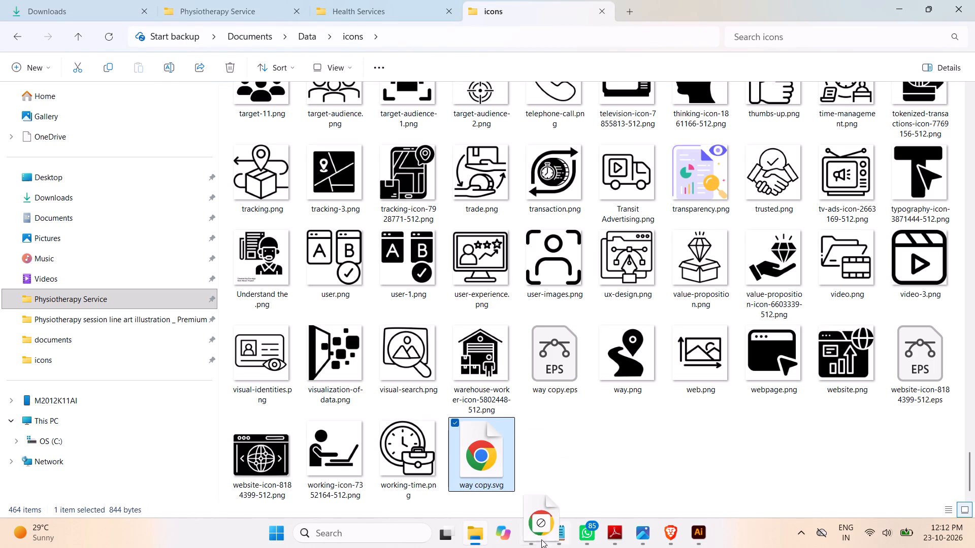
pyautogui.moveTo(541, 539); pyautogui.dragTo(700, 231)
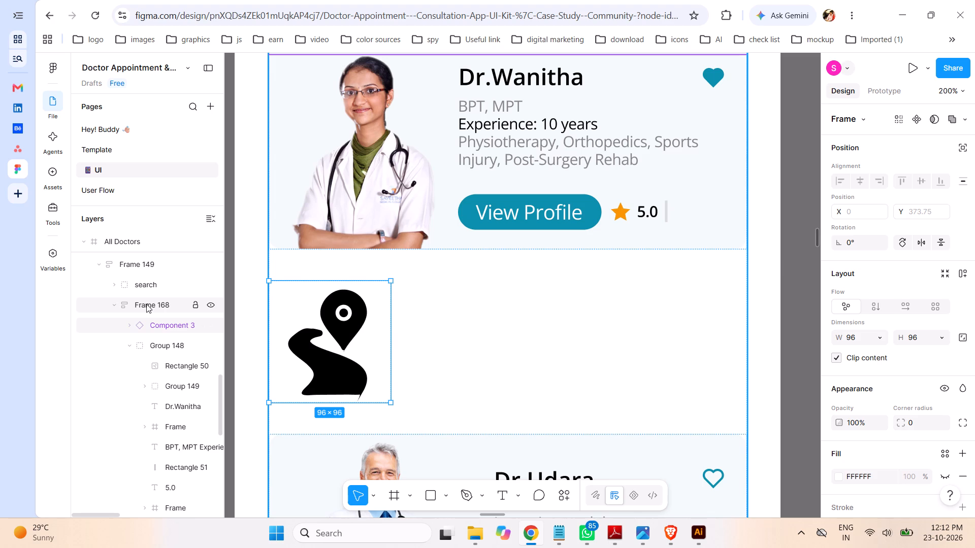
# Look through the All Doctors screen's Frame 168 layers for the placed way copy icon below the Dr.Wanitha card.
pyautogui.moveTo(146, 304); pyautogui.dragTo(176, 355)
pyautogui.scroll(2, 148, 328)
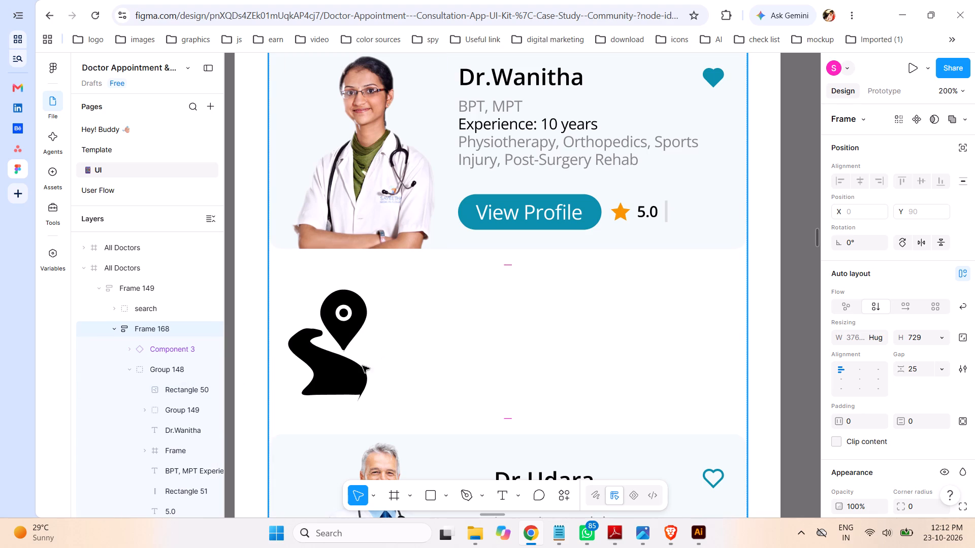
pyautogui.click(327, 374)
pyautogui.click(796, 325)
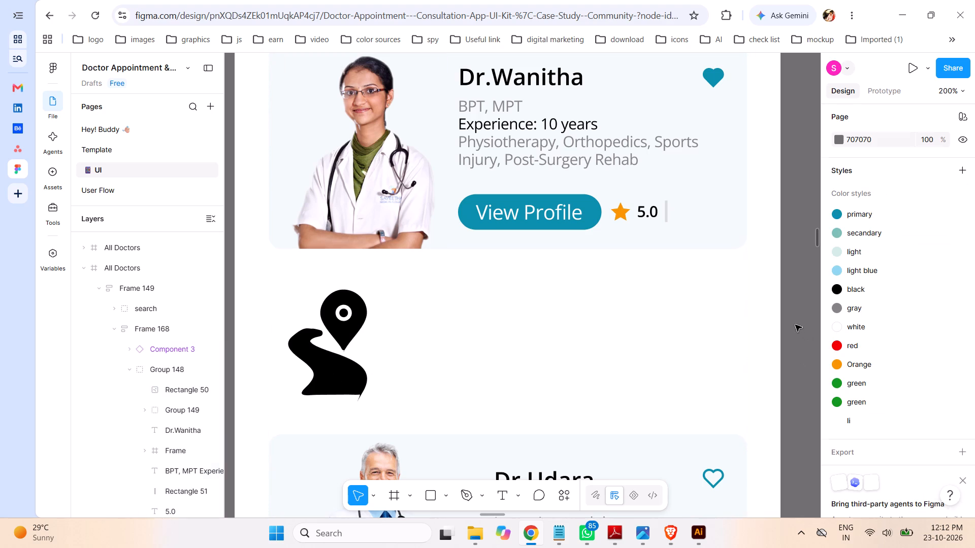
pyautogui.click(344, 376)
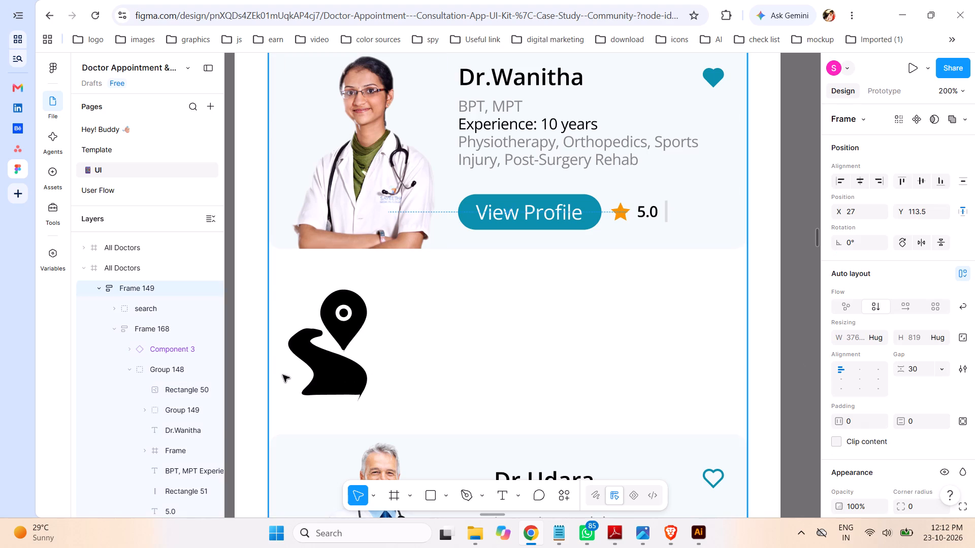
pyautogui.click(143, 328)
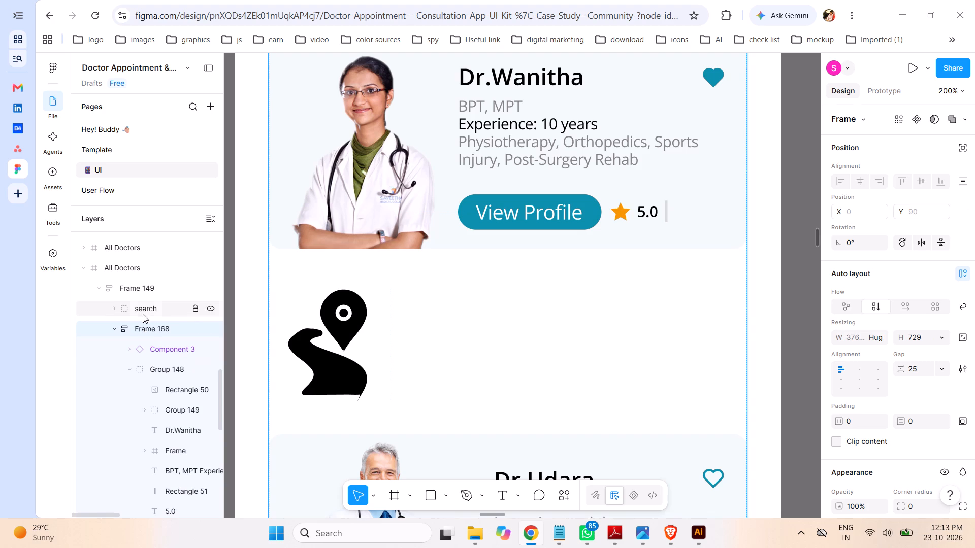
pyautogui.click(144, 309)
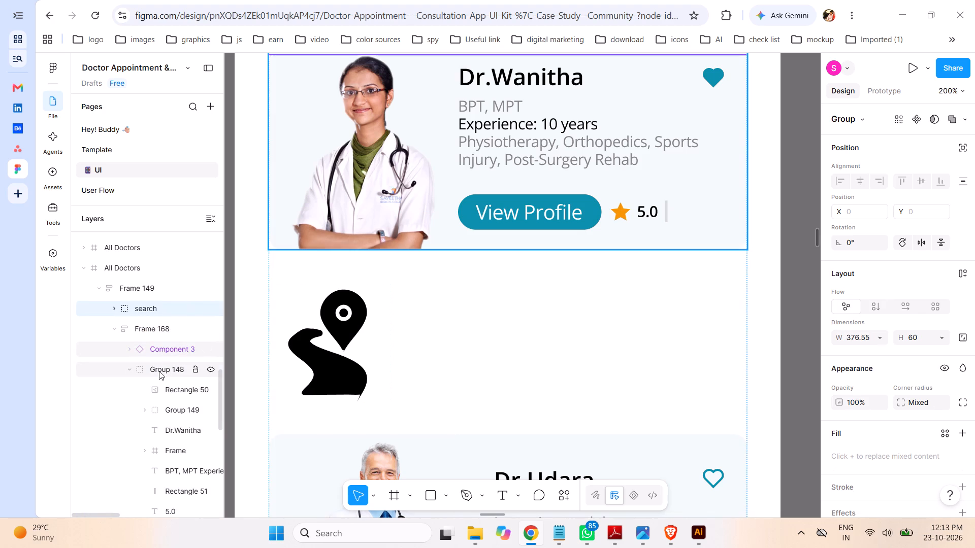
pyautogui.click(173, 389)
pyautogui.click(173, 411)
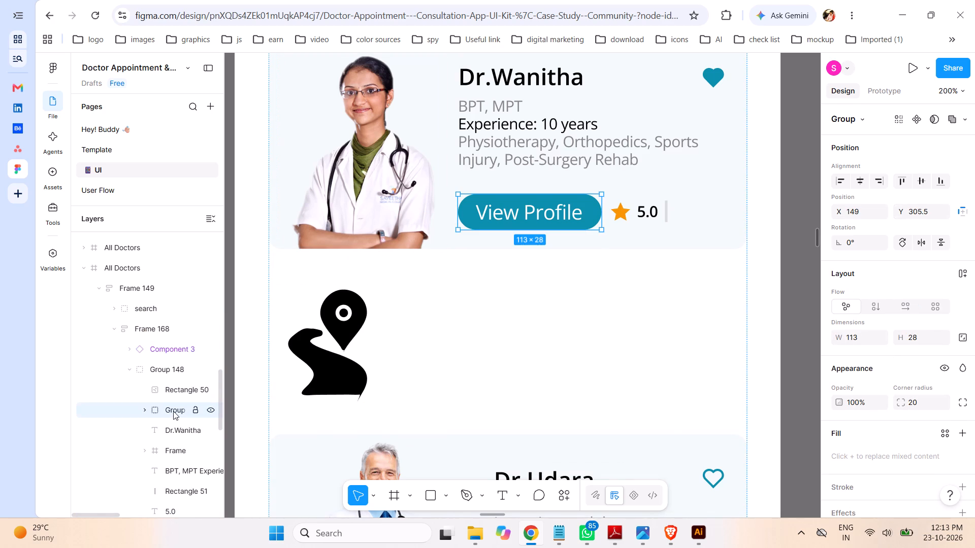
pyautogui.scroll(-1, 172, 409)
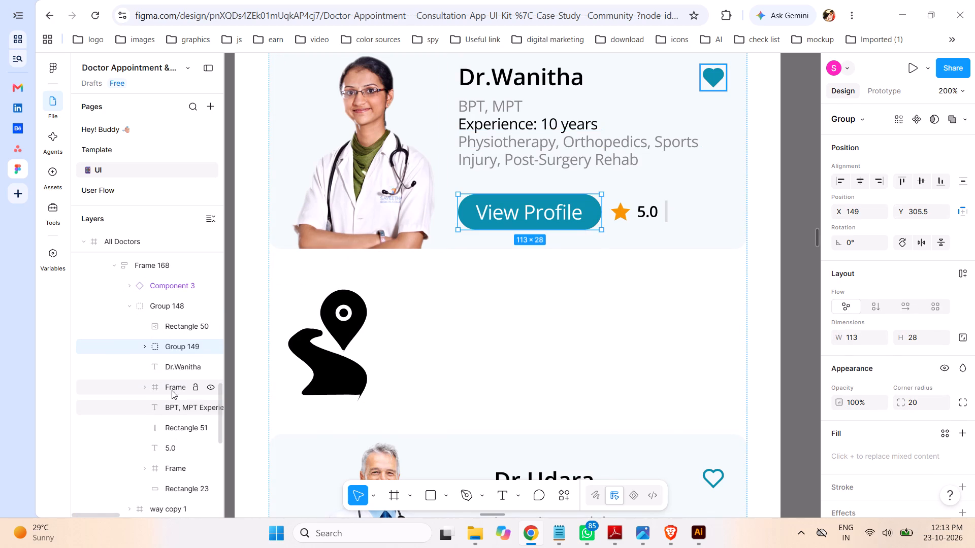
# Move the way copy 1 frame into the Dr.Wanitha card's Group 148, beside the divider after the 5.0 rating, and scale it to 19 × 19.
pyautogui.click(172, 384)
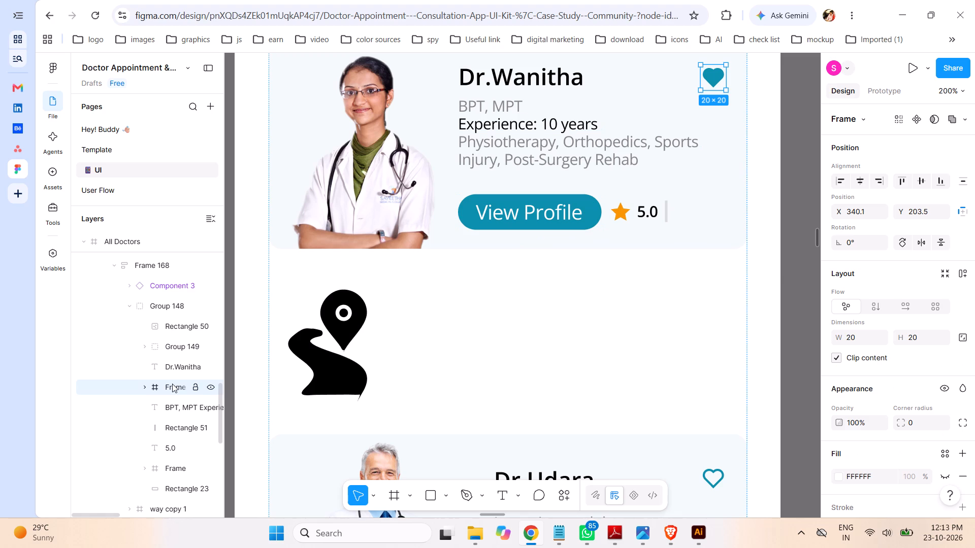
pyautogui.click(171, 468)
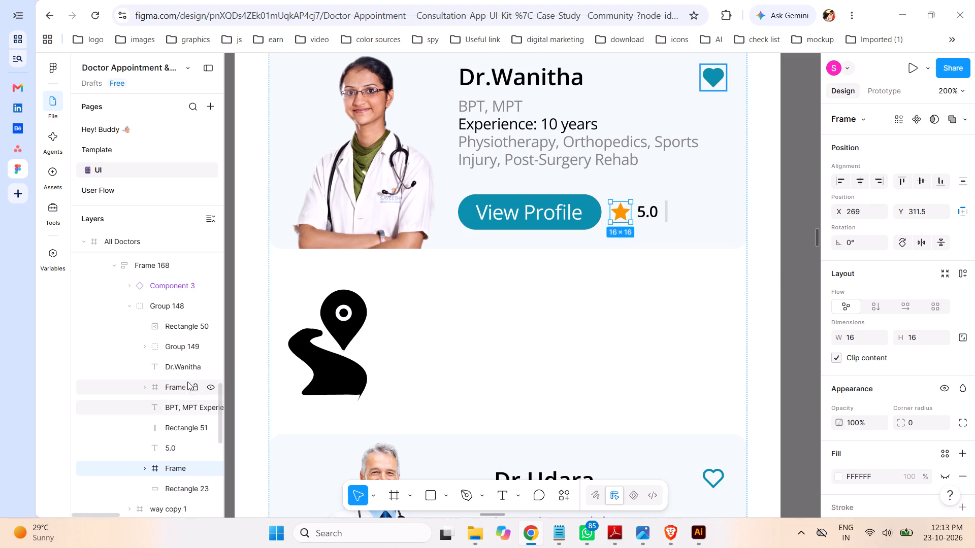
pyautogui.scroll(-1, 186, 381)
pyautogui.scroll(2, 174, 389)
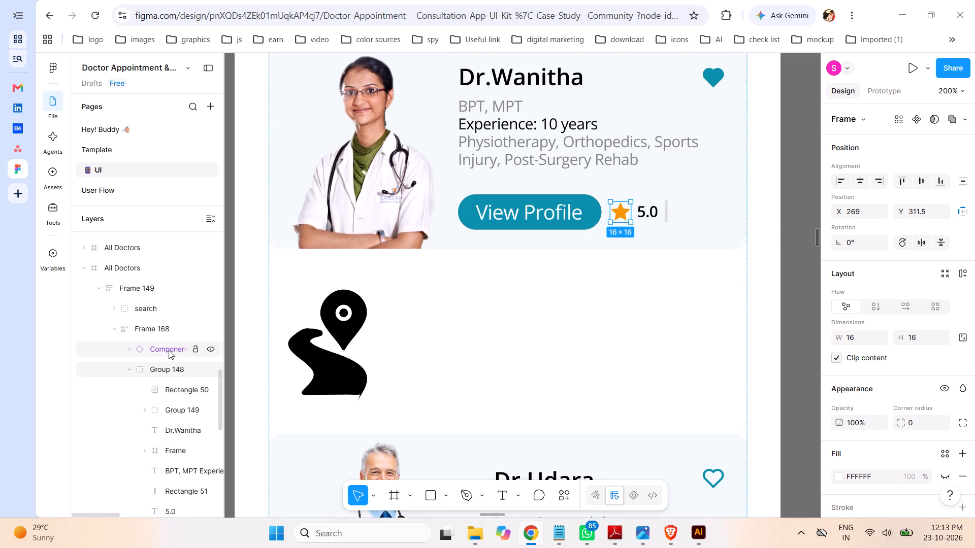
pyautogui.click(141, 286)
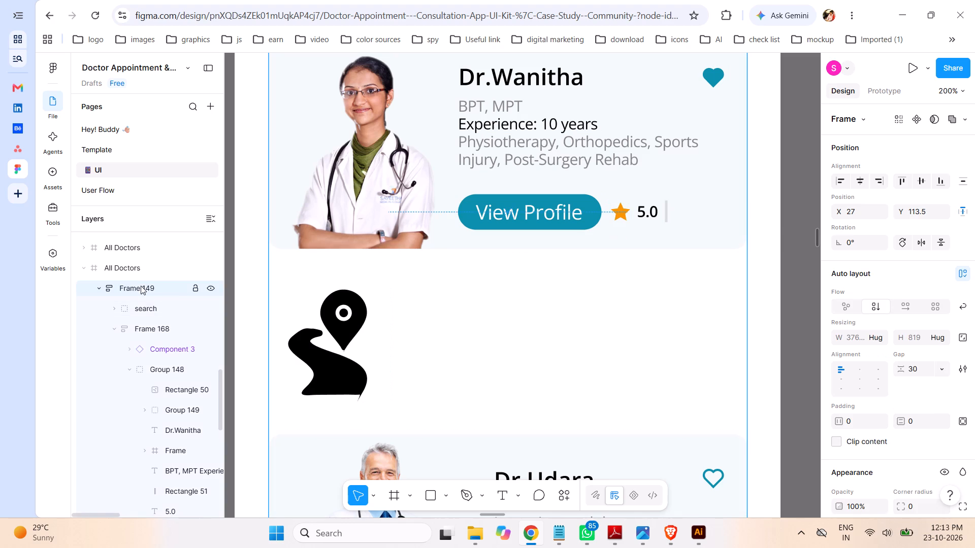
pyautogui.click(143, 305)
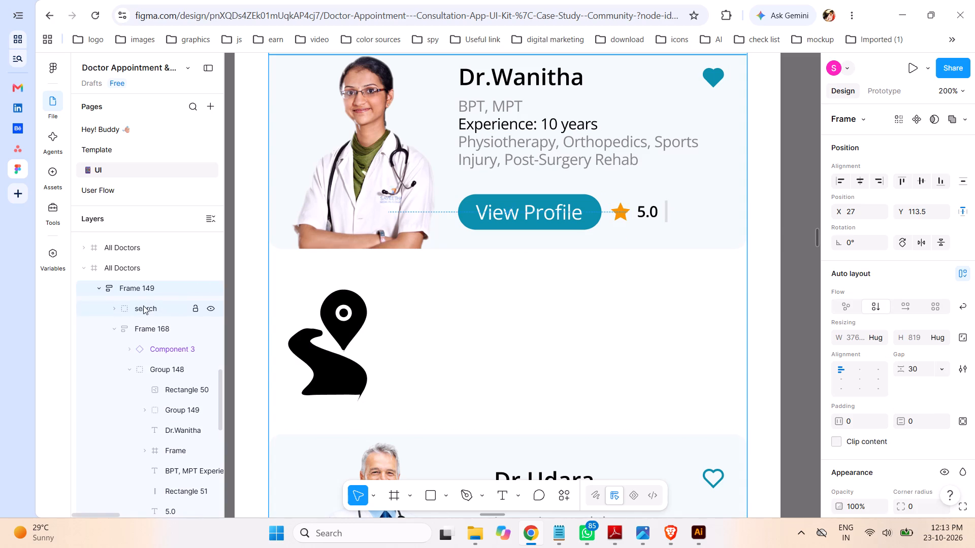
pyautogui.click(151, 331)
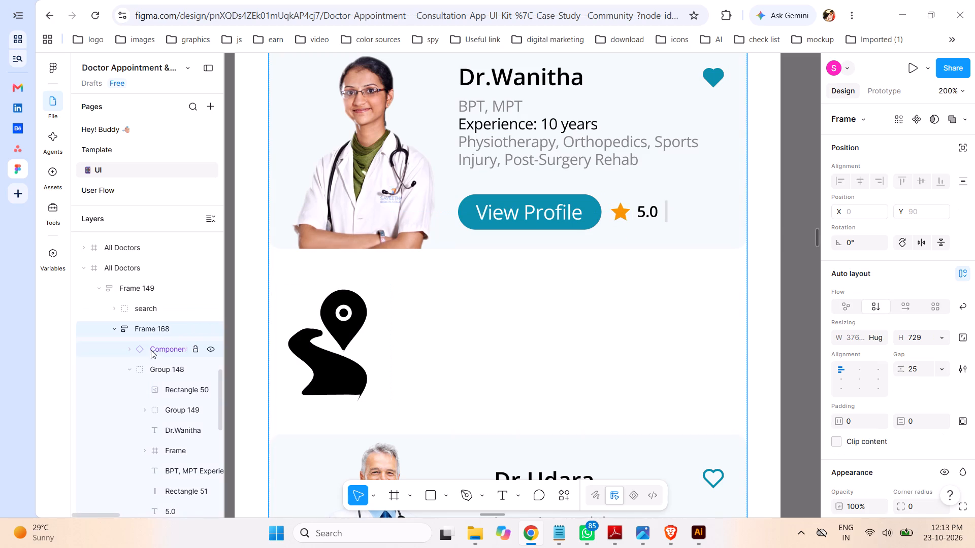
pyautogui.click(161, 349)
pyautogui.click(158, 369)
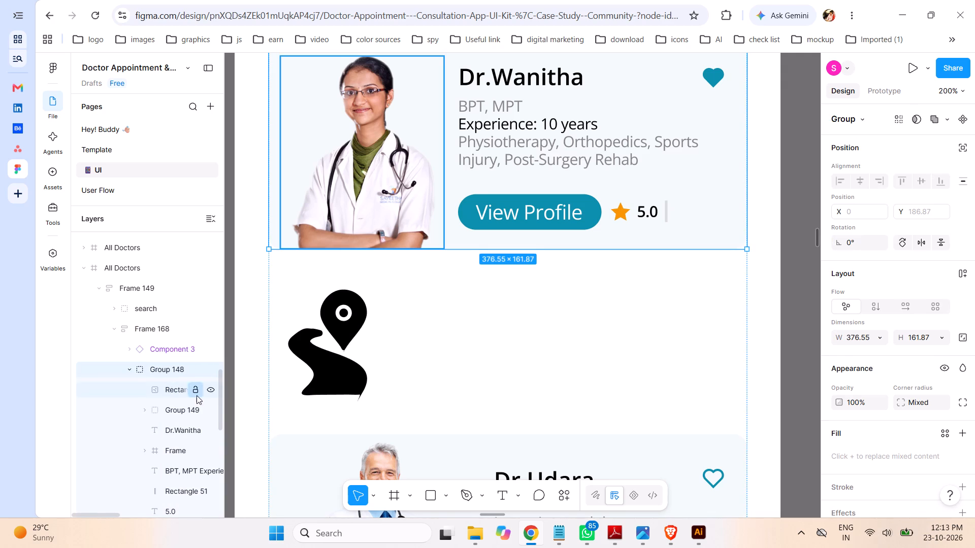
pyautogui.moveTo(221, 403); pyautogui.dragTo(223, 419)
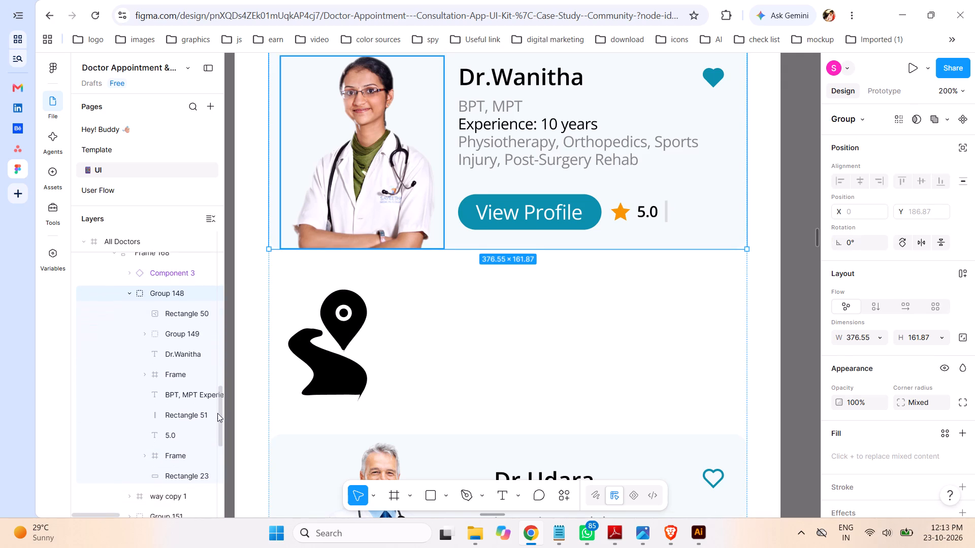
pyautogui.click(179, 313)
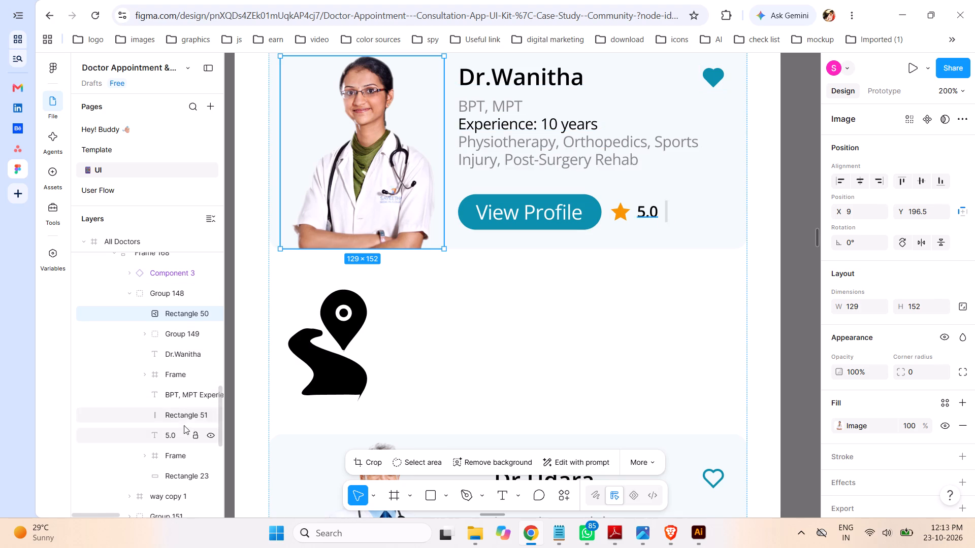
pyautogui.click(170, 373)
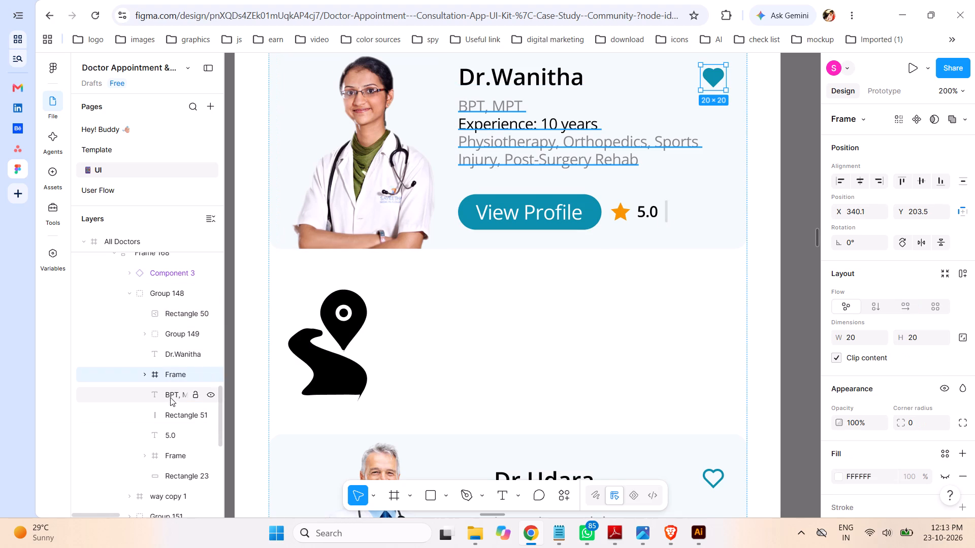
pyautogui.click(171, 456)
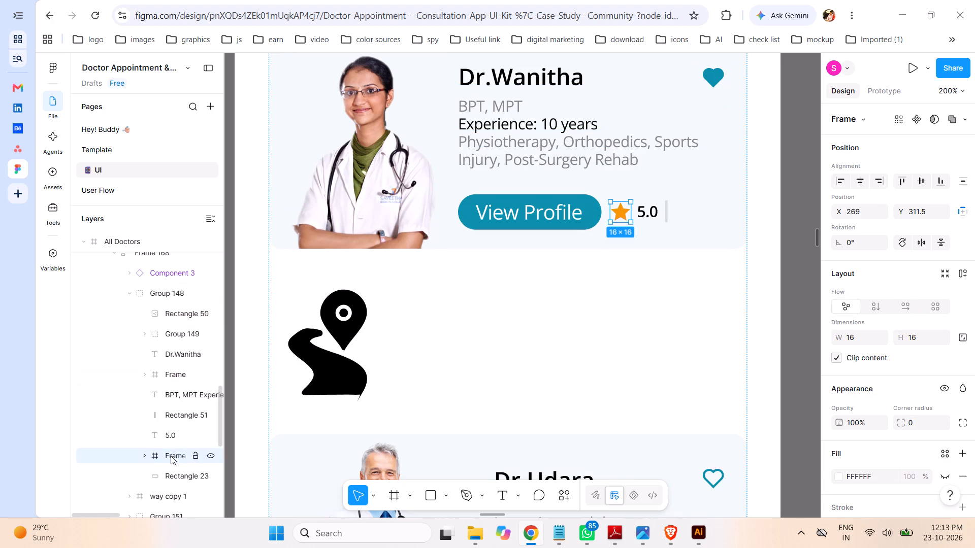
pyautogui.click(155, 495)
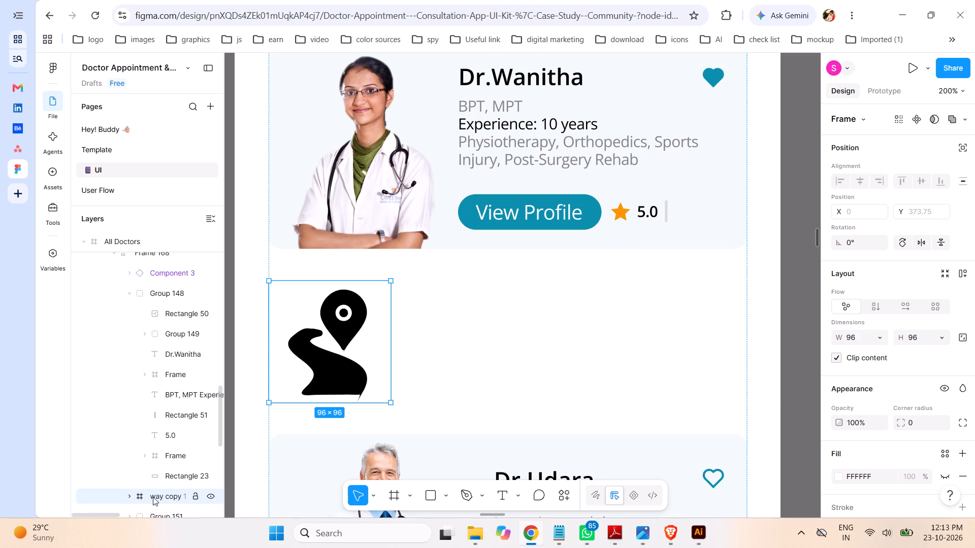
pyautogui.moveTo(158, 495); pyautogui.dragTo(162, 457)
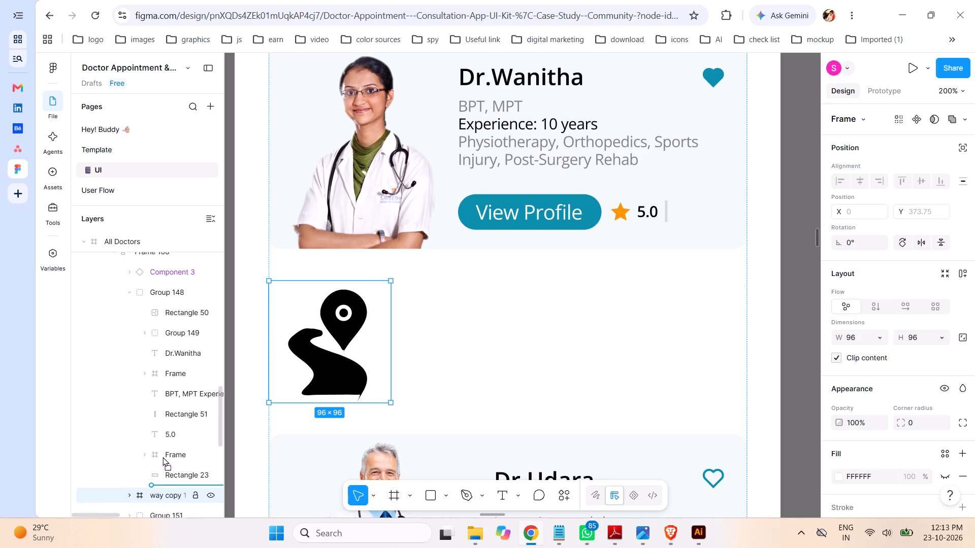
pyautogui.moveTo(162, 457); pyautogui.dragTo(169, 396)
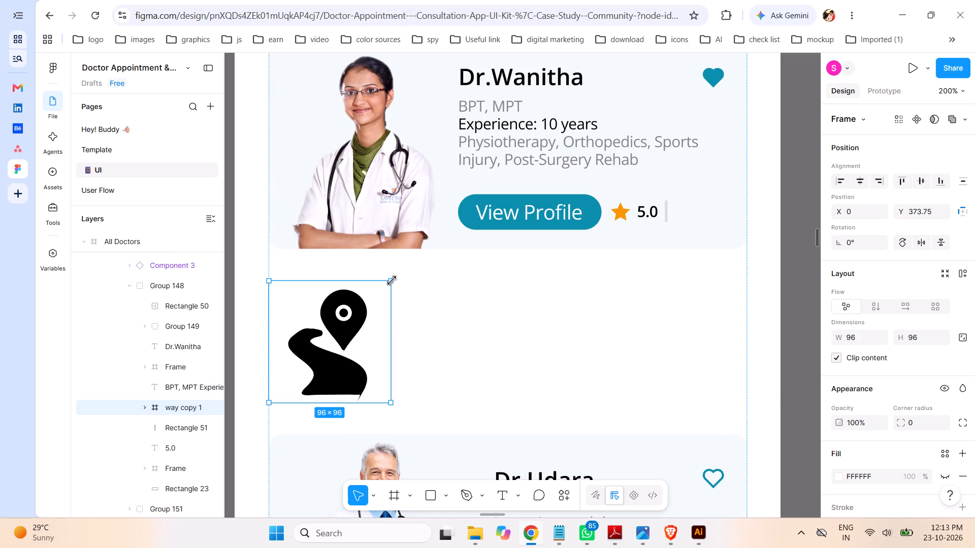
# Scale the way copy 1 icon to 19 × 19 and place it just after the divider beside Dr.Wanitha's 5.0 rating, at about X 317, Y 306.5.
pyautogui.keyDown('shift'); pyautogui.moveTo(392, 281); pyautogui.dragTo(314, 389); pyautogui.keyUp('shift')
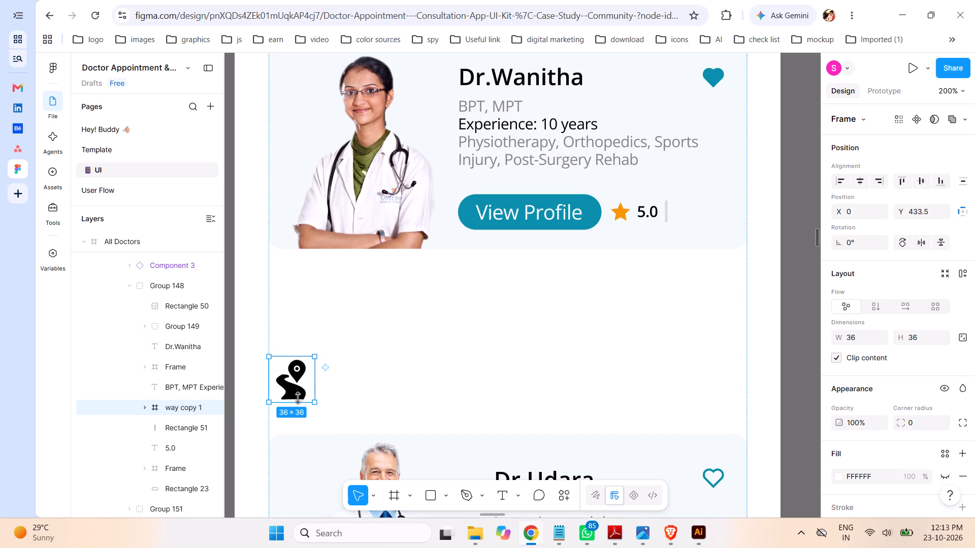
pyautogui.moveTo(299, 392); pyautogui.dragTo(711, 217)
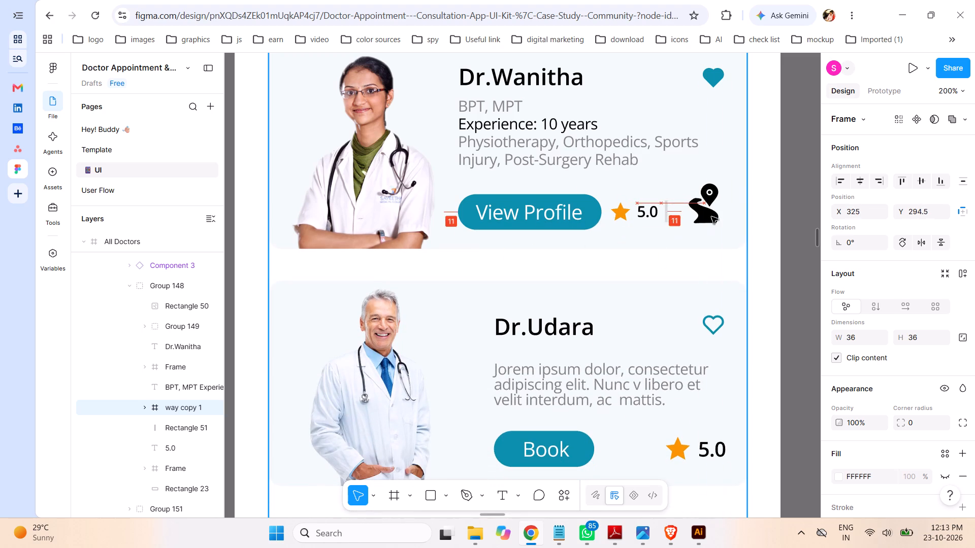
pyautogui.moveTo(711, 217); pyautogui.dragTo(697, 219)
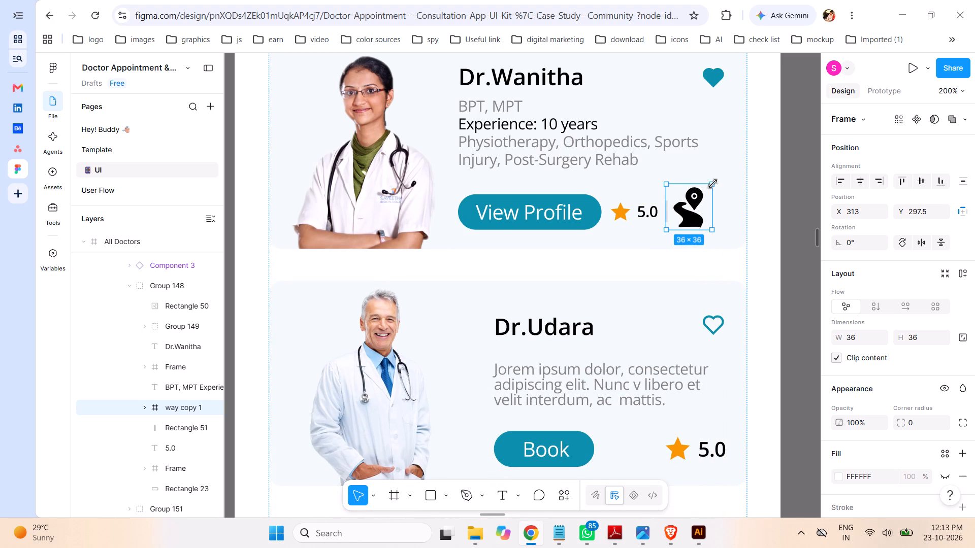
pyautogui.keyDown('shift'); pyautogui.moveTo(713, 184); pyautogui.dragTo(696, 225); pyautogui.keyUp('shift')
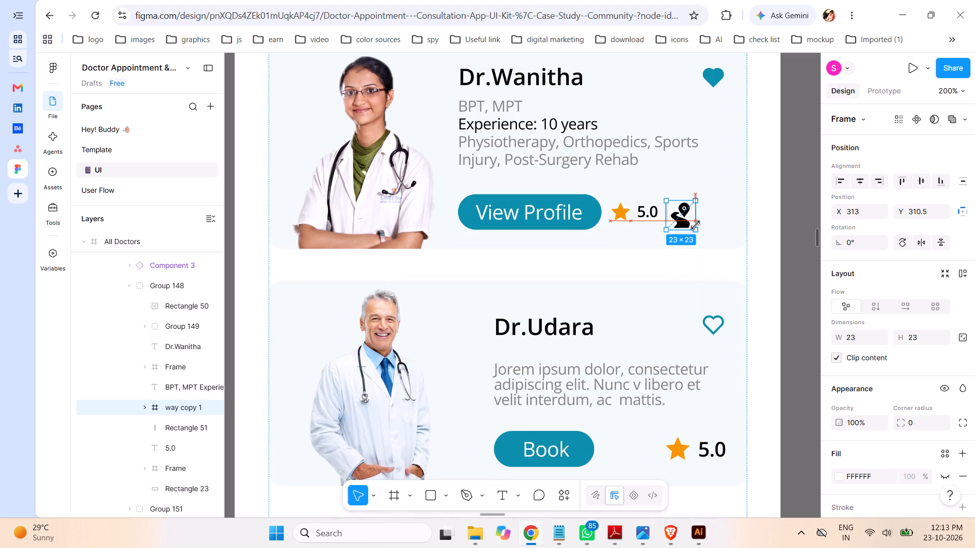
pyautogui.keyDown('shift'); pyautogui.moveTo(696, 225); pyautogui.dragTo(693, 227); pyautogui.keyUp('shift')
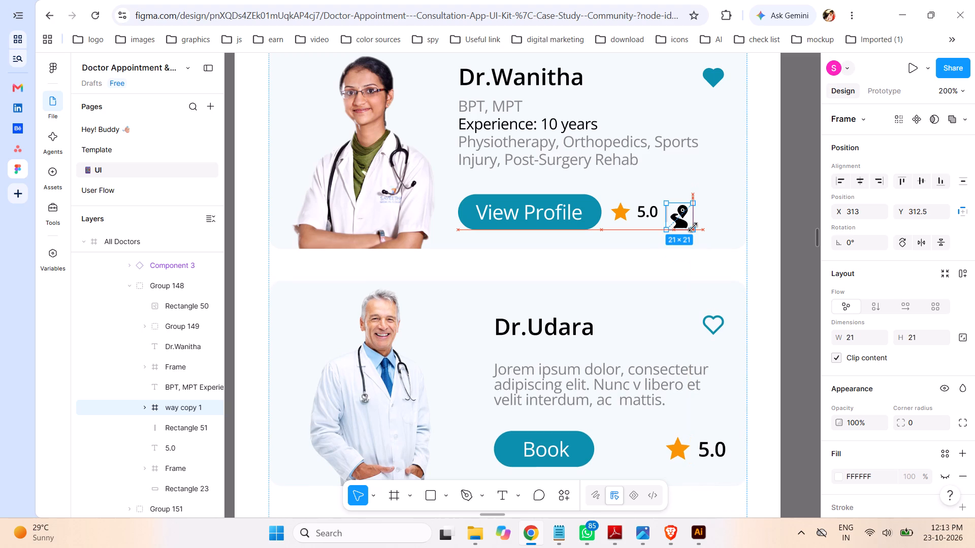
pyautogui.keyDown('shift'); pyautogui.moveTo(693, 227); pyautogui.dragTo(692, 229); pyautogui.keyUp('shift')
pyautogui.moveTo(681, 226); pyautogui.dragTo(689, 219)
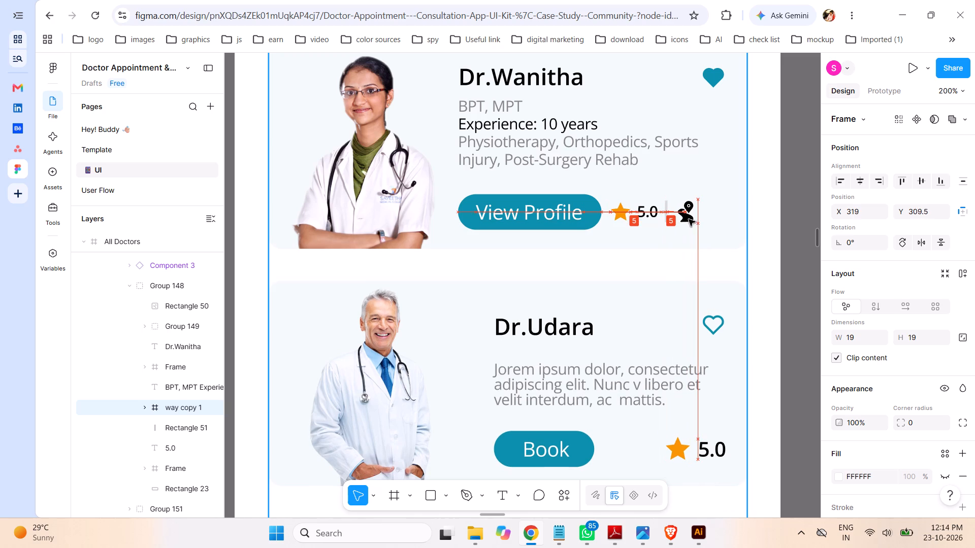
pyautogui.moveTo(689, 219); pyautogui.dragTo(686, 216)
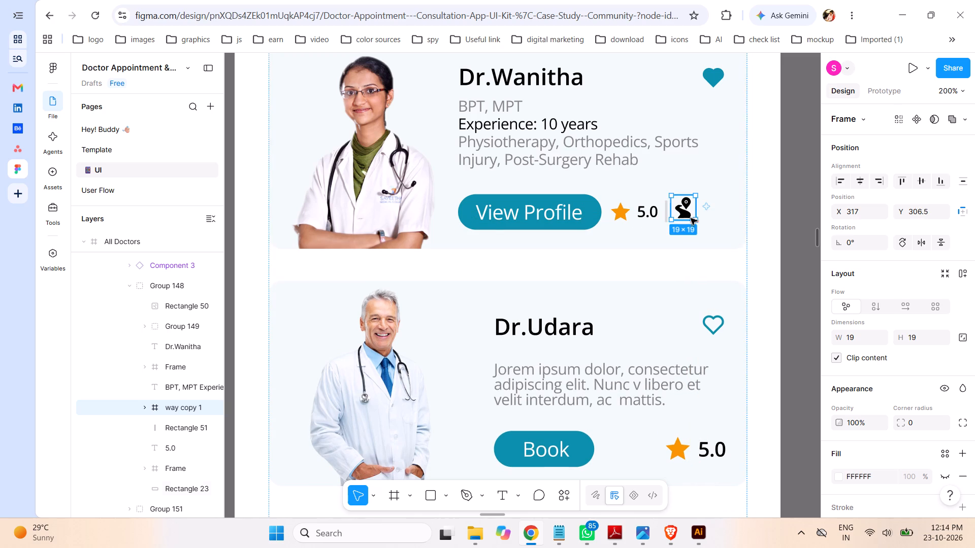
pyautogui.click(766, 248)
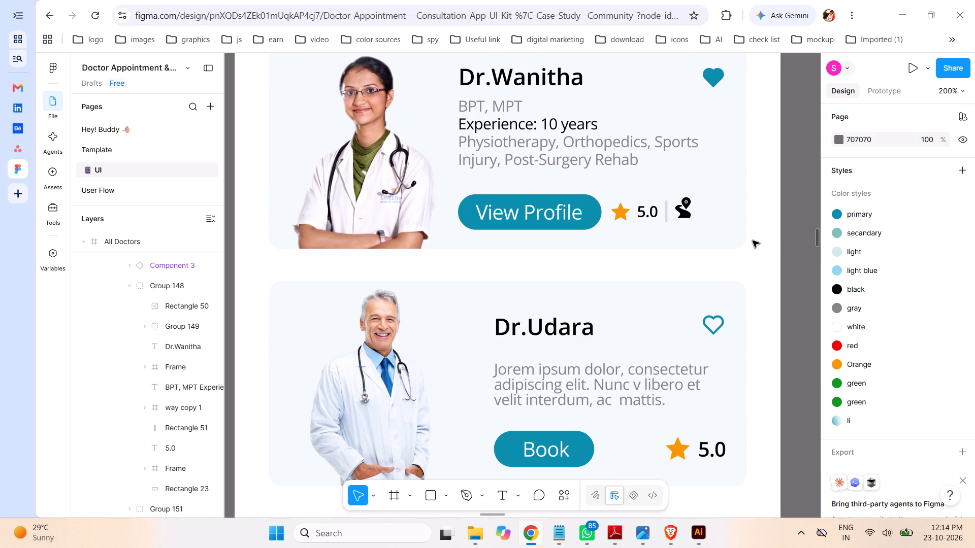
pyautogui.hotkey('ctrl', 's')
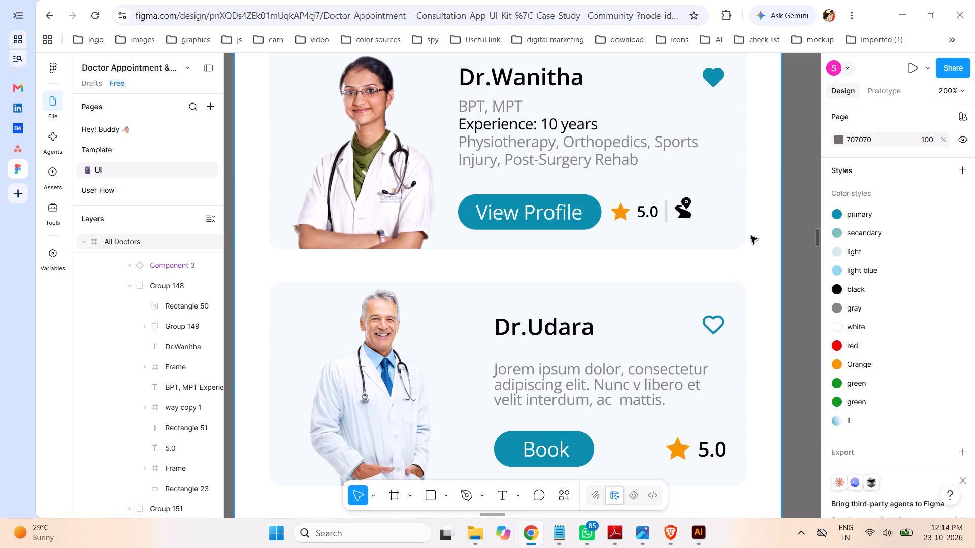
# Switch to Illustrator, where the traced way.png icon is open.
pyautogui.click(699, 536)
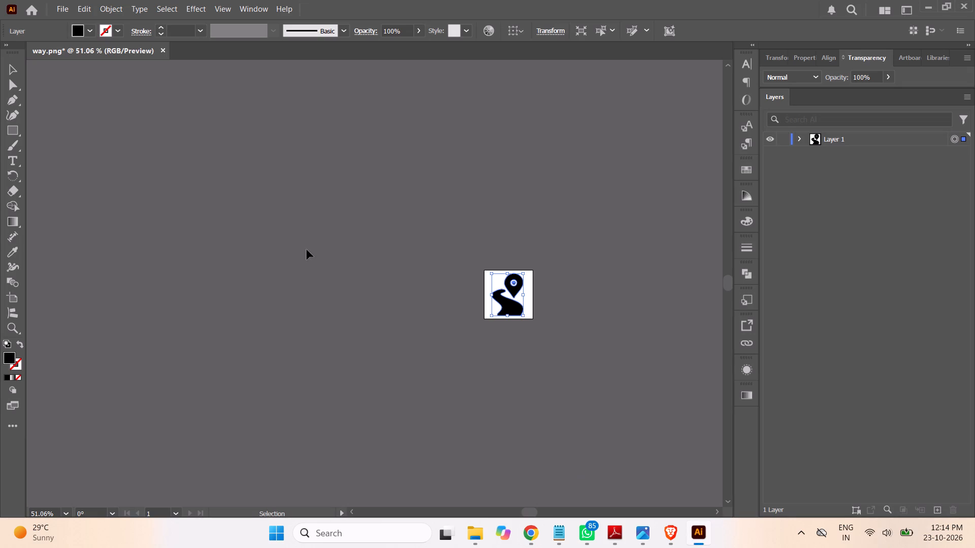
pyautogui.click(337, 151)
pyautogui.click(962, 6)
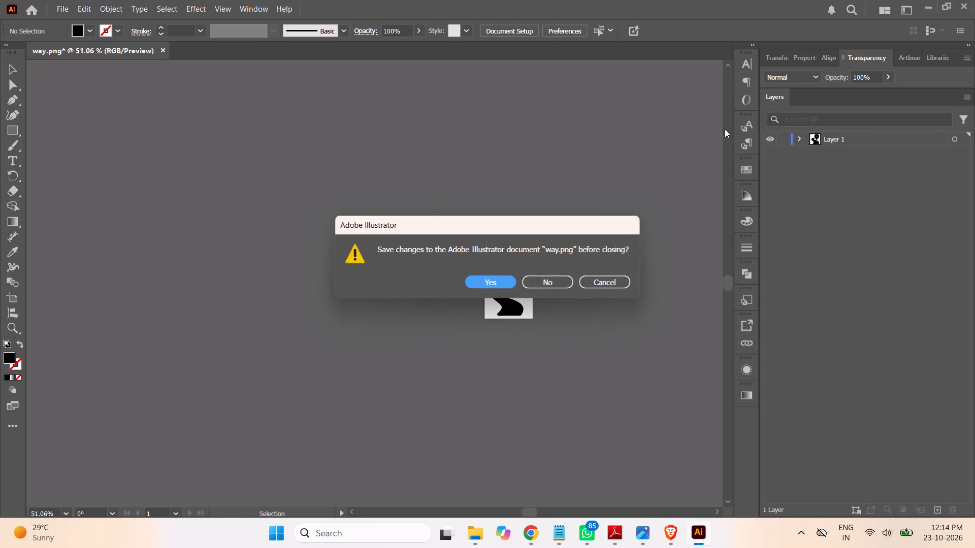
pyautogui.click(554, 282)
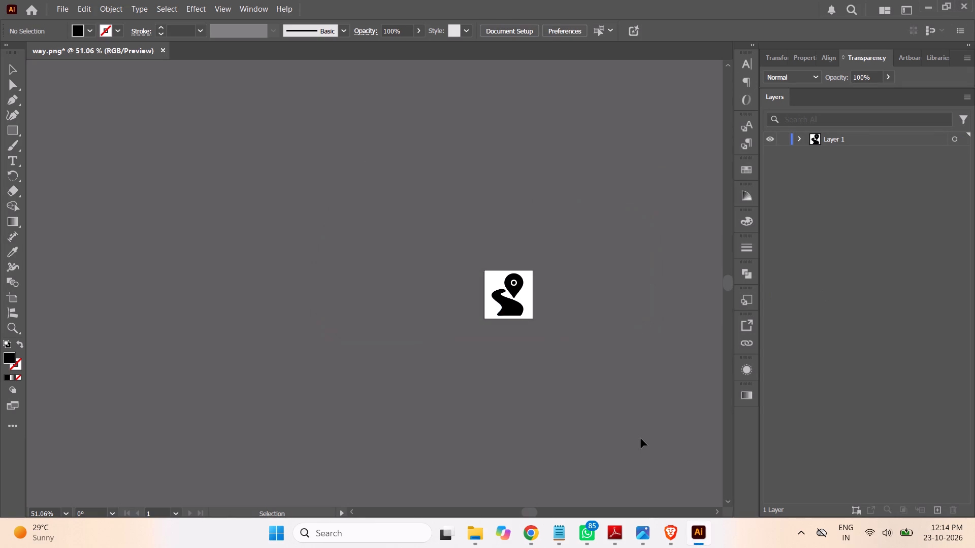
pyautogui.click(530, 538)
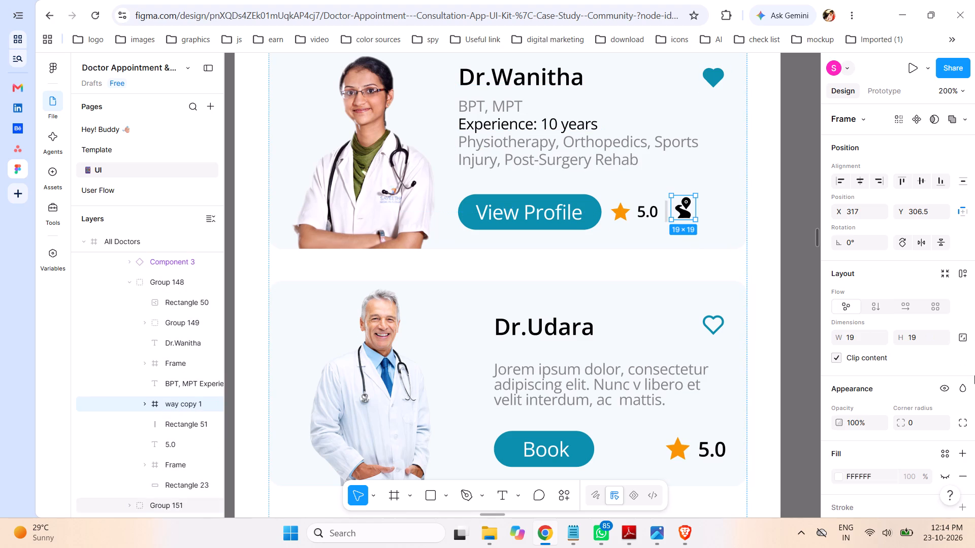
pyautogui.scroll(-6, 902, 271)
pyautogui.scroll(1, 905, 293)
pyautogui.scroll(-2, 916, 370)
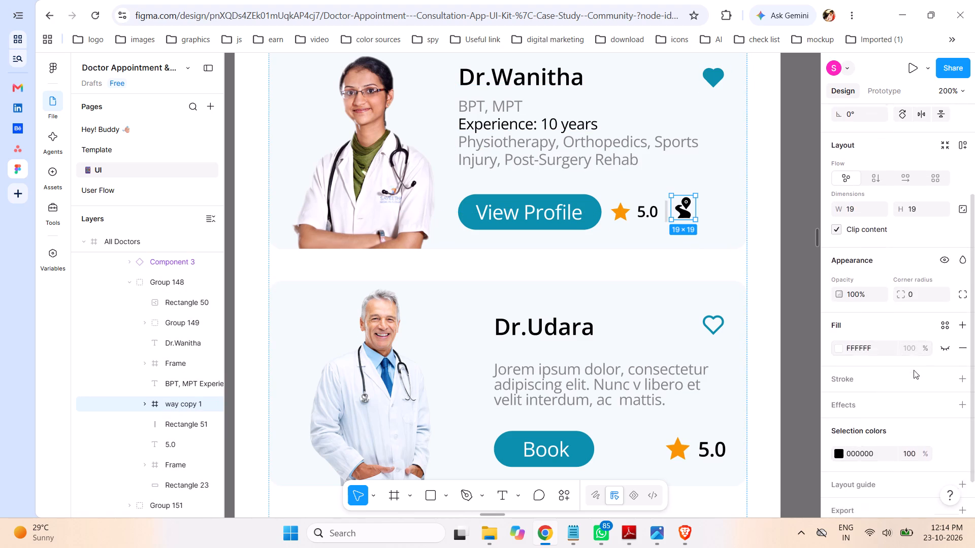
pyautogui.scroll(-3, 914, 370)
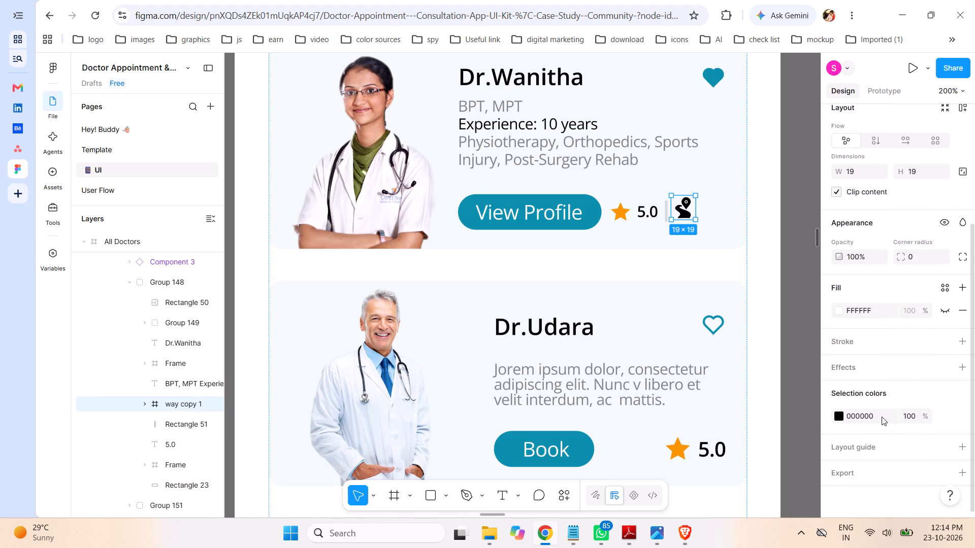
pyautogui.click(884, 417)
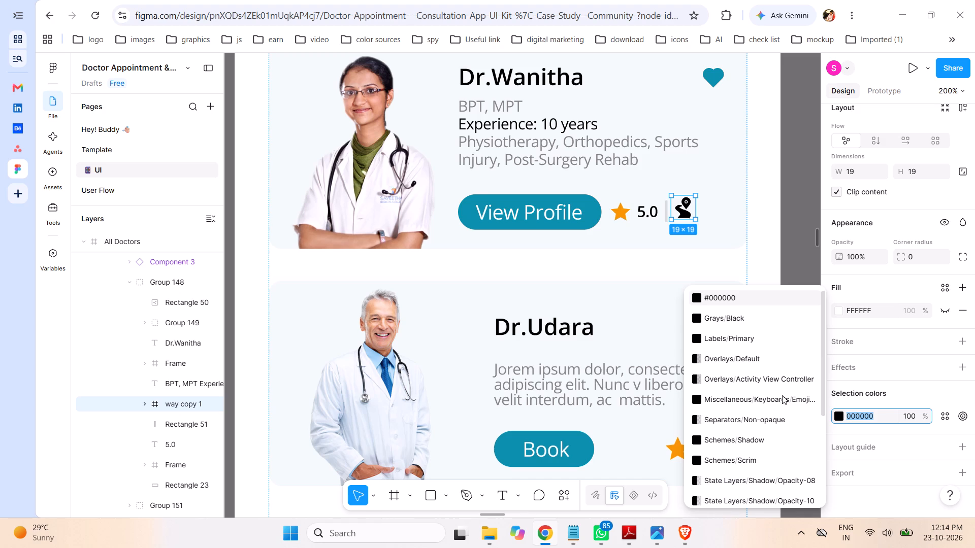
pyautogui.scroll(3, 783, 394)
pyautogui.scroll(-4, 782, 393)
pyautogui.scroll(2, 781, 393)
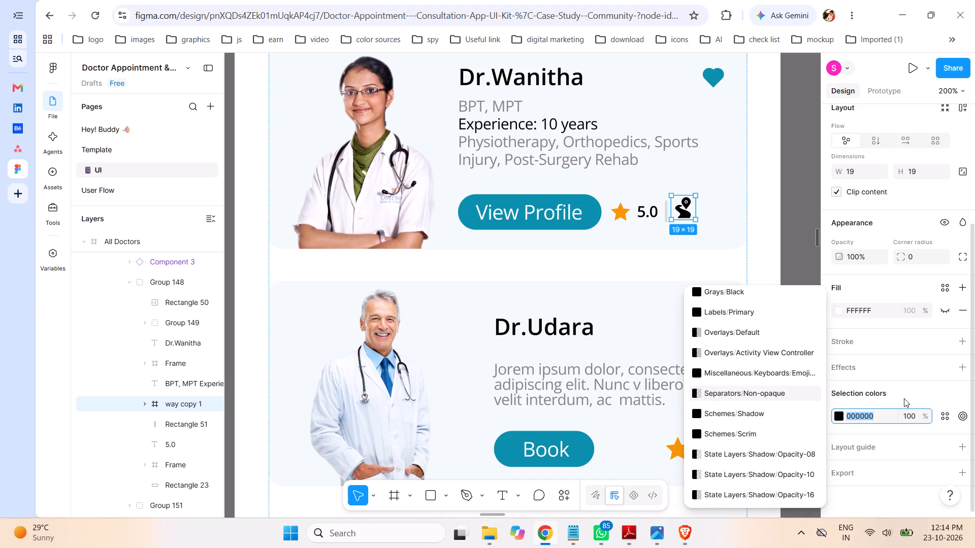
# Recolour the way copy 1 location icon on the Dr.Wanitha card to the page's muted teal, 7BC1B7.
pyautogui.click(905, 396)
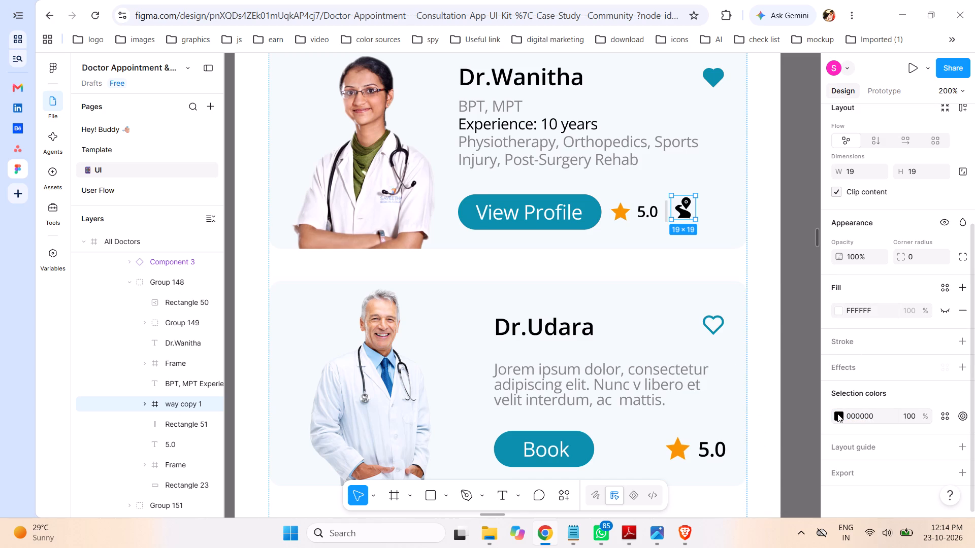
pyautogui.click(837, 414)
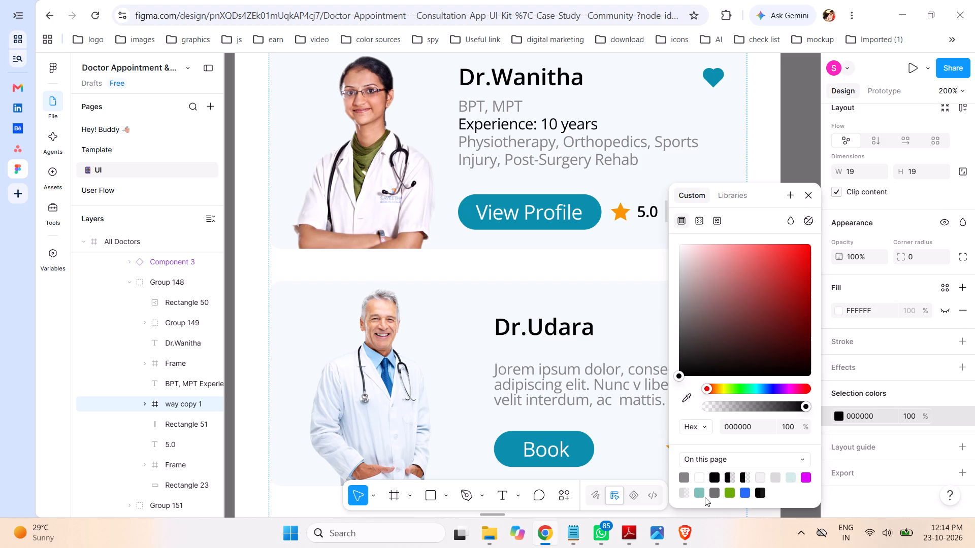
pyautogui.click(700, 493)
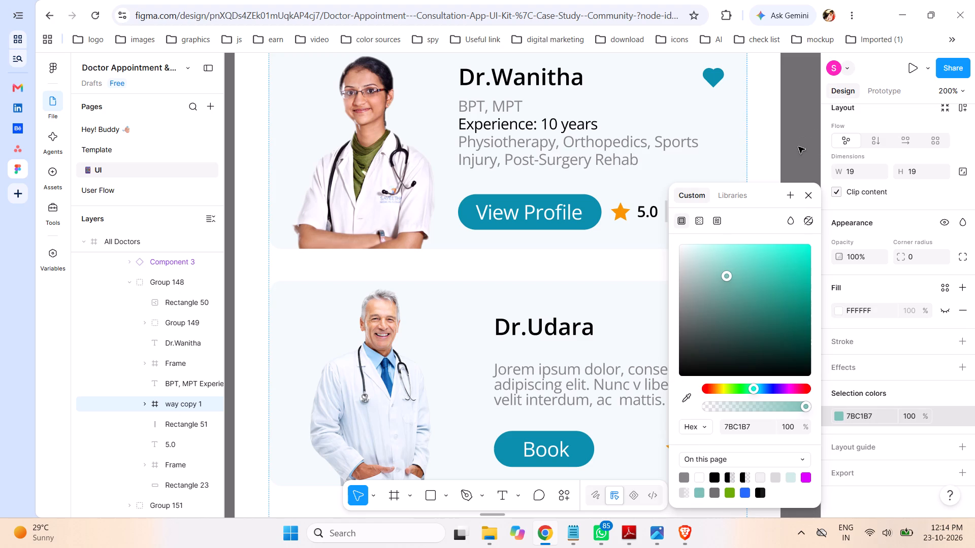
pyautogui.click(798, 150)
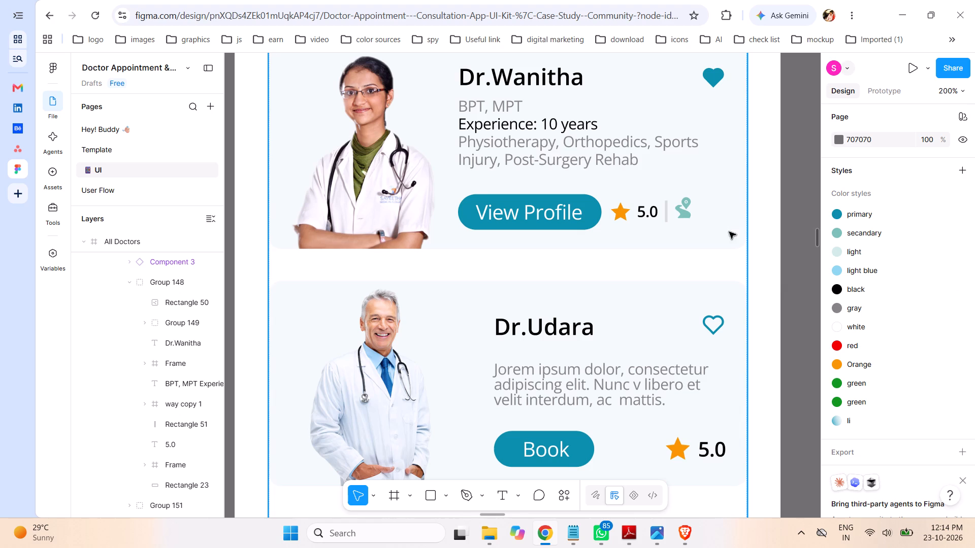
# Apply the library's Orange colour style to the way copy 1 location icon on the Dr.Wanitha card.
pyautogui.click(169, 405)
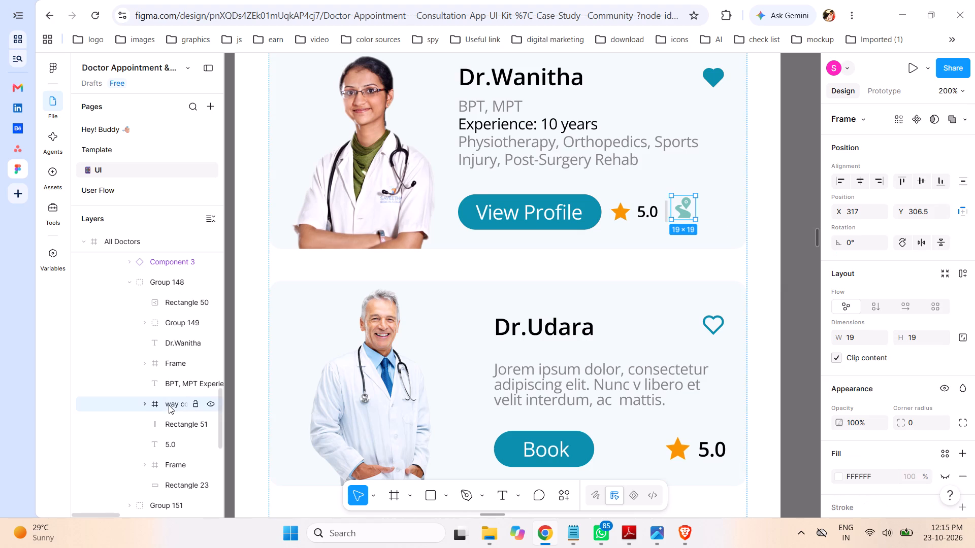
pyautogui.scroll(-5, 883, 328)
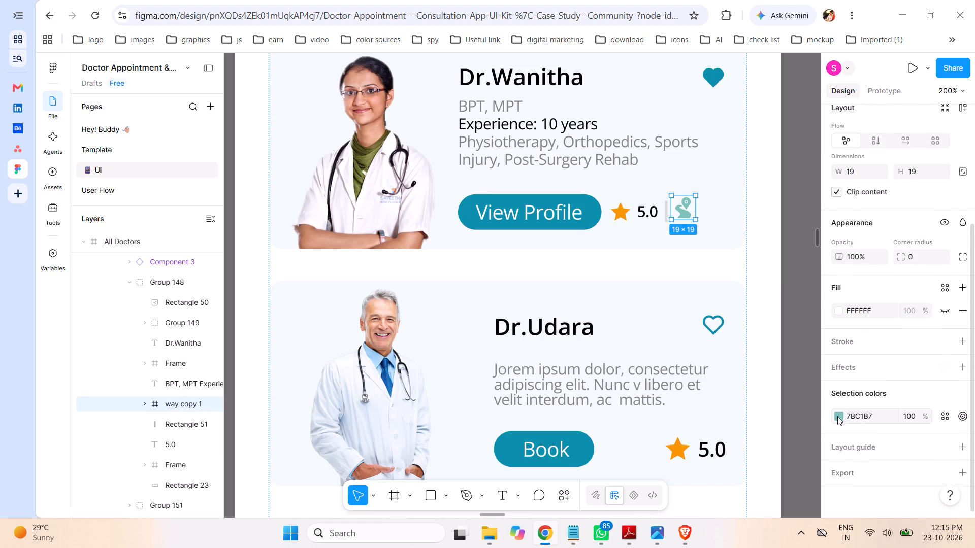
pyautogui.click(837, 416)
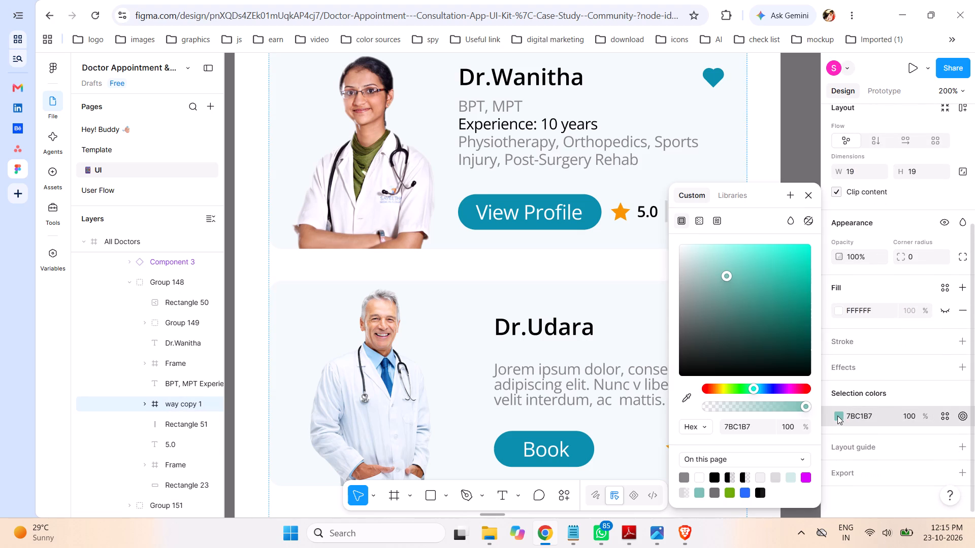
pyautogui.click(734, 194)
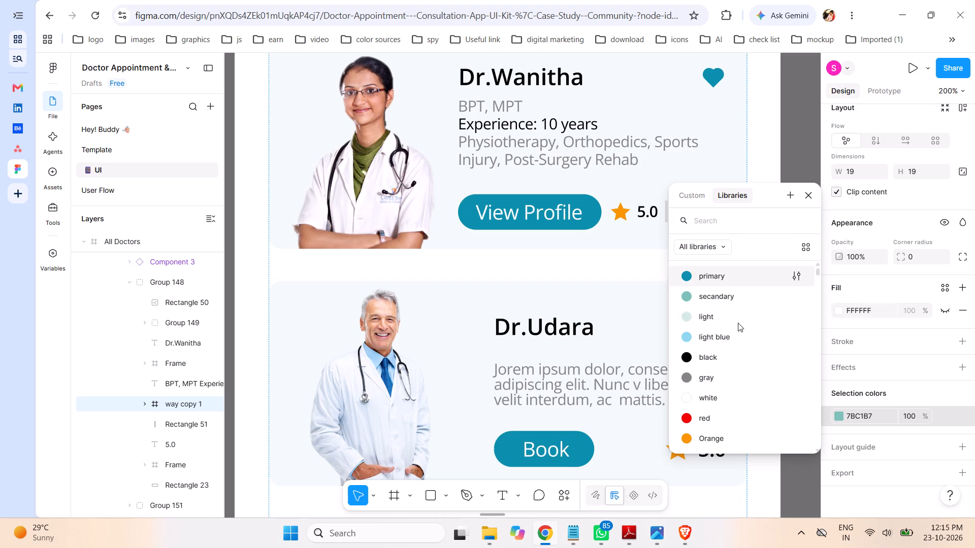
pyautogui.click(713, 441)
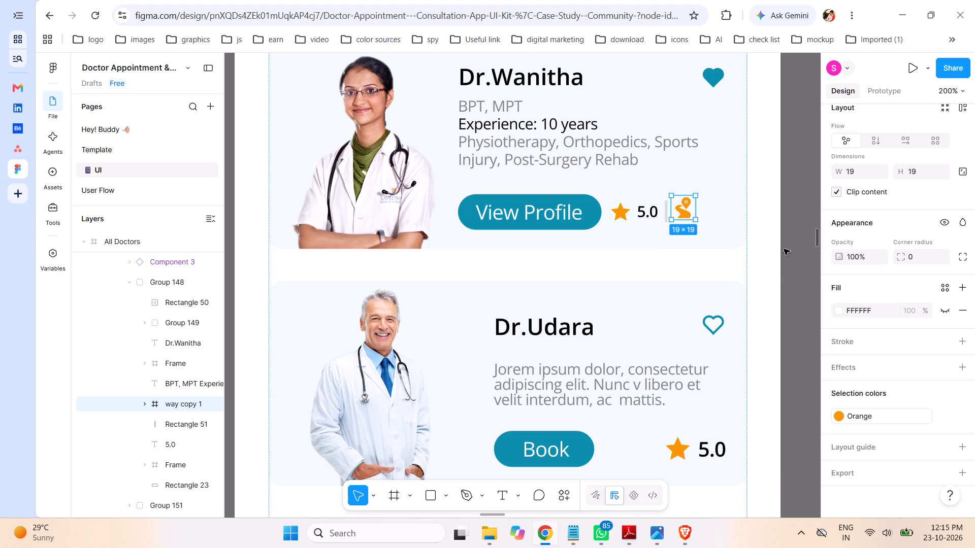
pyautogui.click(795, 253)
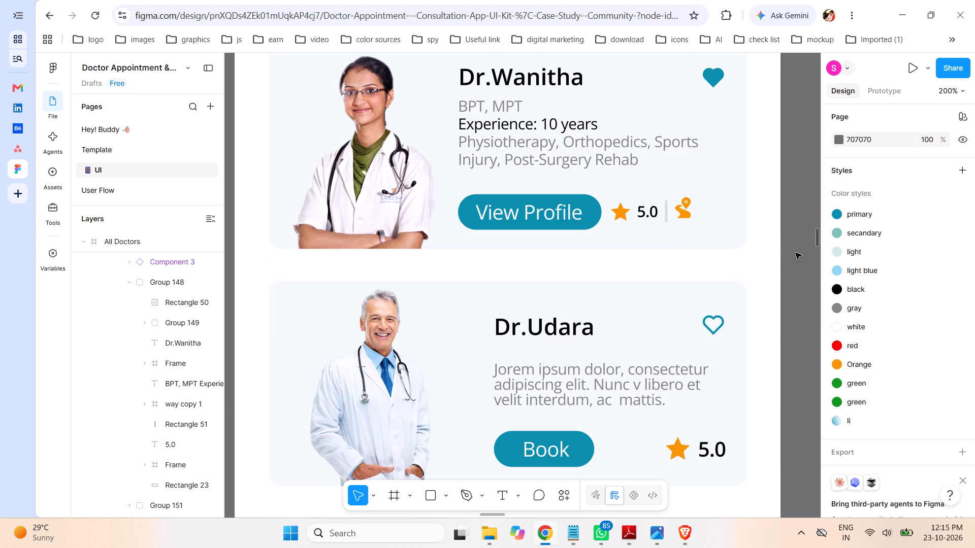
# Select the rating star beside the 5.0 on the Dr.Wanitha card.
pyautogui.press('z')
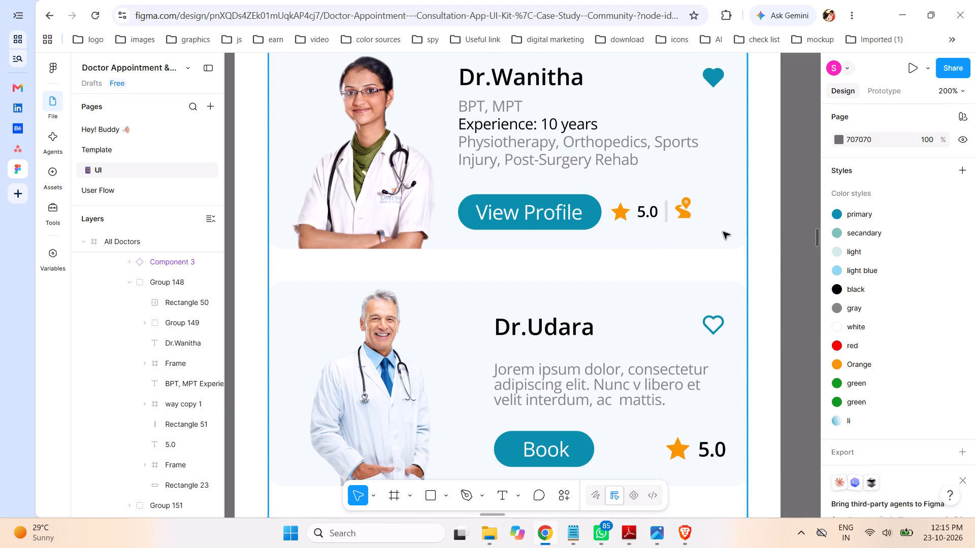
pyautogui.click(617, 216)
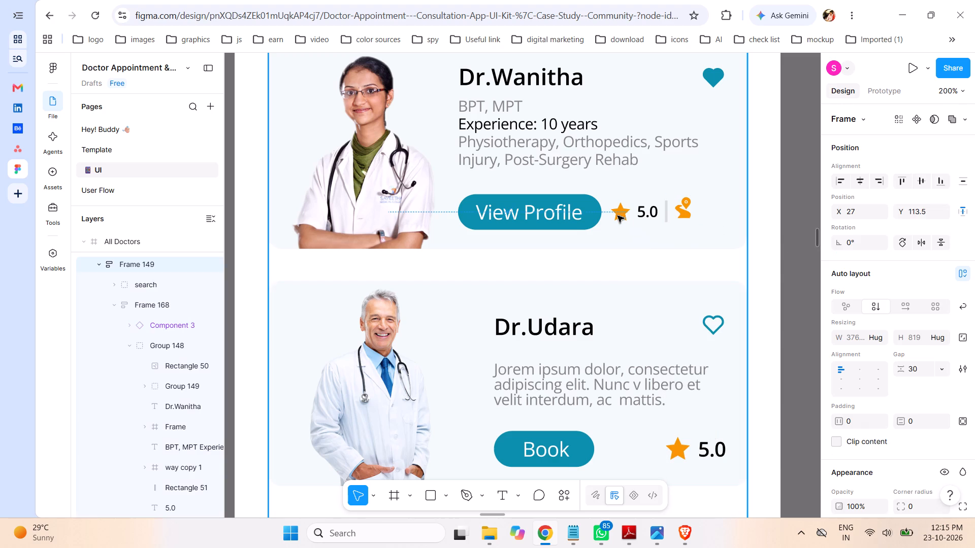
# Resize the way copy 1 icon to 16 × 16 to match the star frame, and save the design.
pyautogui.scroll(-2, 174, 441)
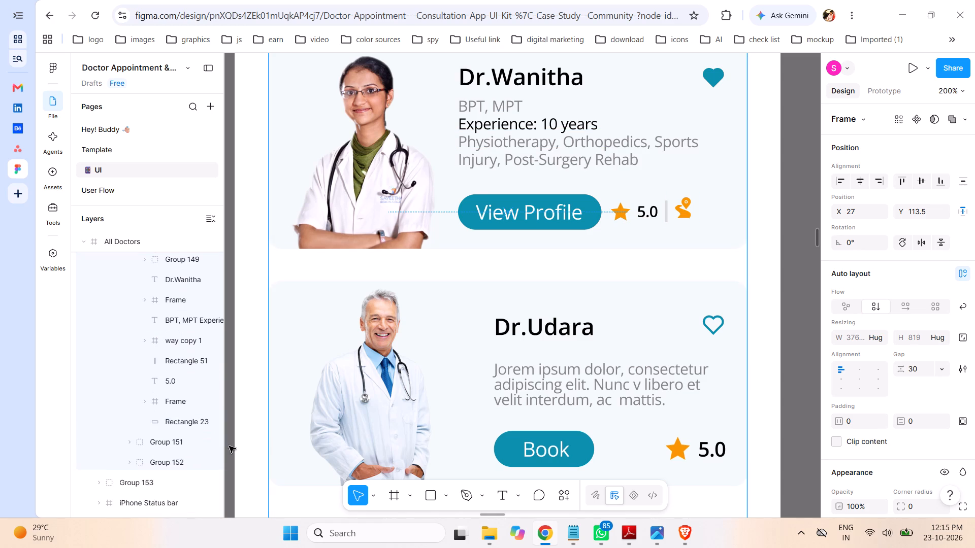
pyautogui.click(170, 403)
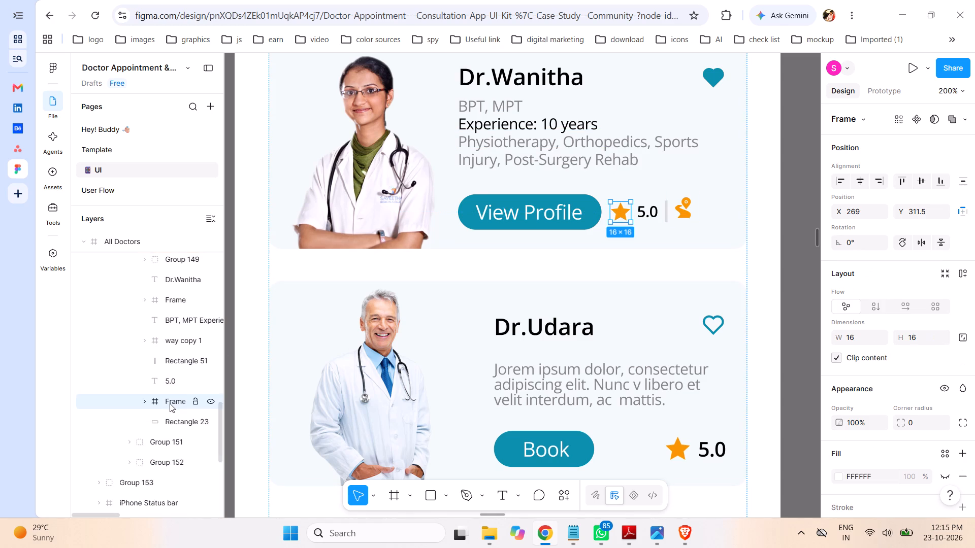
pyautogui.click(176, 342)
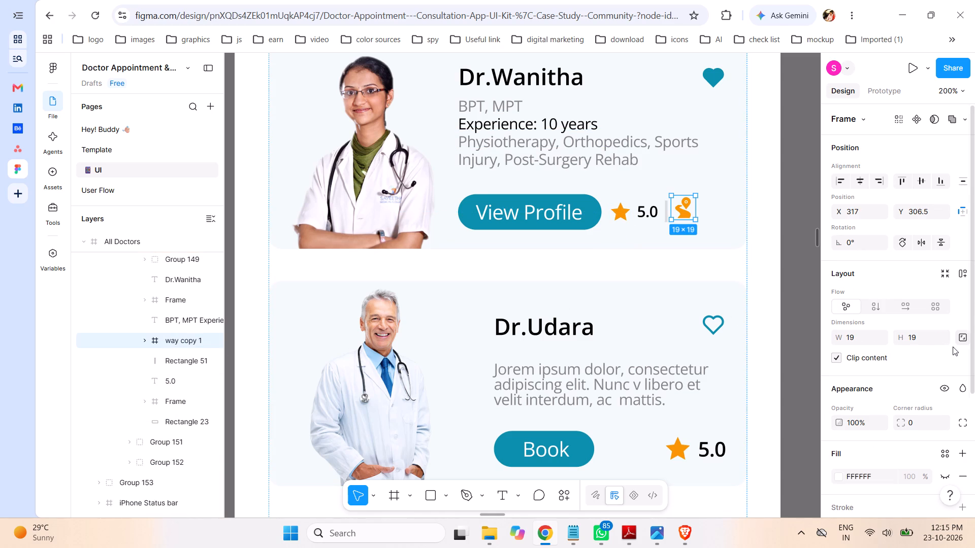
pyautogui.click(858, 336)
pyautogui.write('16')
pyautogui.press('Tab')
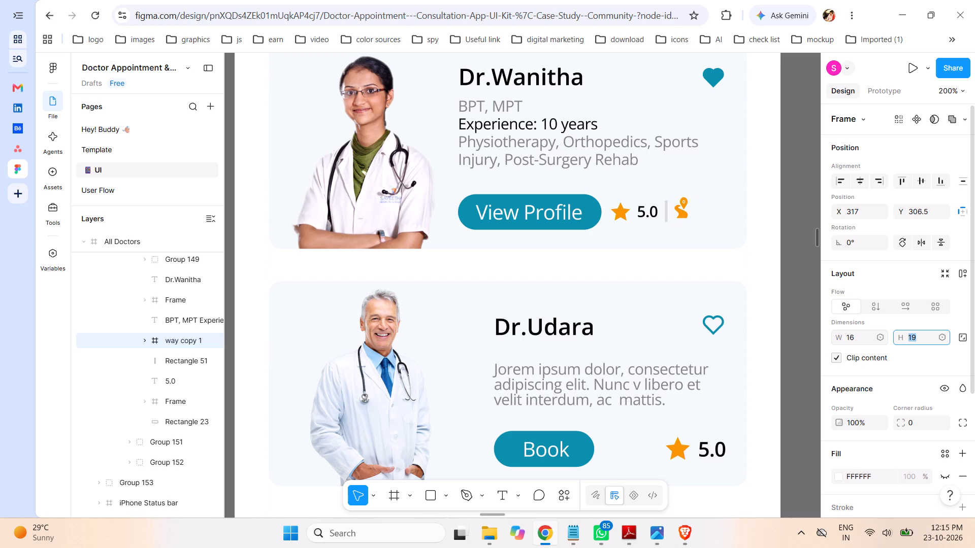
pyautogui.write('16')
pyautogui.press('Return')
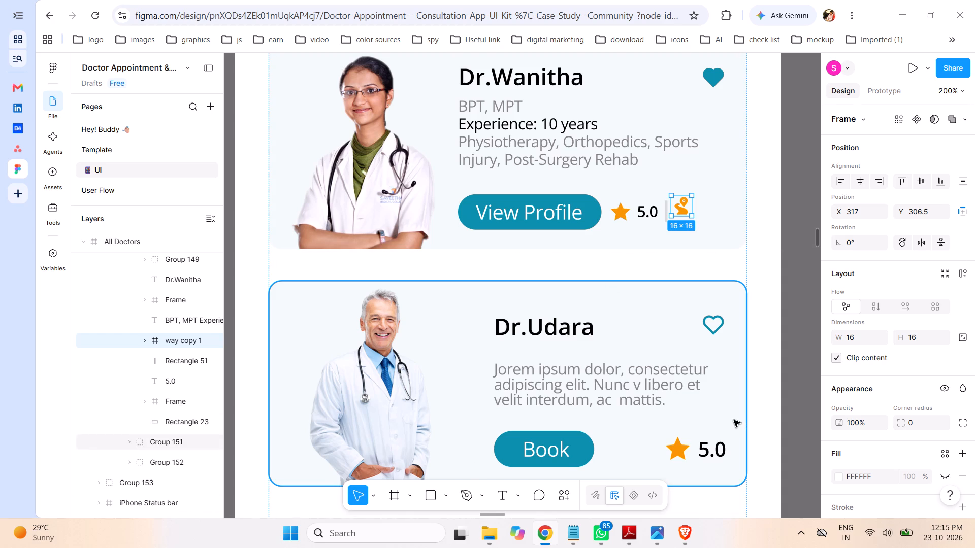
pyautogui.hotkey('ctrl', 's')
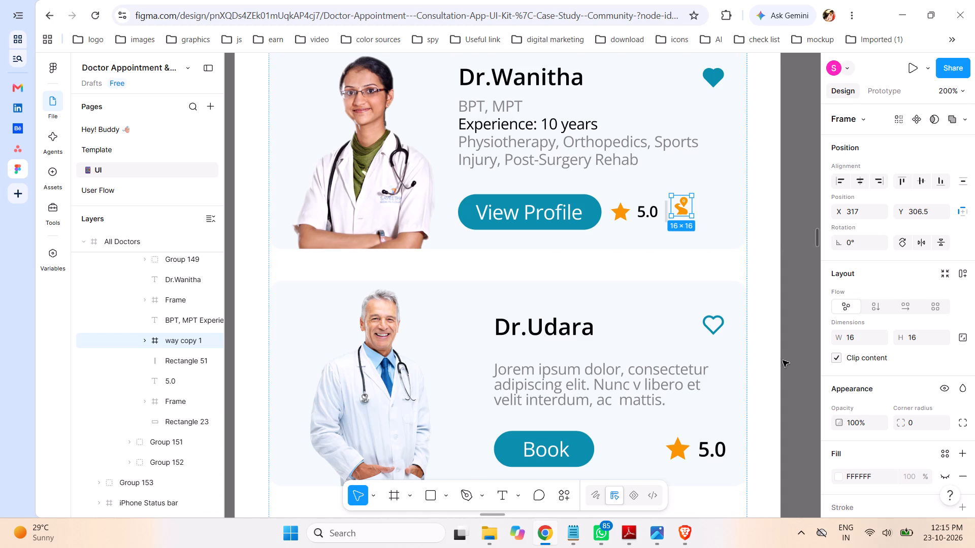
# Open a new browser tab in Chrome and get ready to enter a search or address.
pyautogui.click(550, 534)
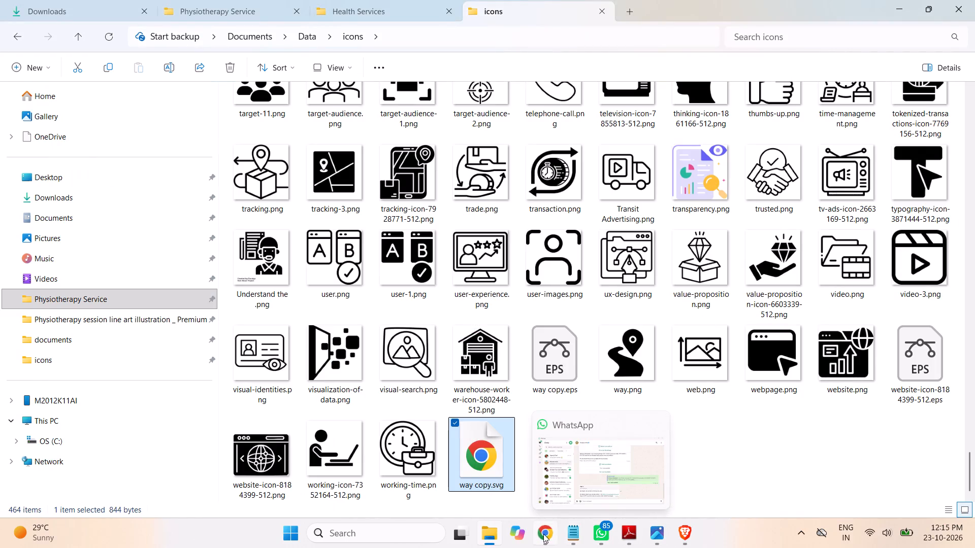
pyautogui.click(543, 534)
pyautogui.click(52, 194)
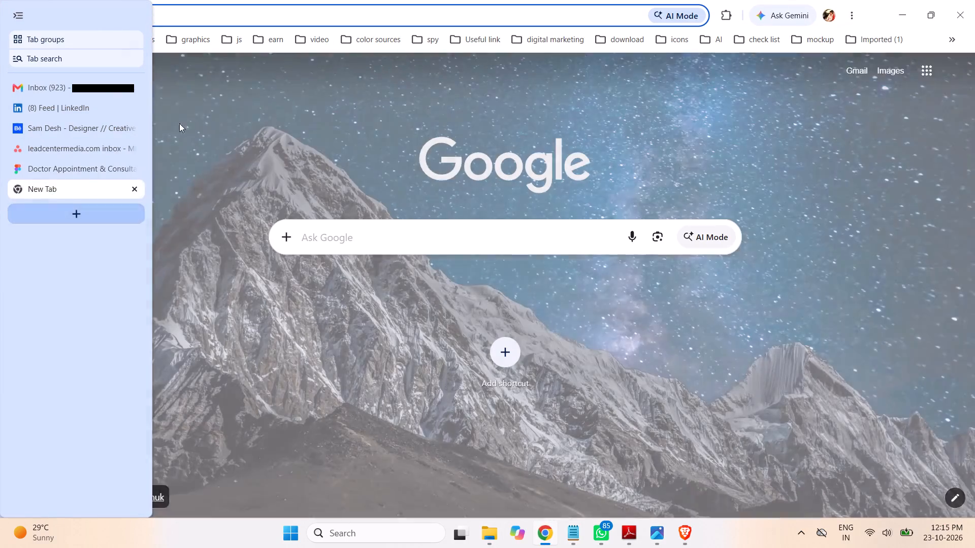
pyautogui.click(272, 9)
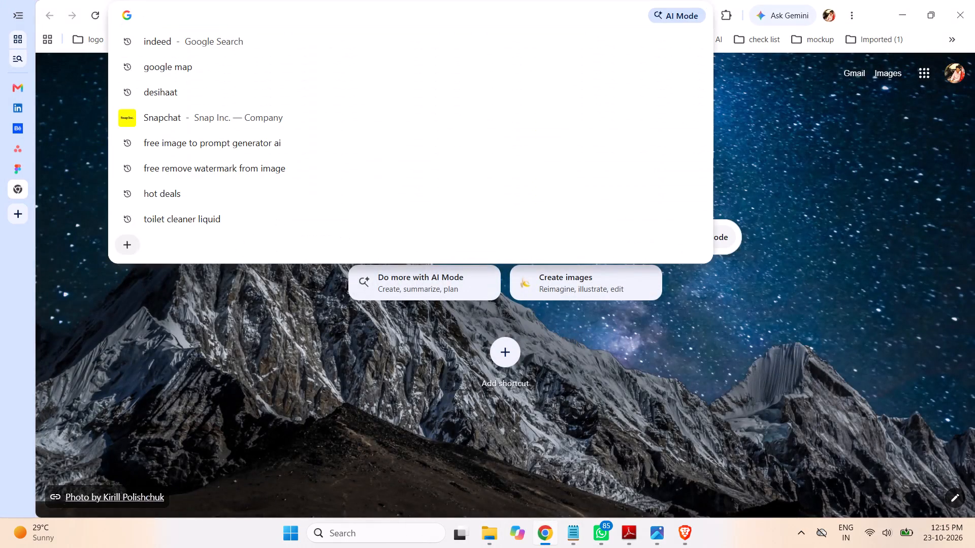